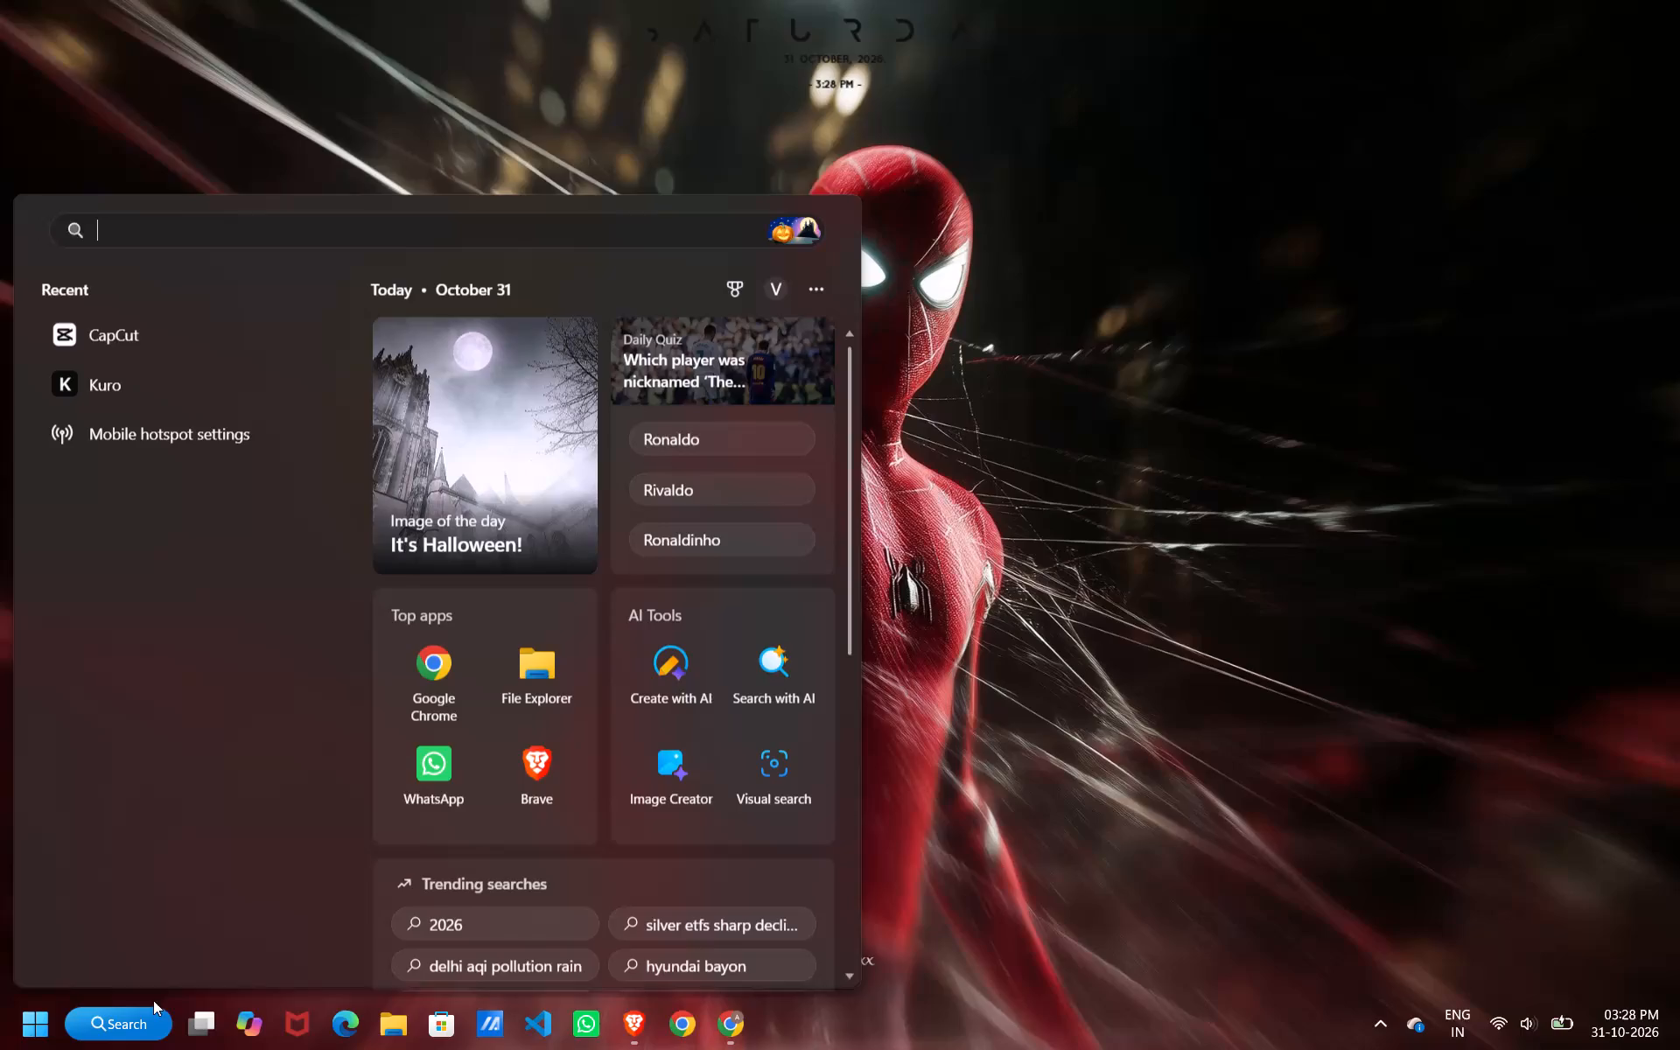
# Launch CapCut and create a new video project.
pyautogui.click(192, 334)
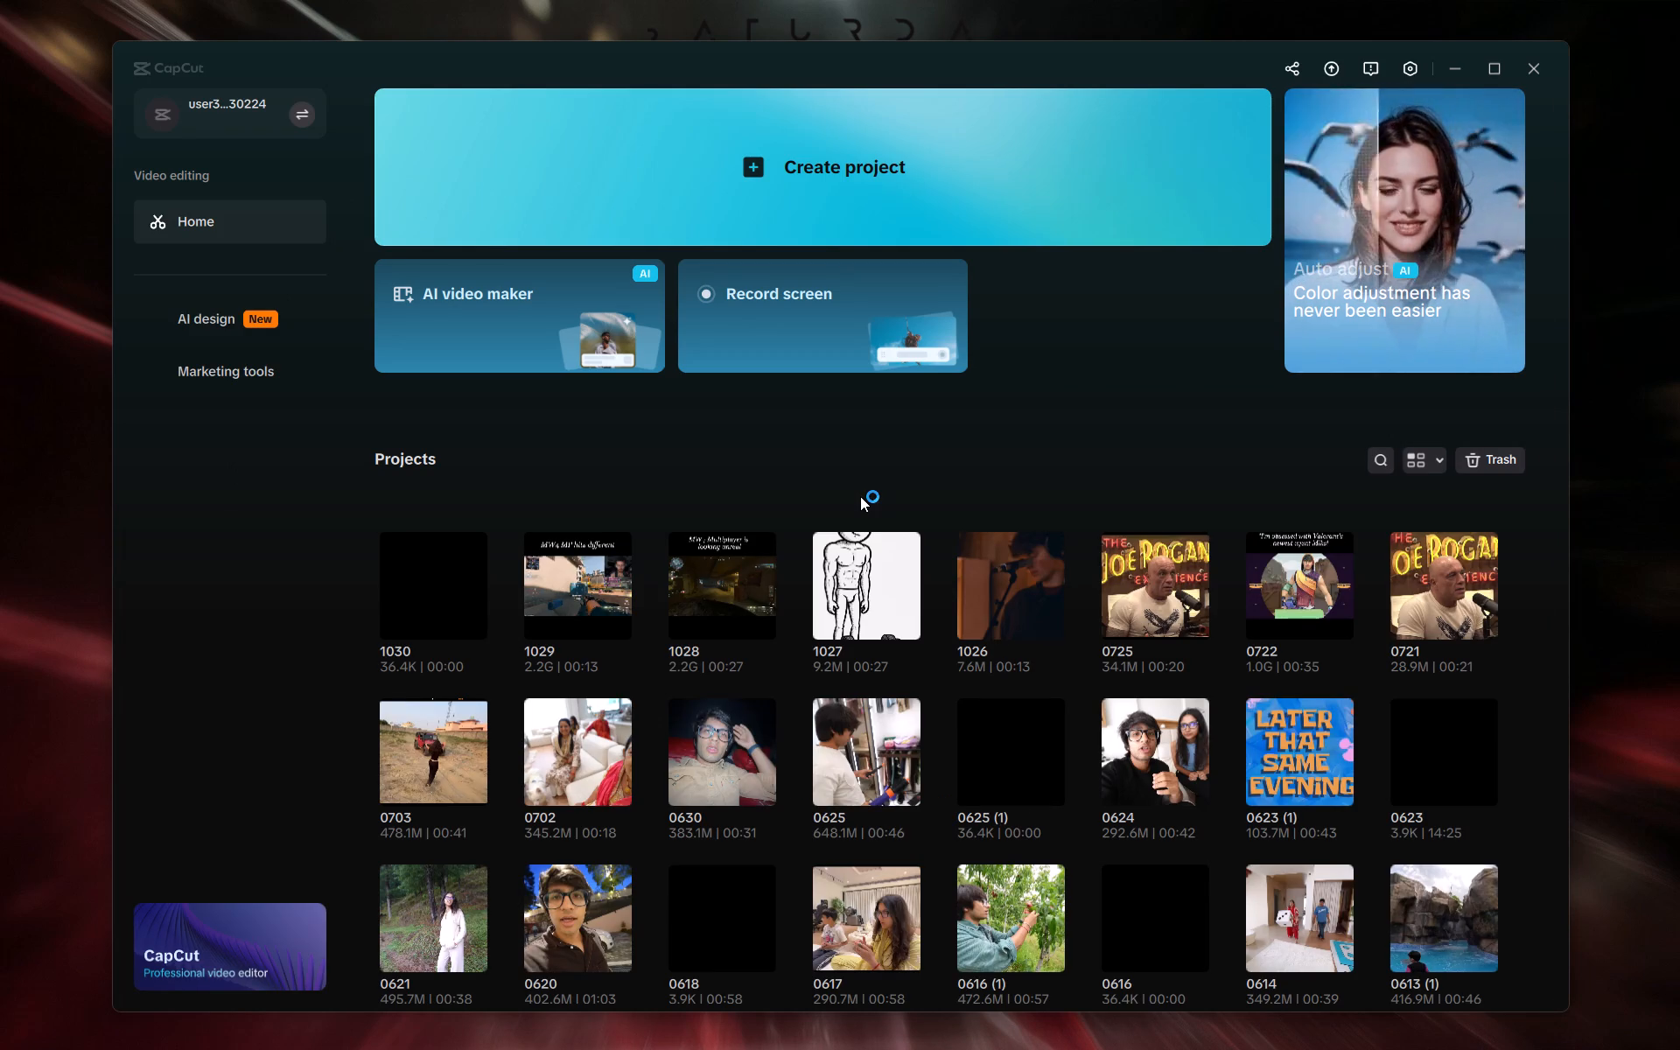
pyautogui.click(860, 193)
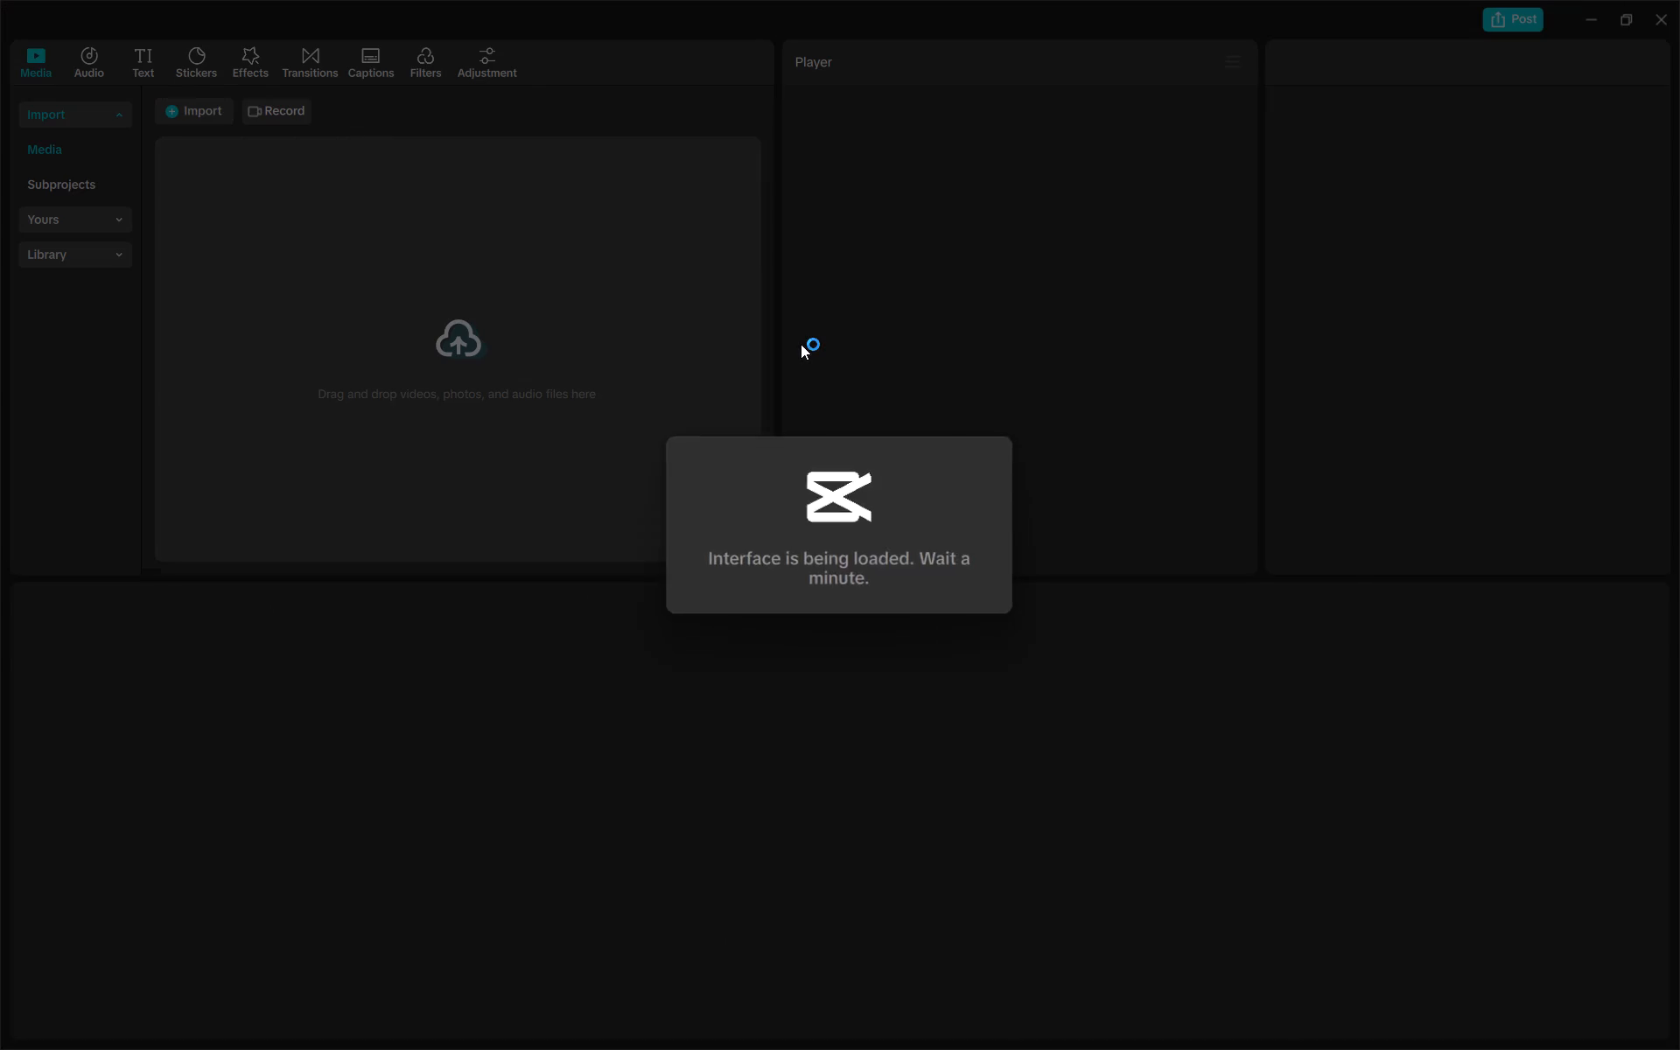
# Import the MP4 video TopPlaysFinalists102726_16x9 (1) from the Downloads folder into the project's media.
pyautogui.click(598, 377)
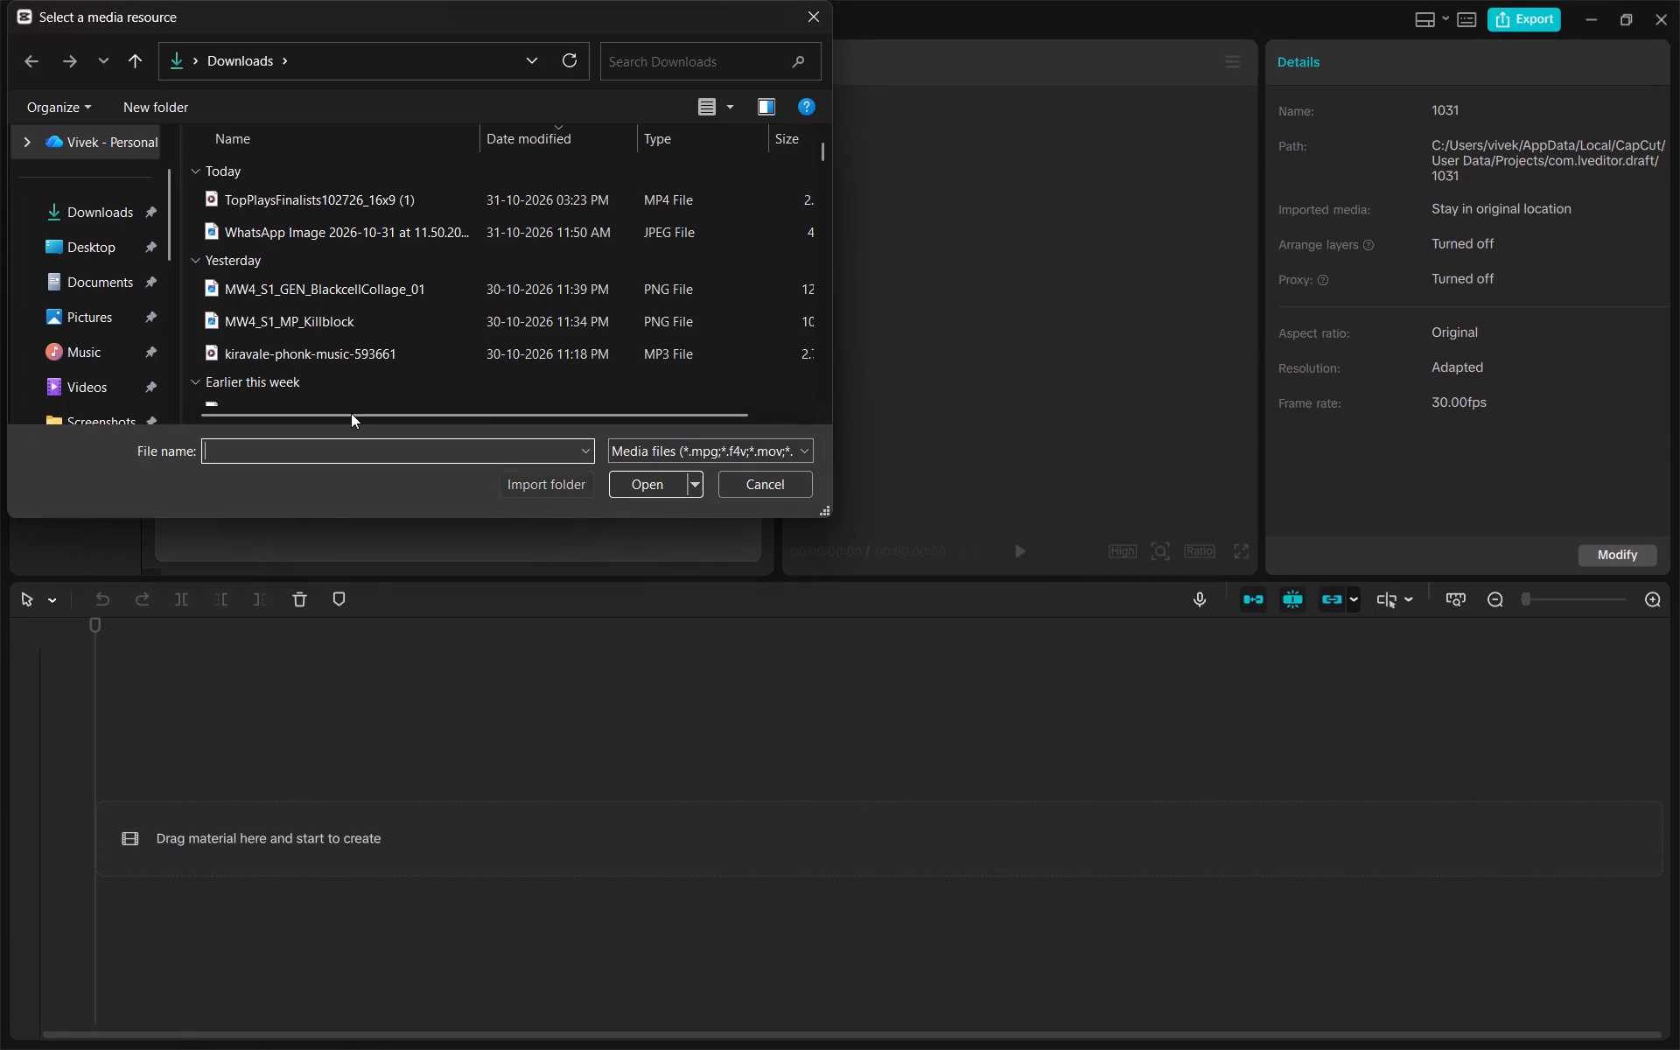
pyautogui.click(357, 211)
pyautogui.click(637, 493)
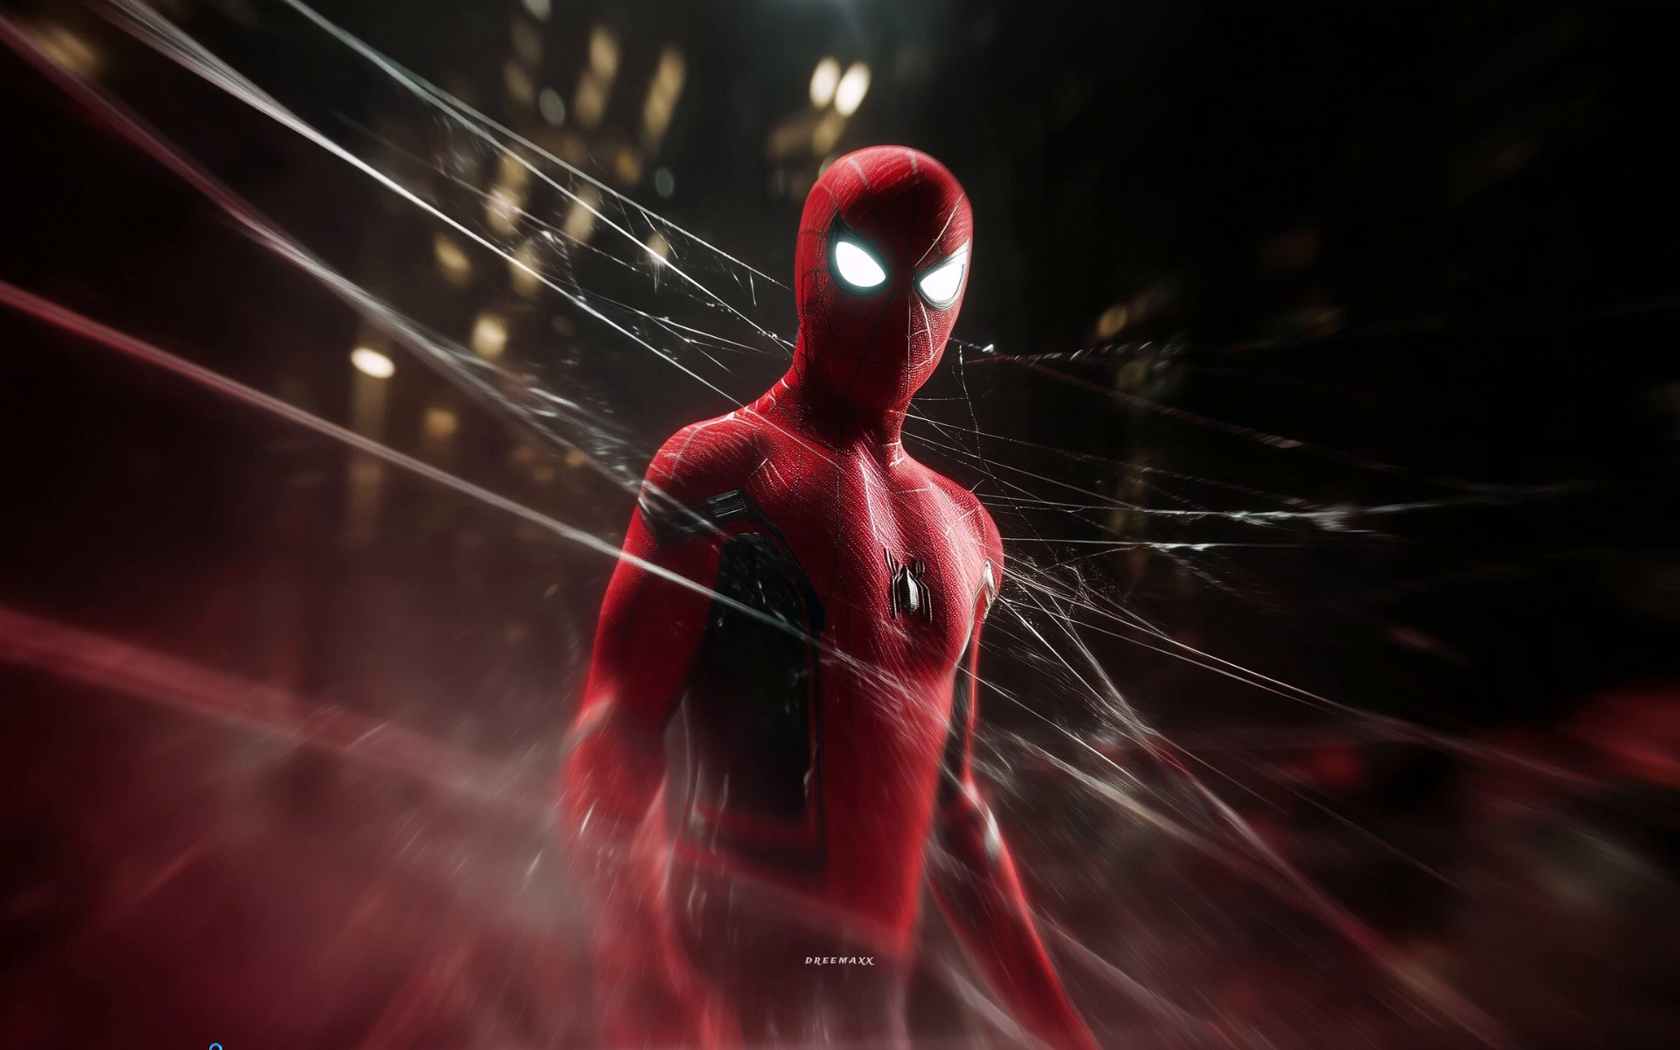
# Launch the Kuro app from the recent items in Windows search.
pyautogui.click(138, 1035)
pyautogui.click(157, 360)
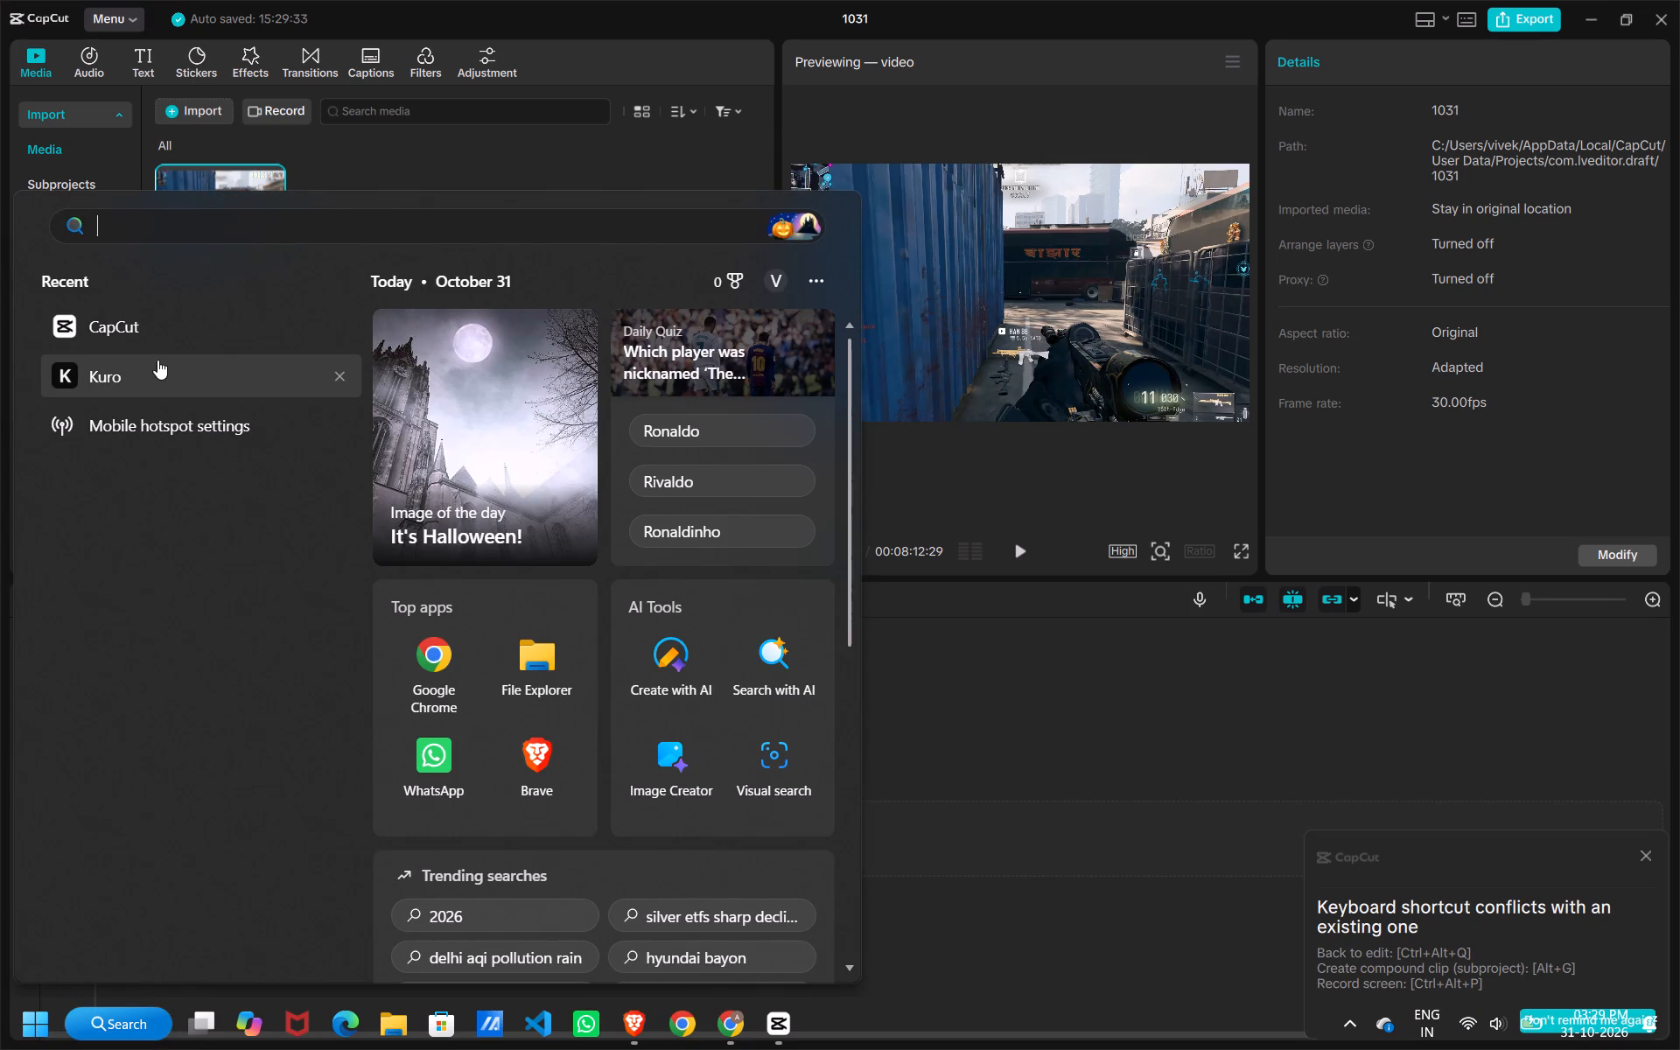
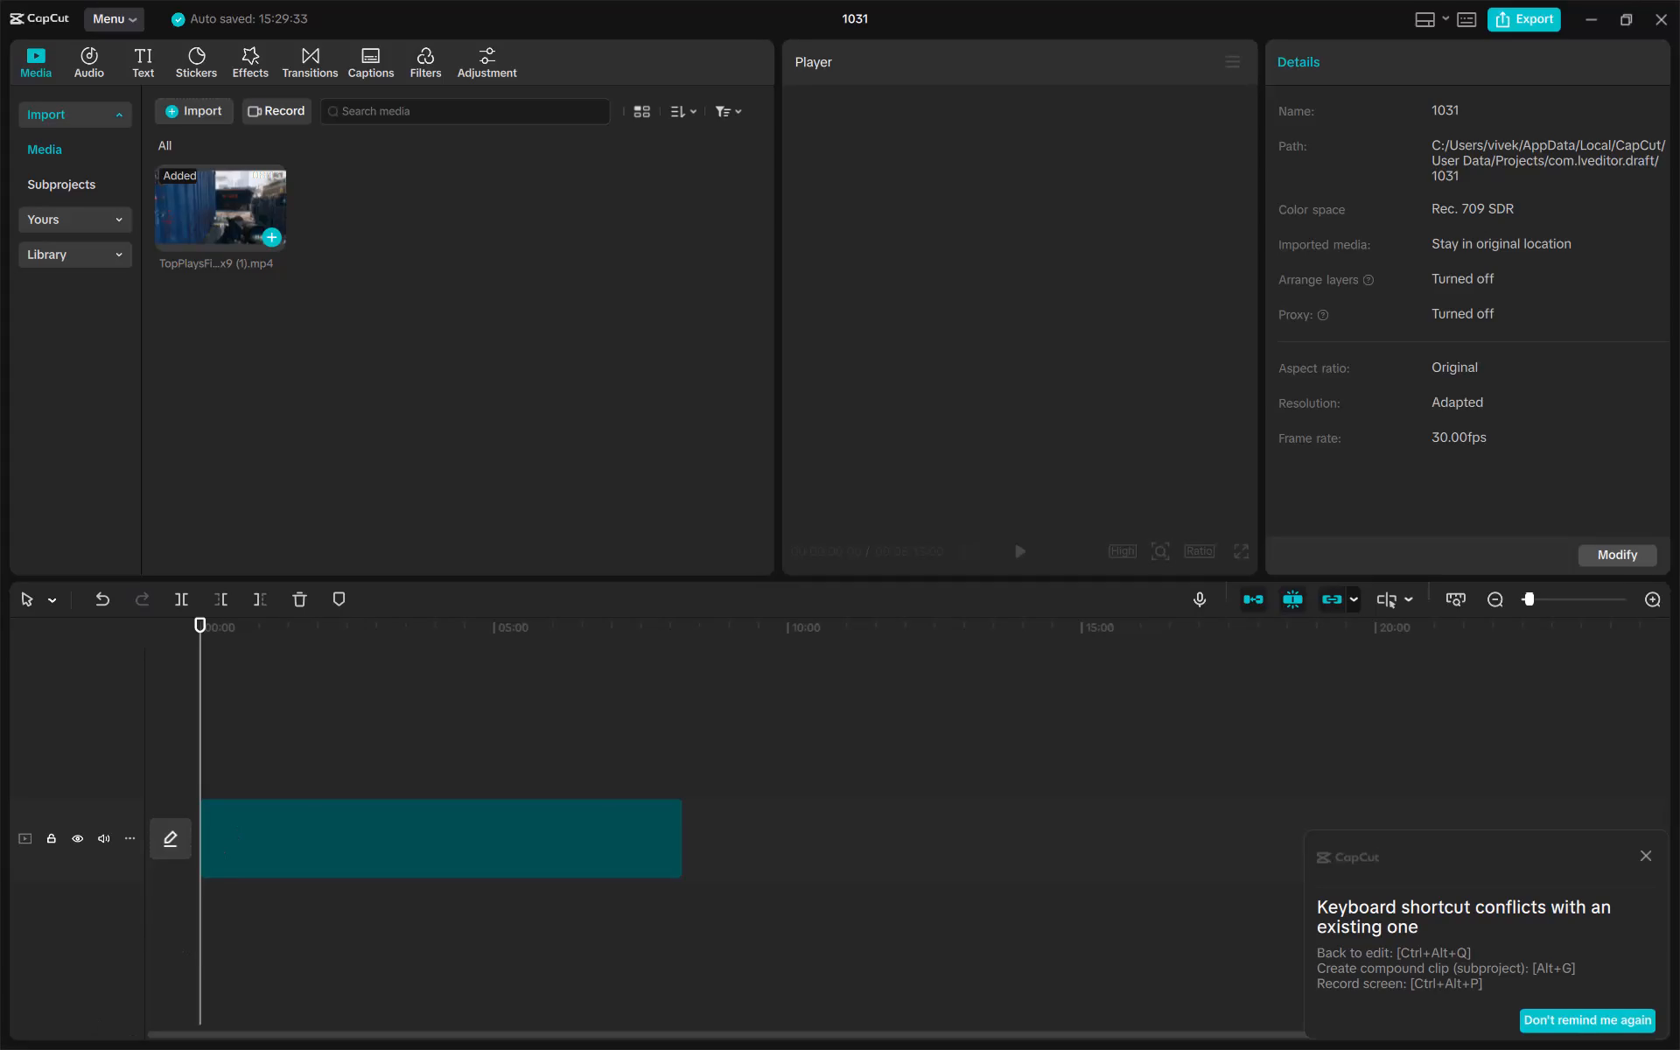
# Open the Kuro app again from the recent items in Windows search.
pyautogui.click(171, 1035)
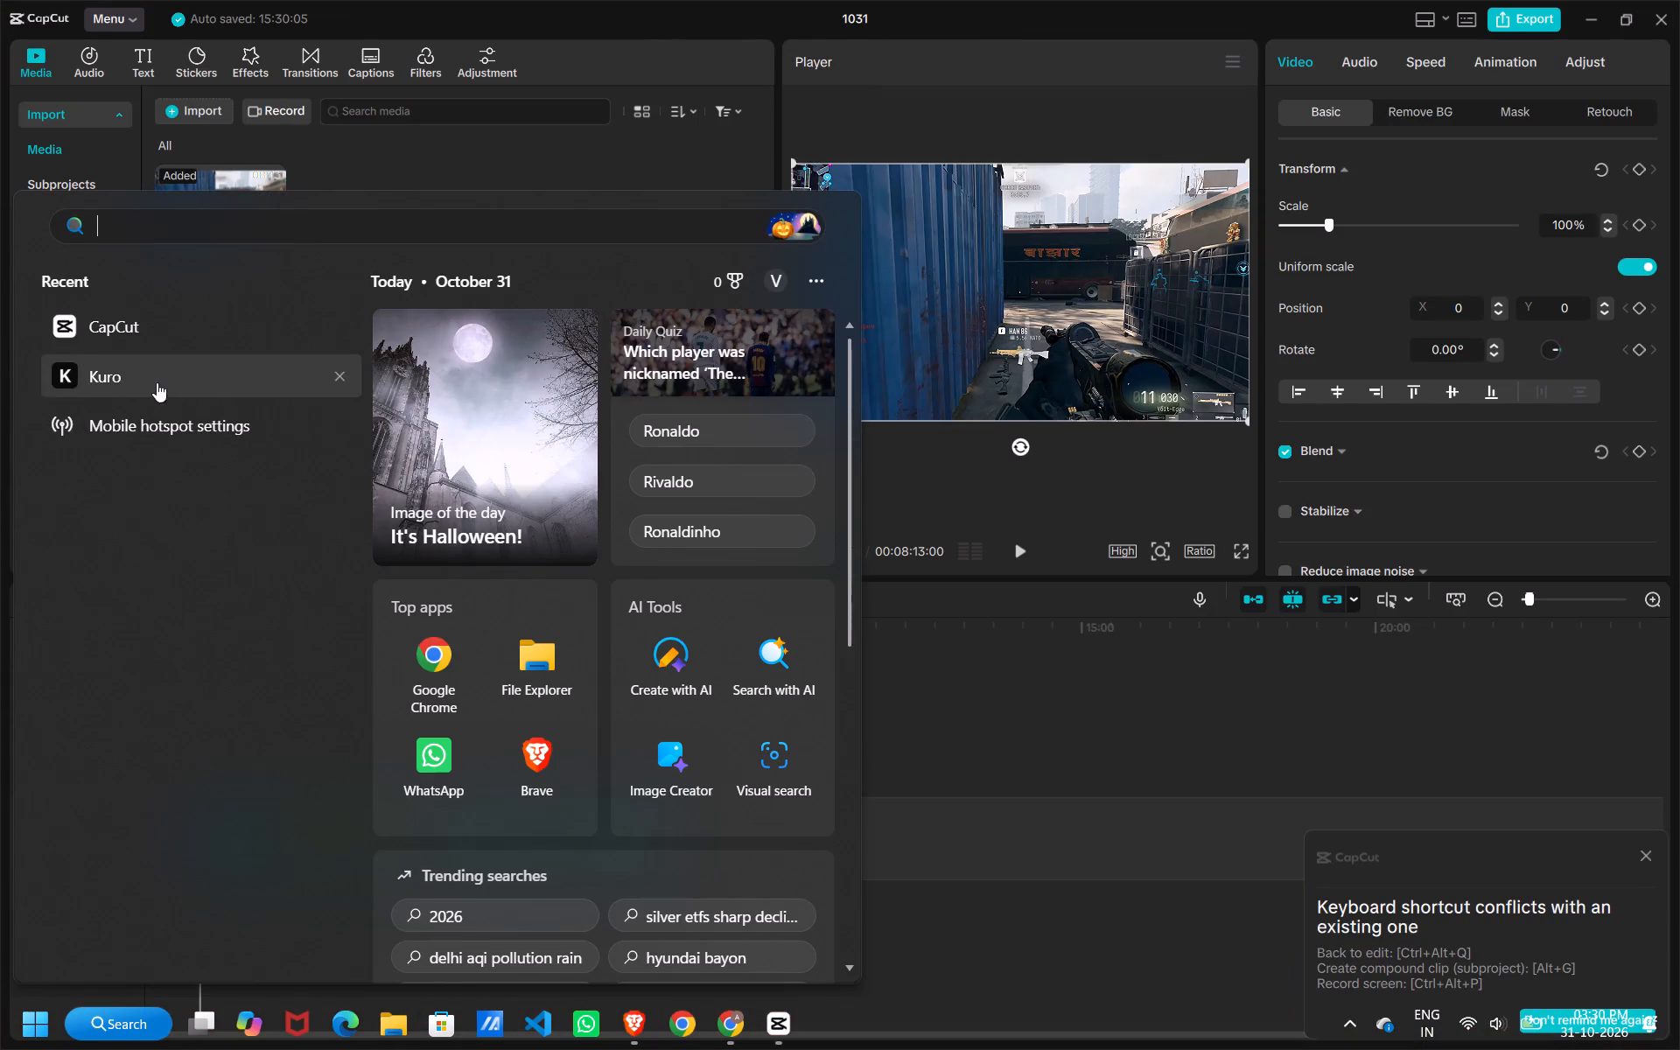
pyautogui.click(158, 367)
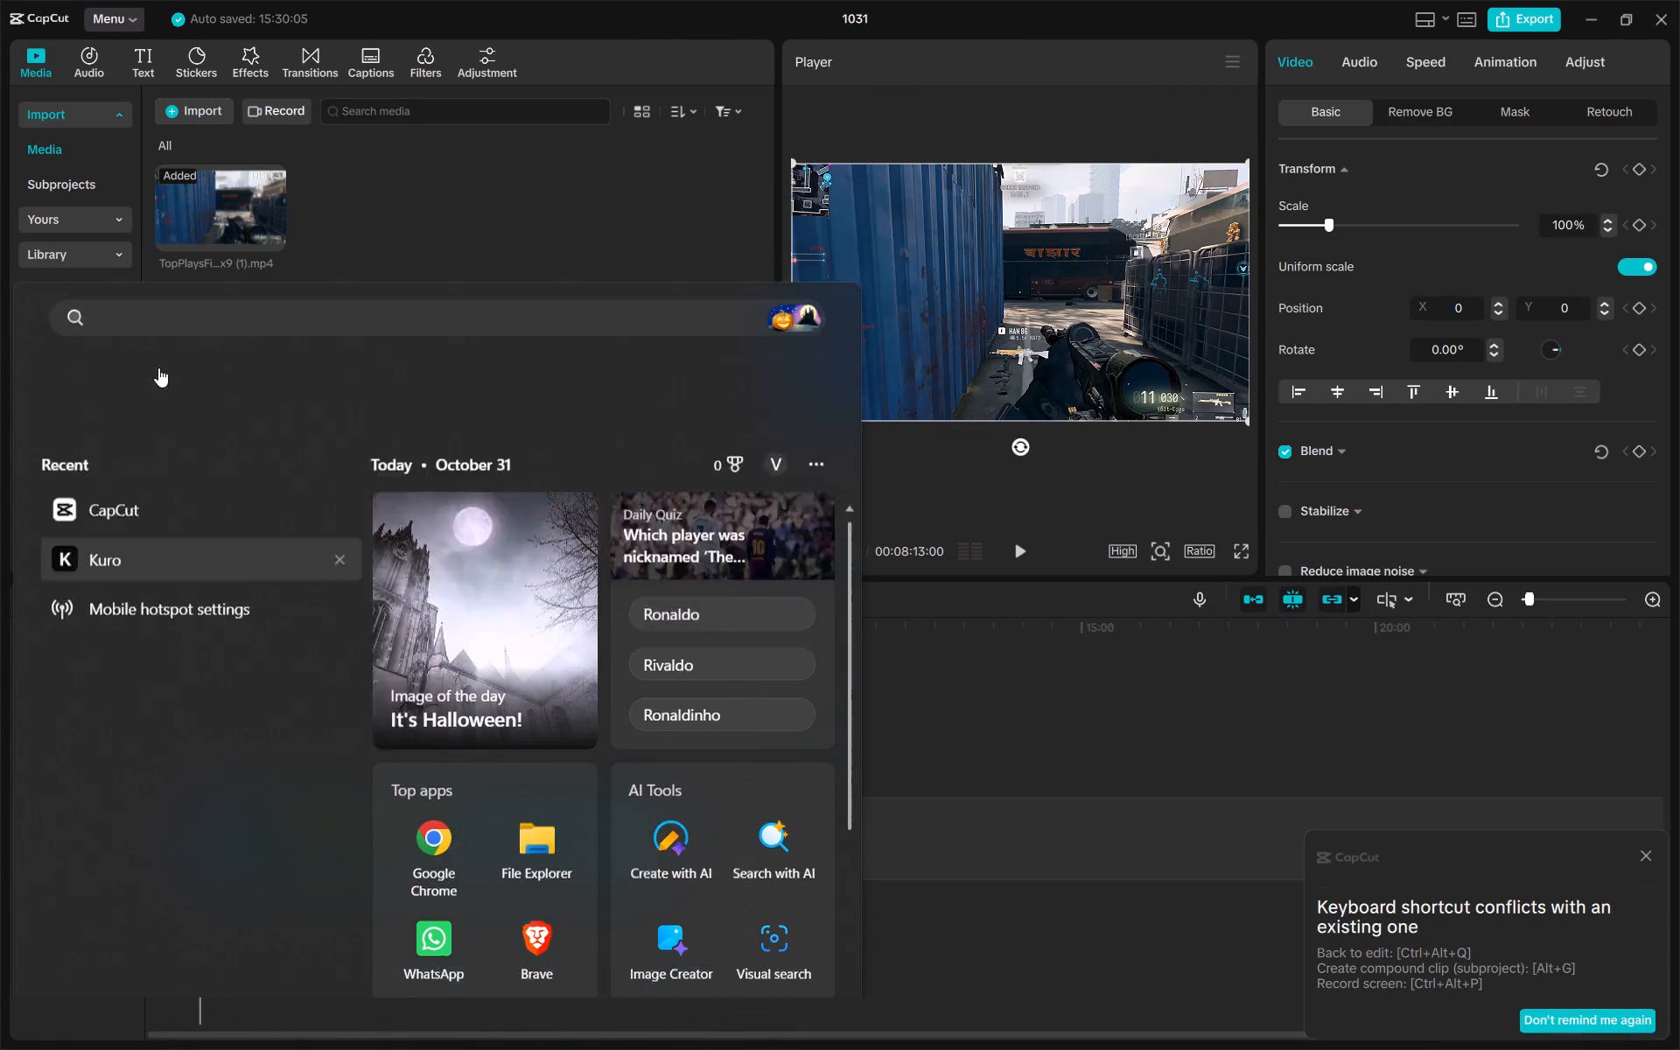
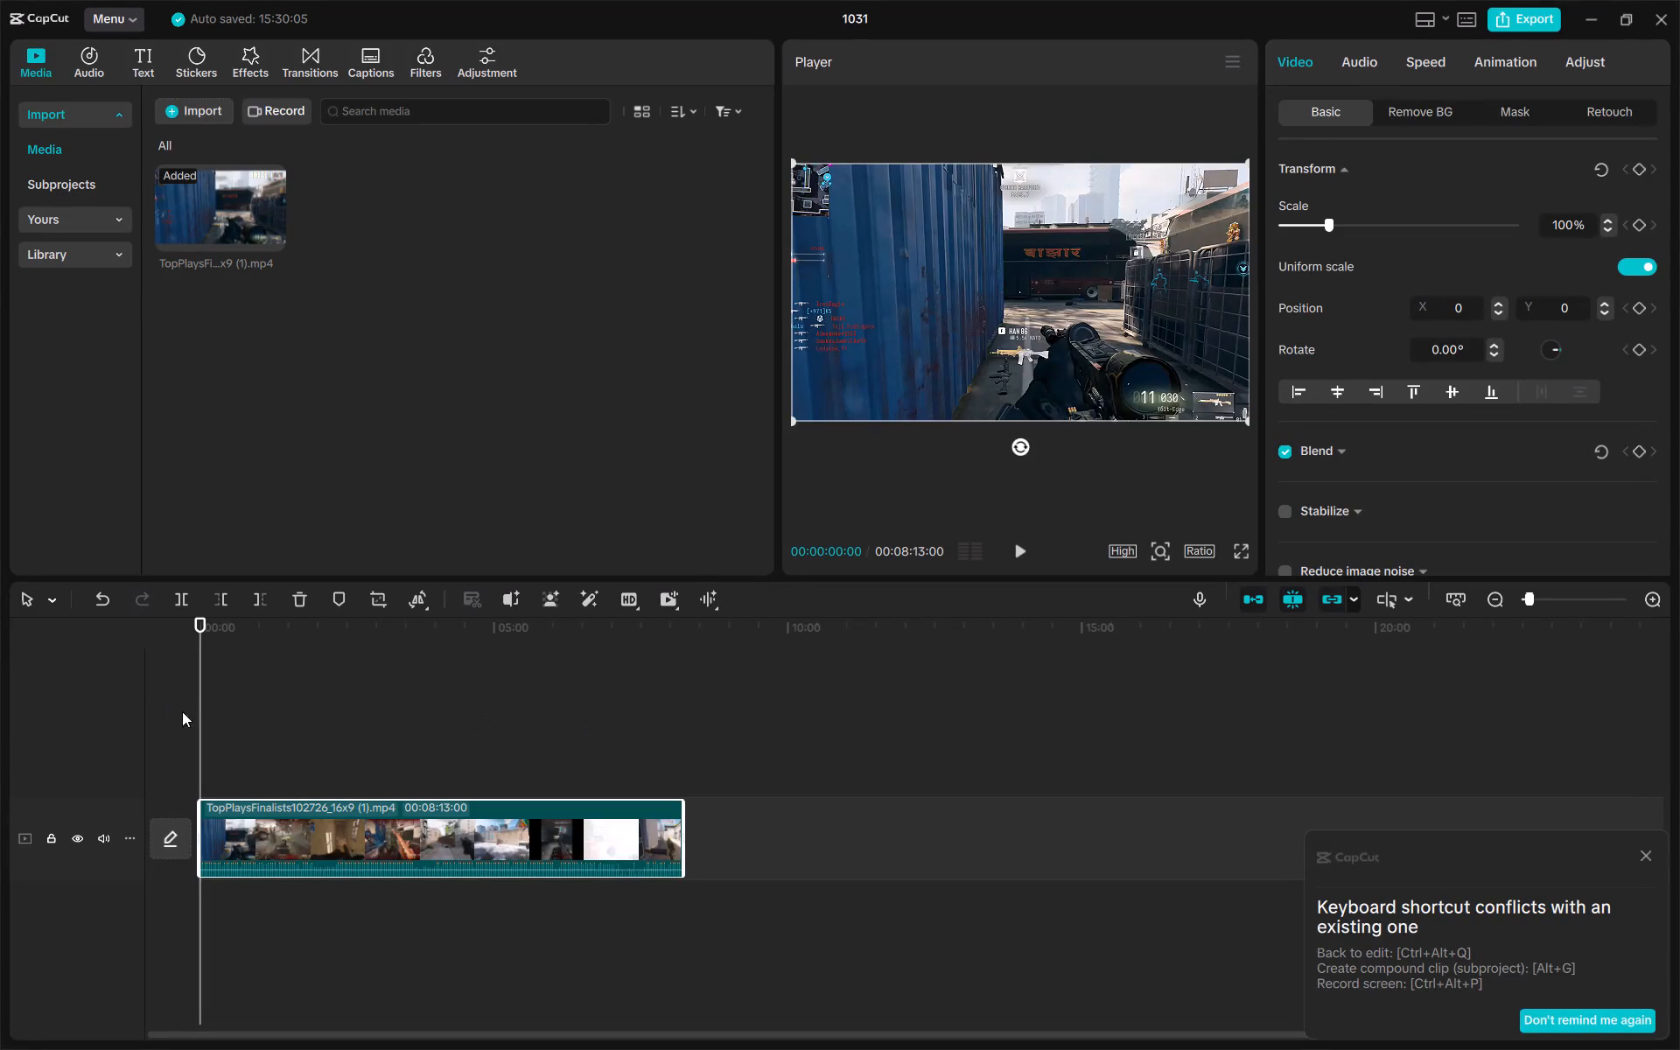
# Split the TopPlaysFinalists clip at 00:01:58:17, on the first gameplay frame after the black transition.
pyautogui.moveTo(205, 716); pyautogui.dragTo(317, 727)
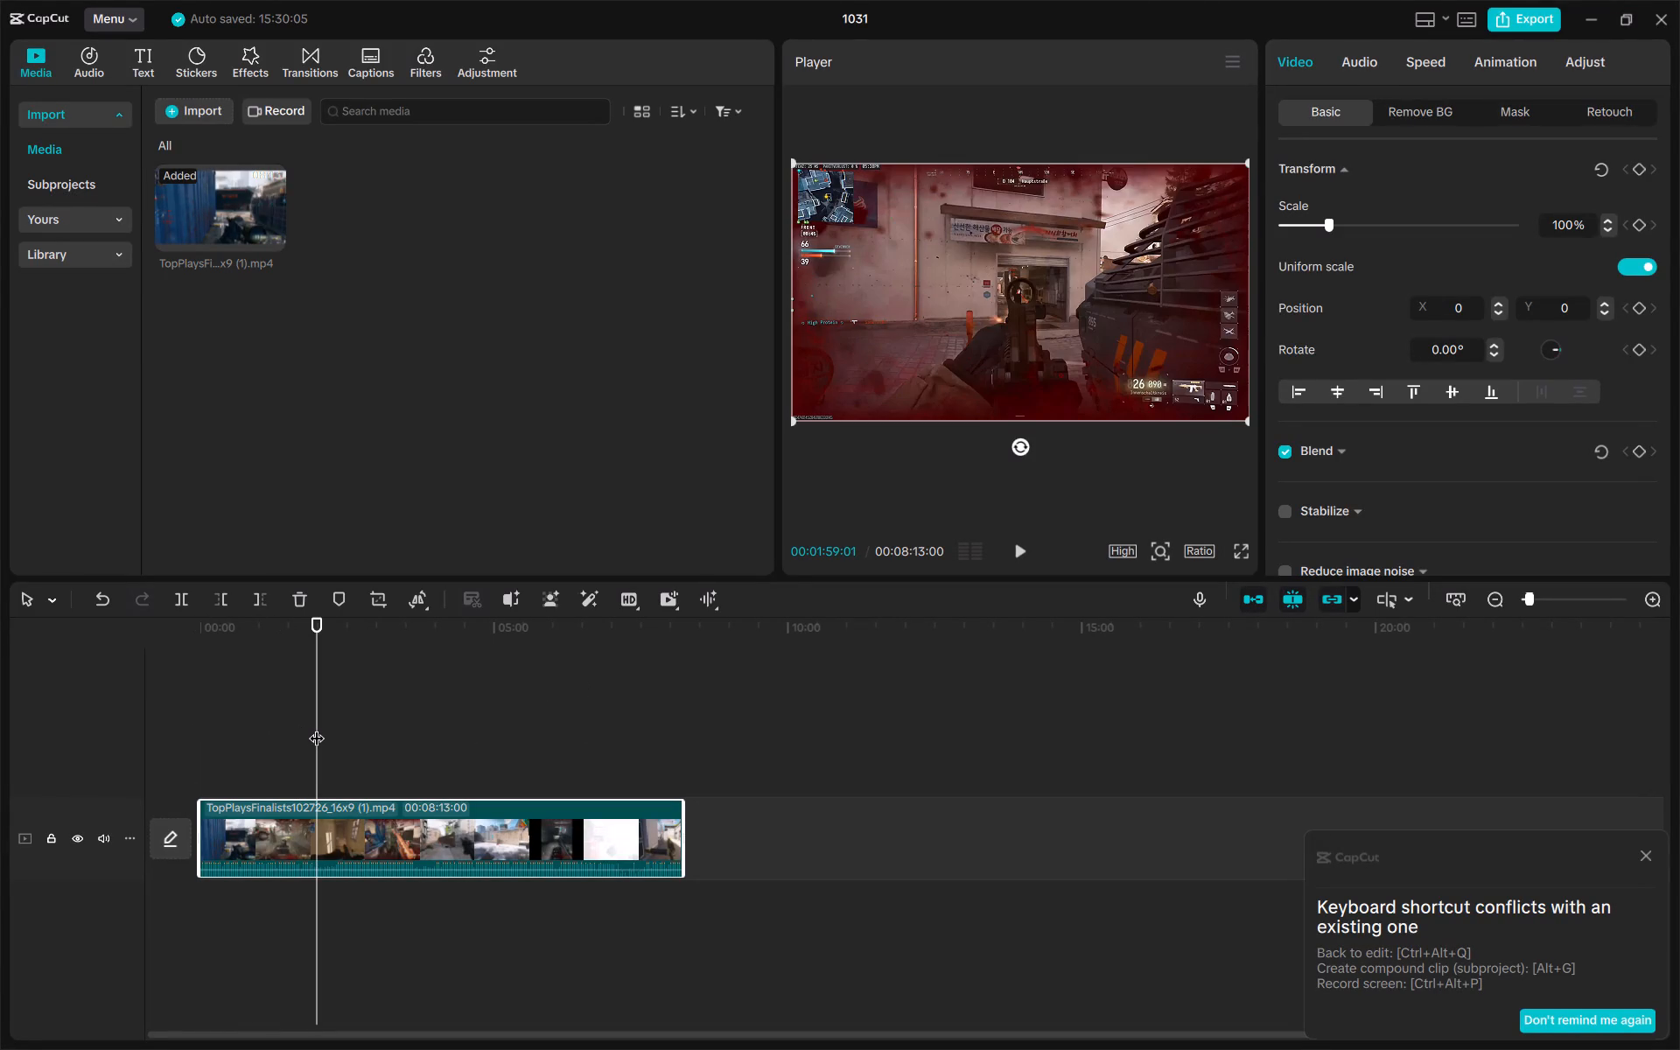
pyautogui.press('space')
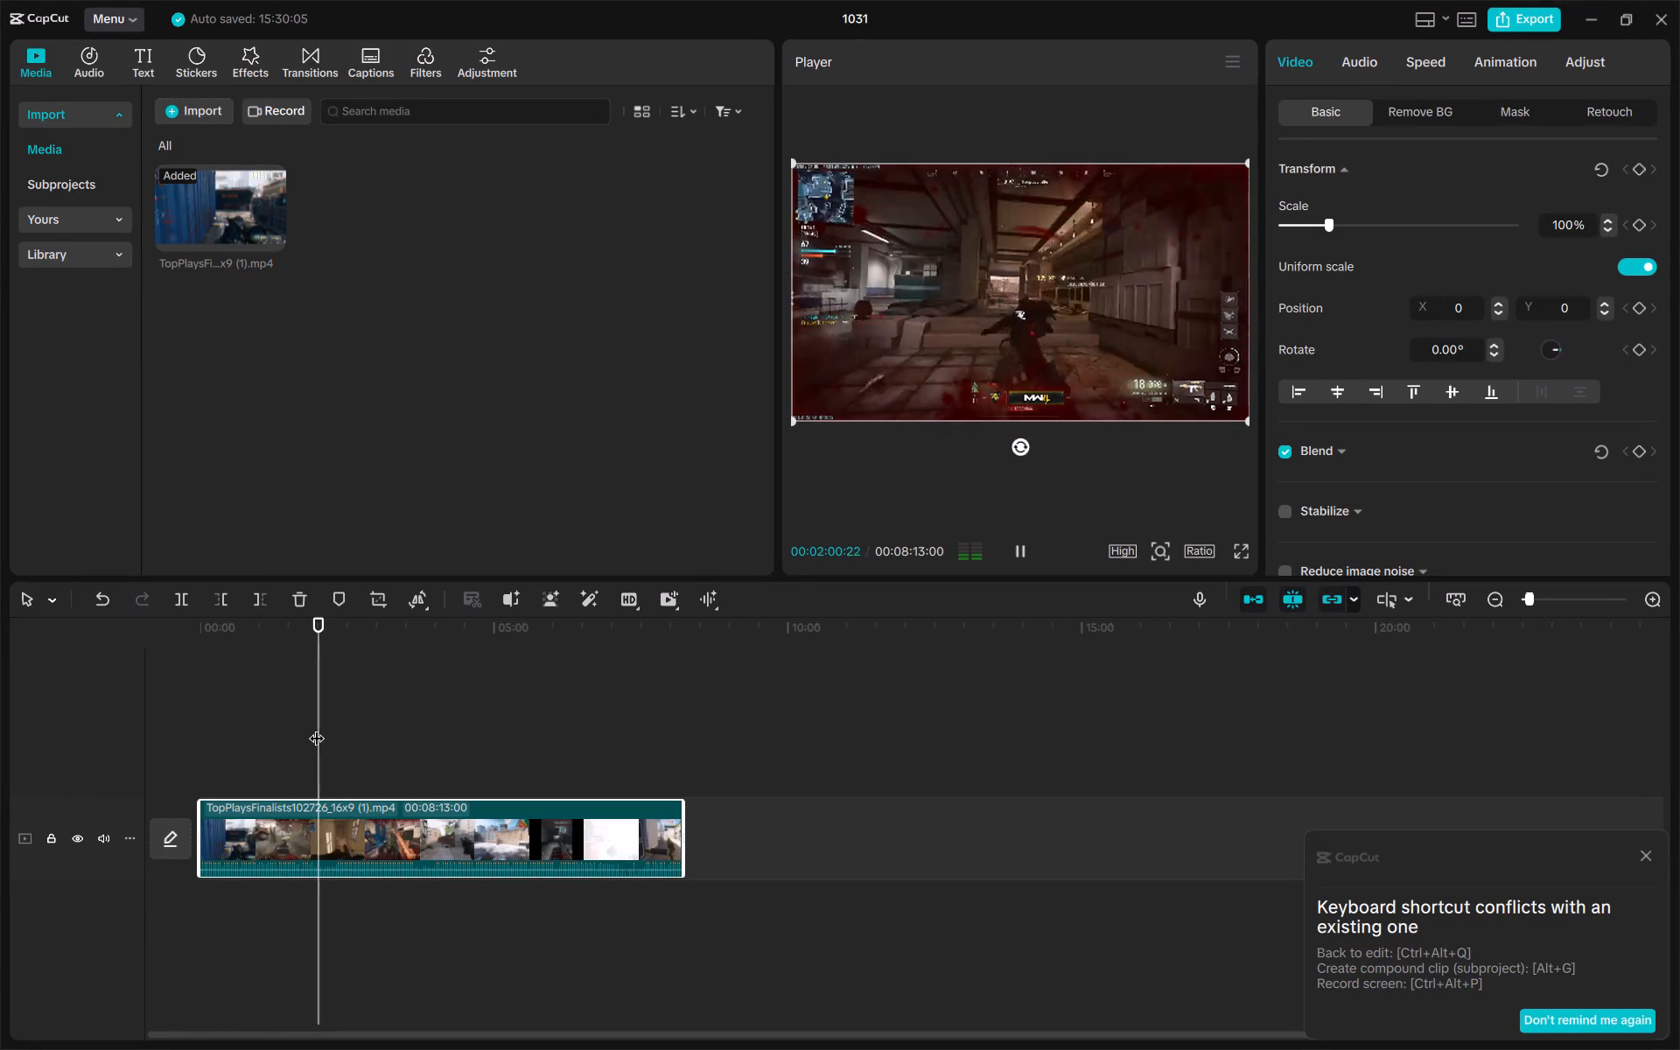
pyautogui.press('Left')
pyautogui.press('Left')
pyautogui.press('Left')
pyautogui.press('Left')
pyautogui.press('Left')
pyautogui.press('Left')
pyautogui.press('Left')
pyautogui.press('Left')
pyautogui.press('Left')
pyautogui.press('Left')
pyautogui.press('Left')
pyautogui.press('Left')
pyautogui.press('Left')
pyautogui.press('Left')
pyautogui.press('Left')
pyautogui.press('Left')
pyautogui.press('Left')
pyautogui.press('Left')
pyautogui.press('Left')
pyautogui.press('Left')
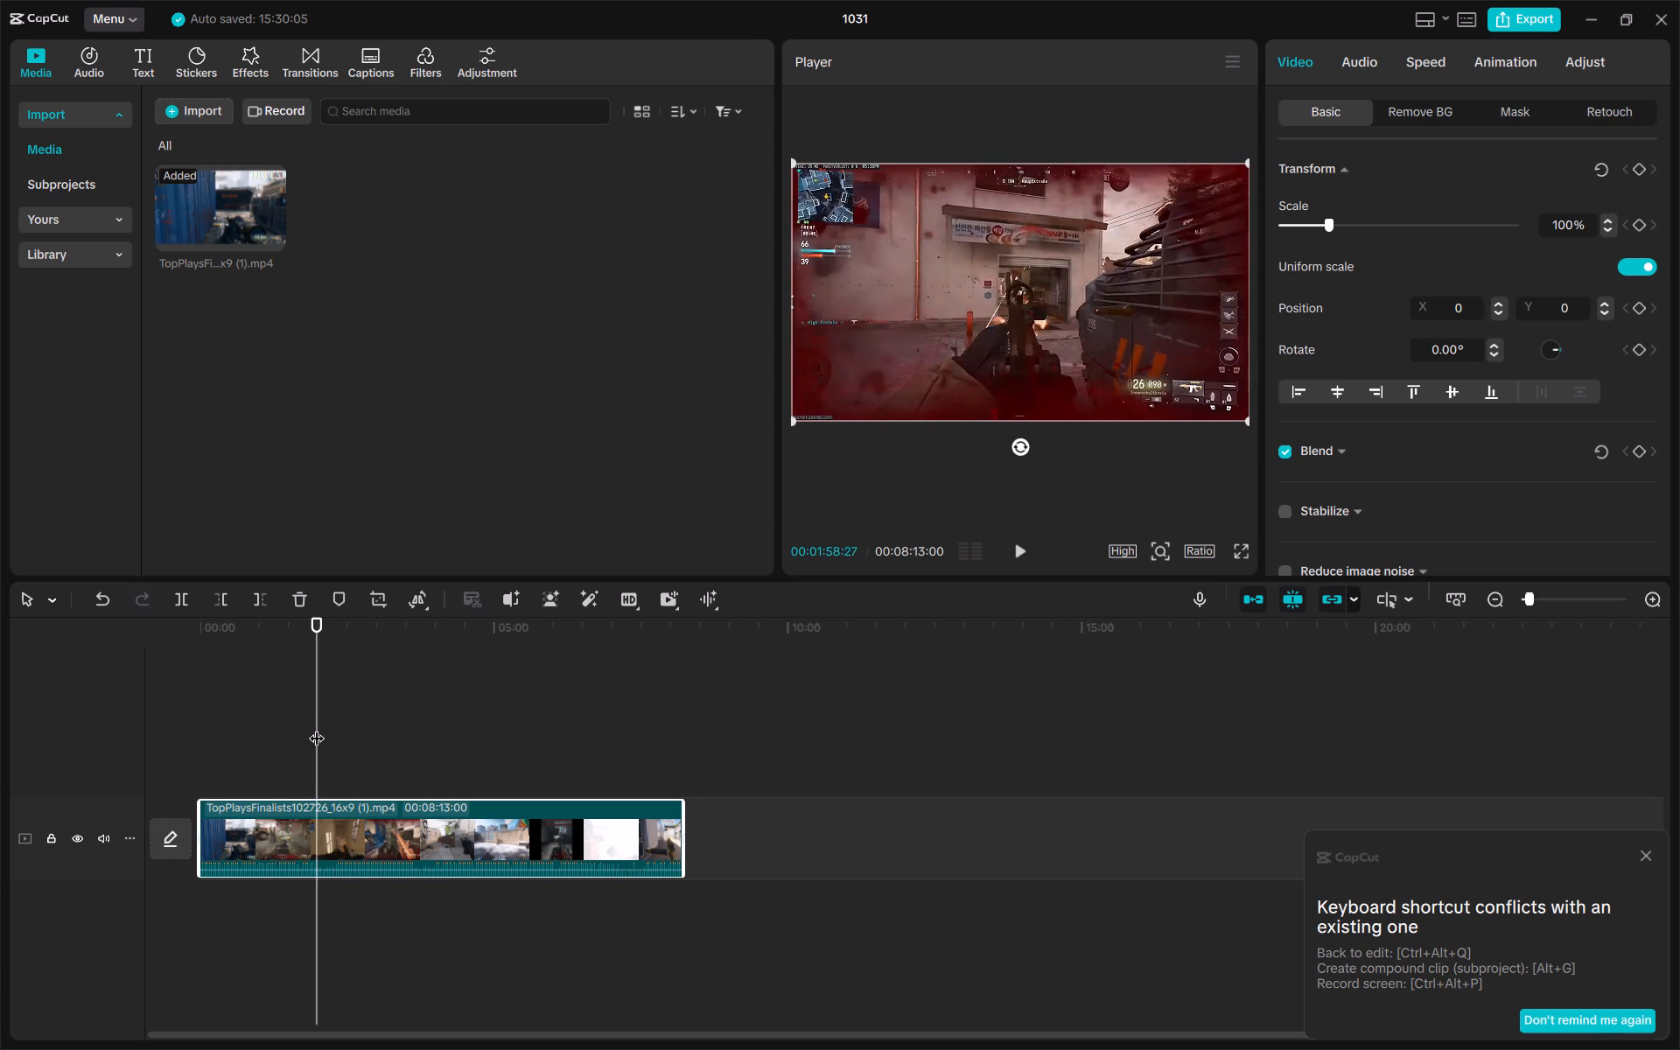
pyautogui.press('Right')
pyautogui.press('Right')
pyautogui.press('Right')
pyautogui.press('Right')
pyautogui.press('Right')
pyautogui.press('Right')
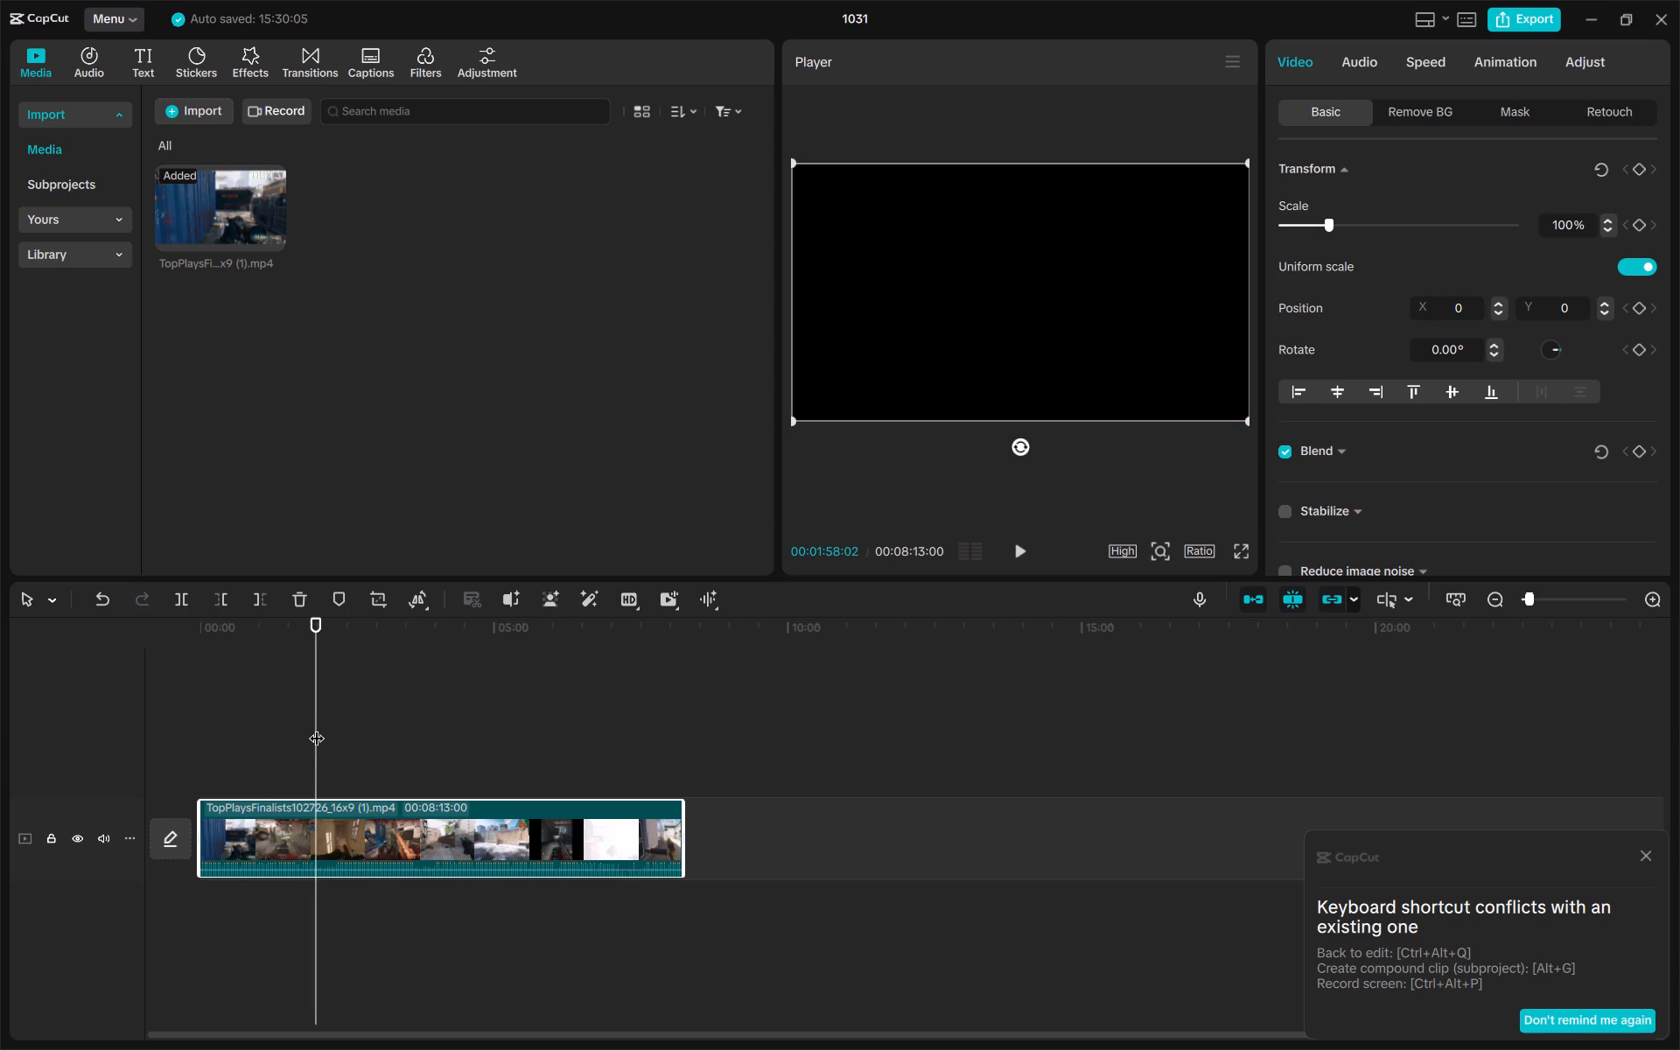
pyautogui.press('Right')
pyautogui.press('Right')
pyautogui.press('Right')
pyautogui.press('Right')
pyautogui.press('Right')
pyautogui.press('Right')
pyautogui.press('Right')
pyautogui.press('Right')
pyautogui.press('Right')
pyautogui.press('Right')
pyautogui.press('Right')
pyautogui.press('Right')
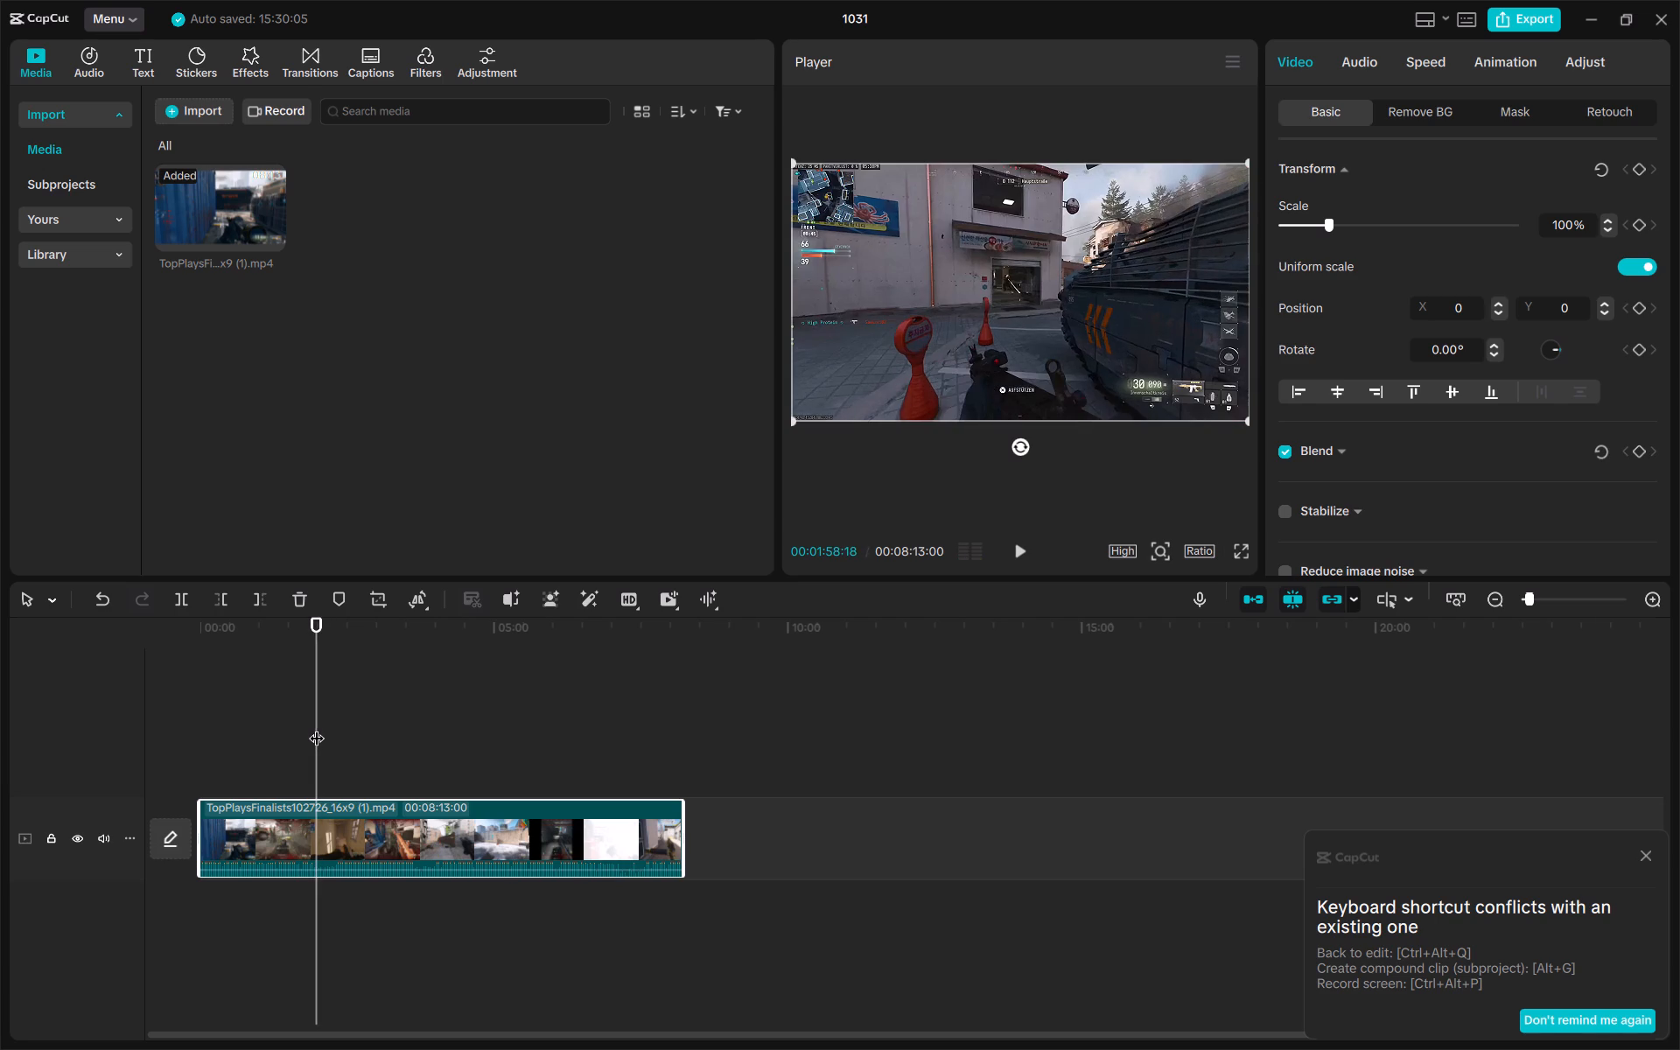
pyautogui.press('Left')
pyautogui.press('Left')
pyautogui.press('Left')
pyautogui.press('Right')
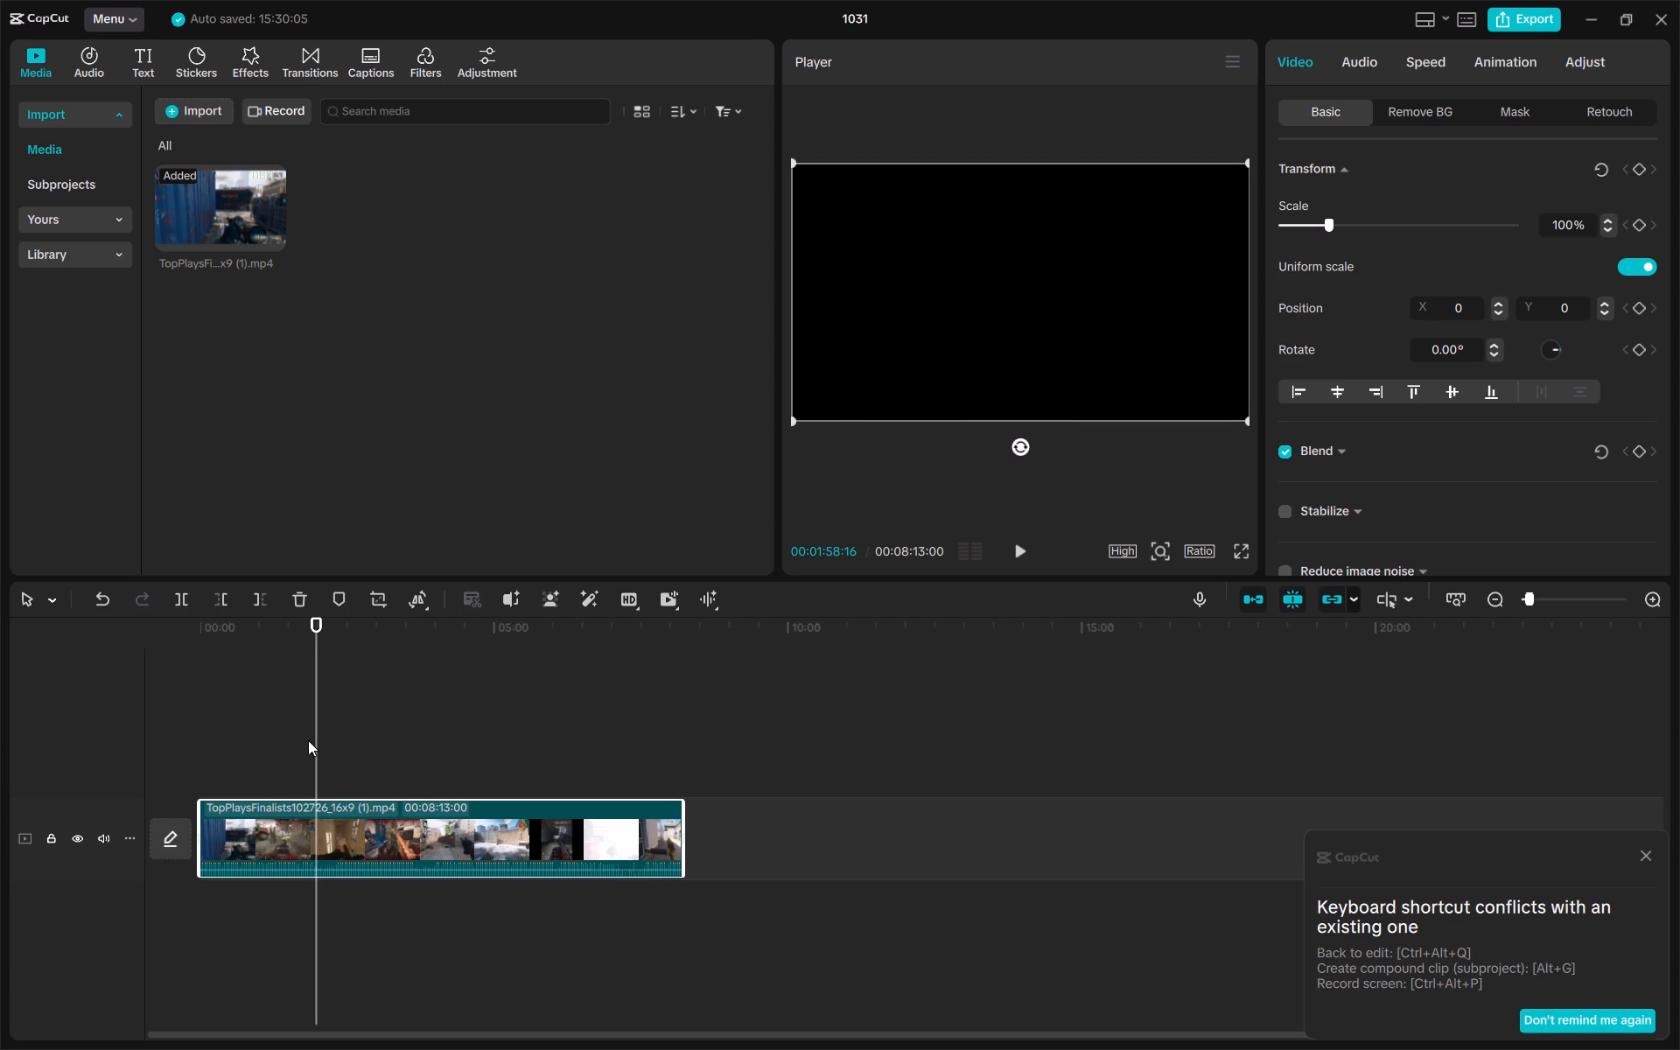
pyautogui.press('Right')
pyautogui.click(187, 607)
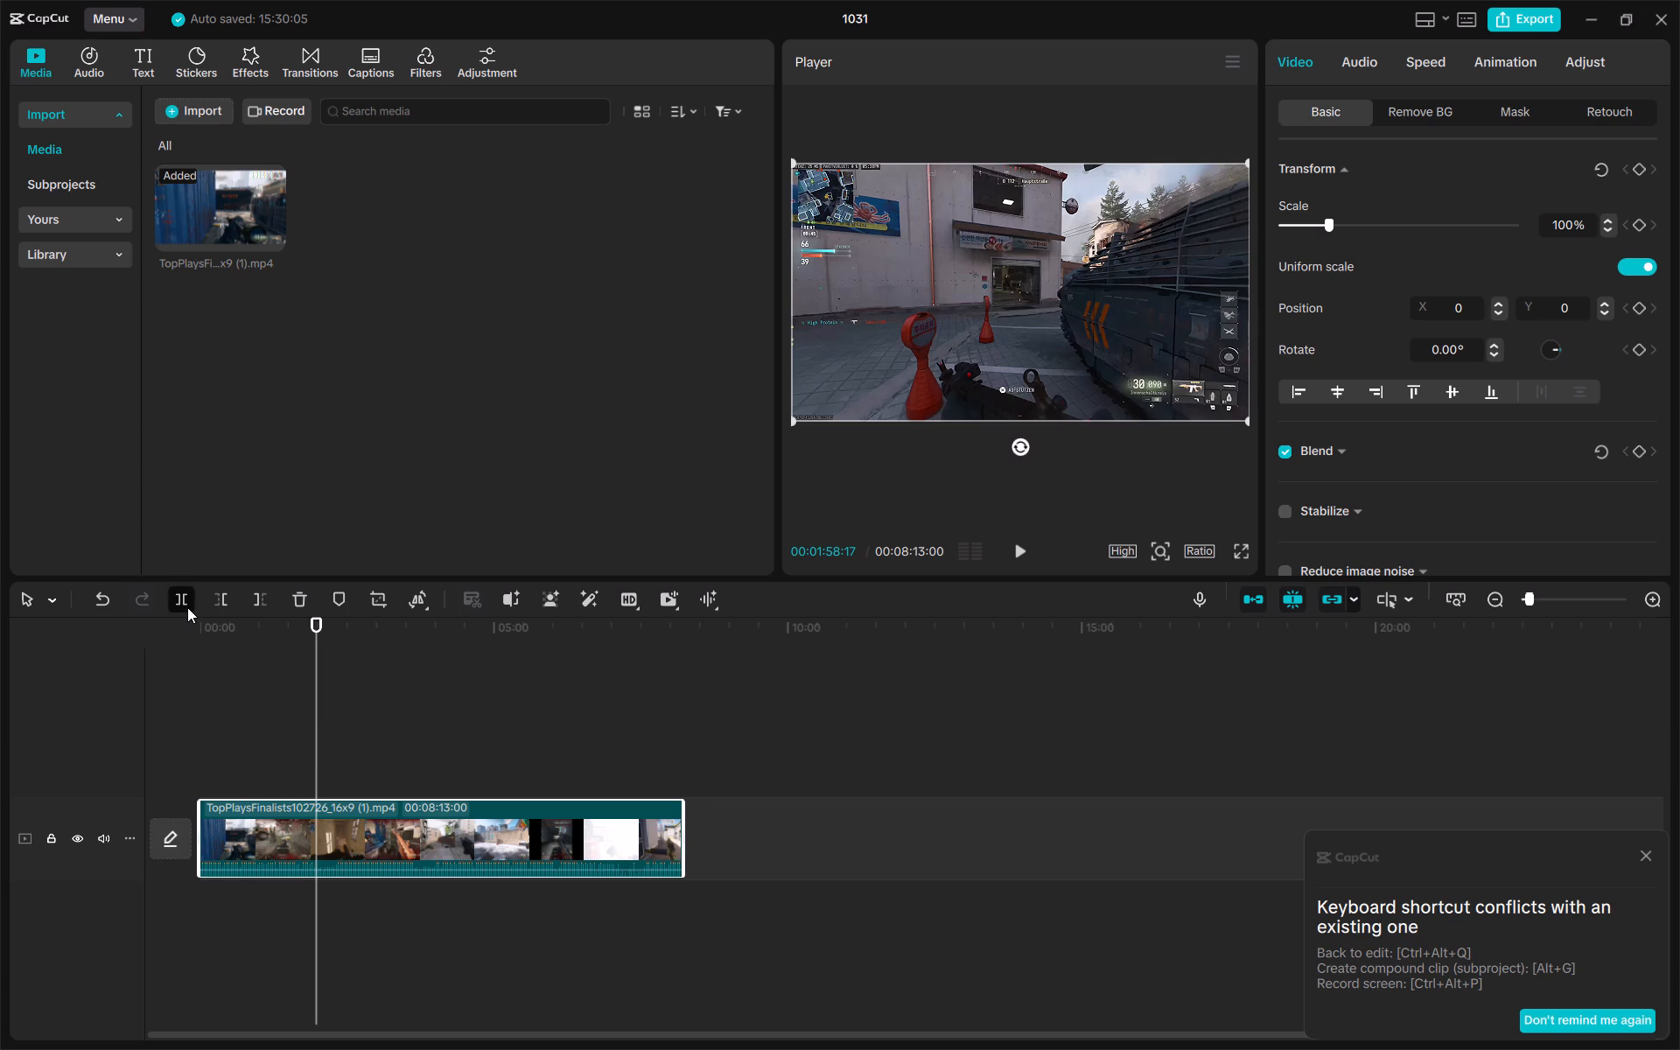
# Play on to the next black transition and split the remaining footage at 00:02:18:09, where the new gameplay scene starts.
pyautogui.press('space')
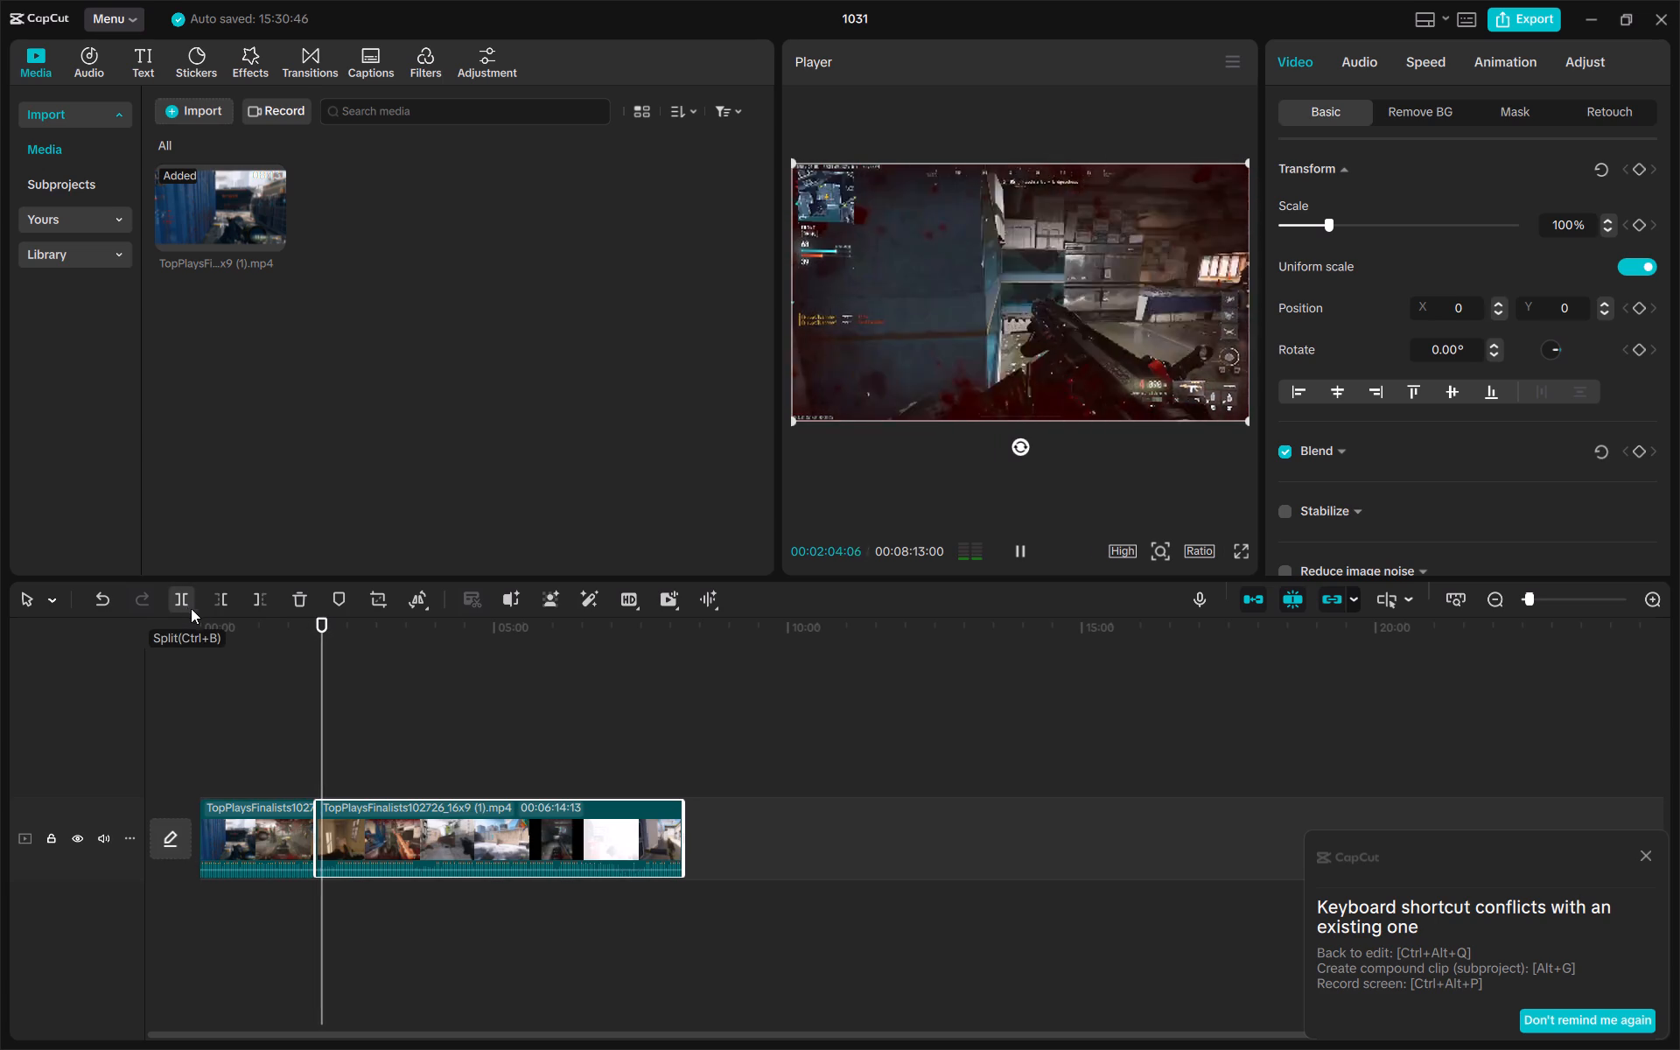
pyautogui.press('Right')
pyautogui.press('Right')
pyautogui.press('Right')
pyautogui.press('Right')
pyautogui.press('Right')
pyautogui.press('Right')
pyautogui.press('Right')
pyautogui.press('Right')
pyautogui.press('Right')
pyautogui.press('Right')
pyautogui.press('Right')
pyautogui.press('Right')
pyautogui.press('Right')
pyautogui.press('Right')
pyautogui.press('Right')
pyautogui.press('Right')
pyautogui.press('Right')
pyautogui.press('Right')
pyautogui.press('Right')
pyautogui.press('Right')
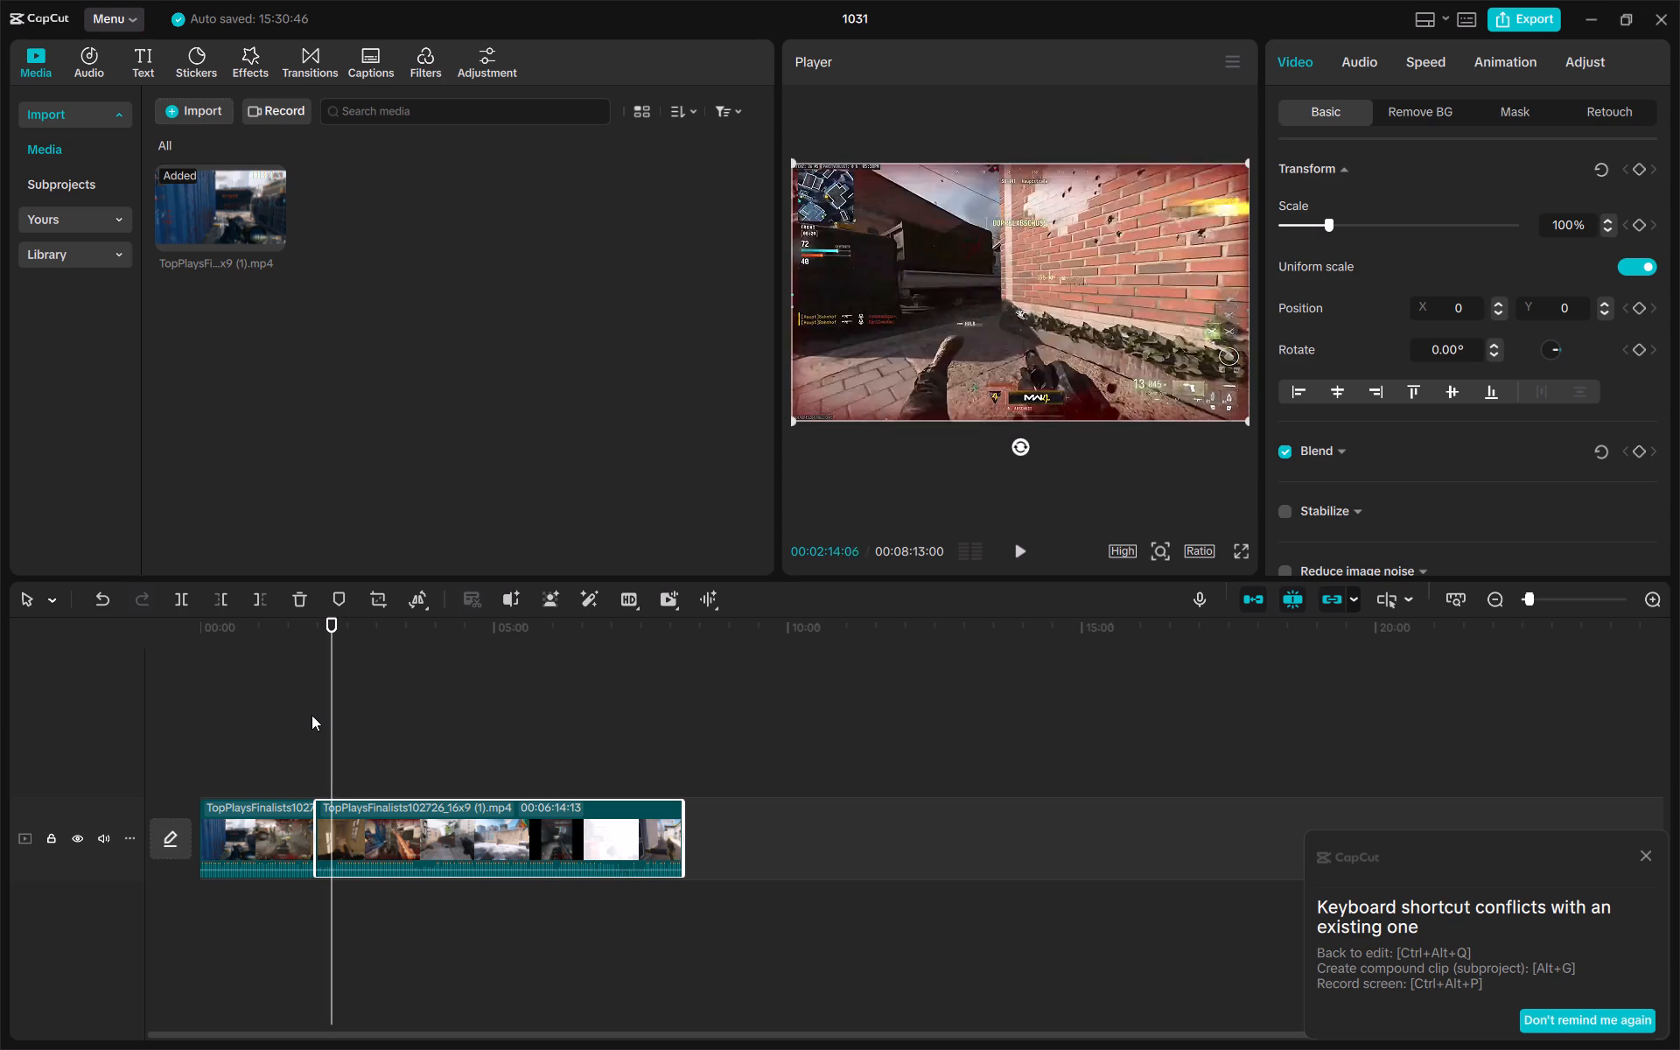
pyautogui.press('space')
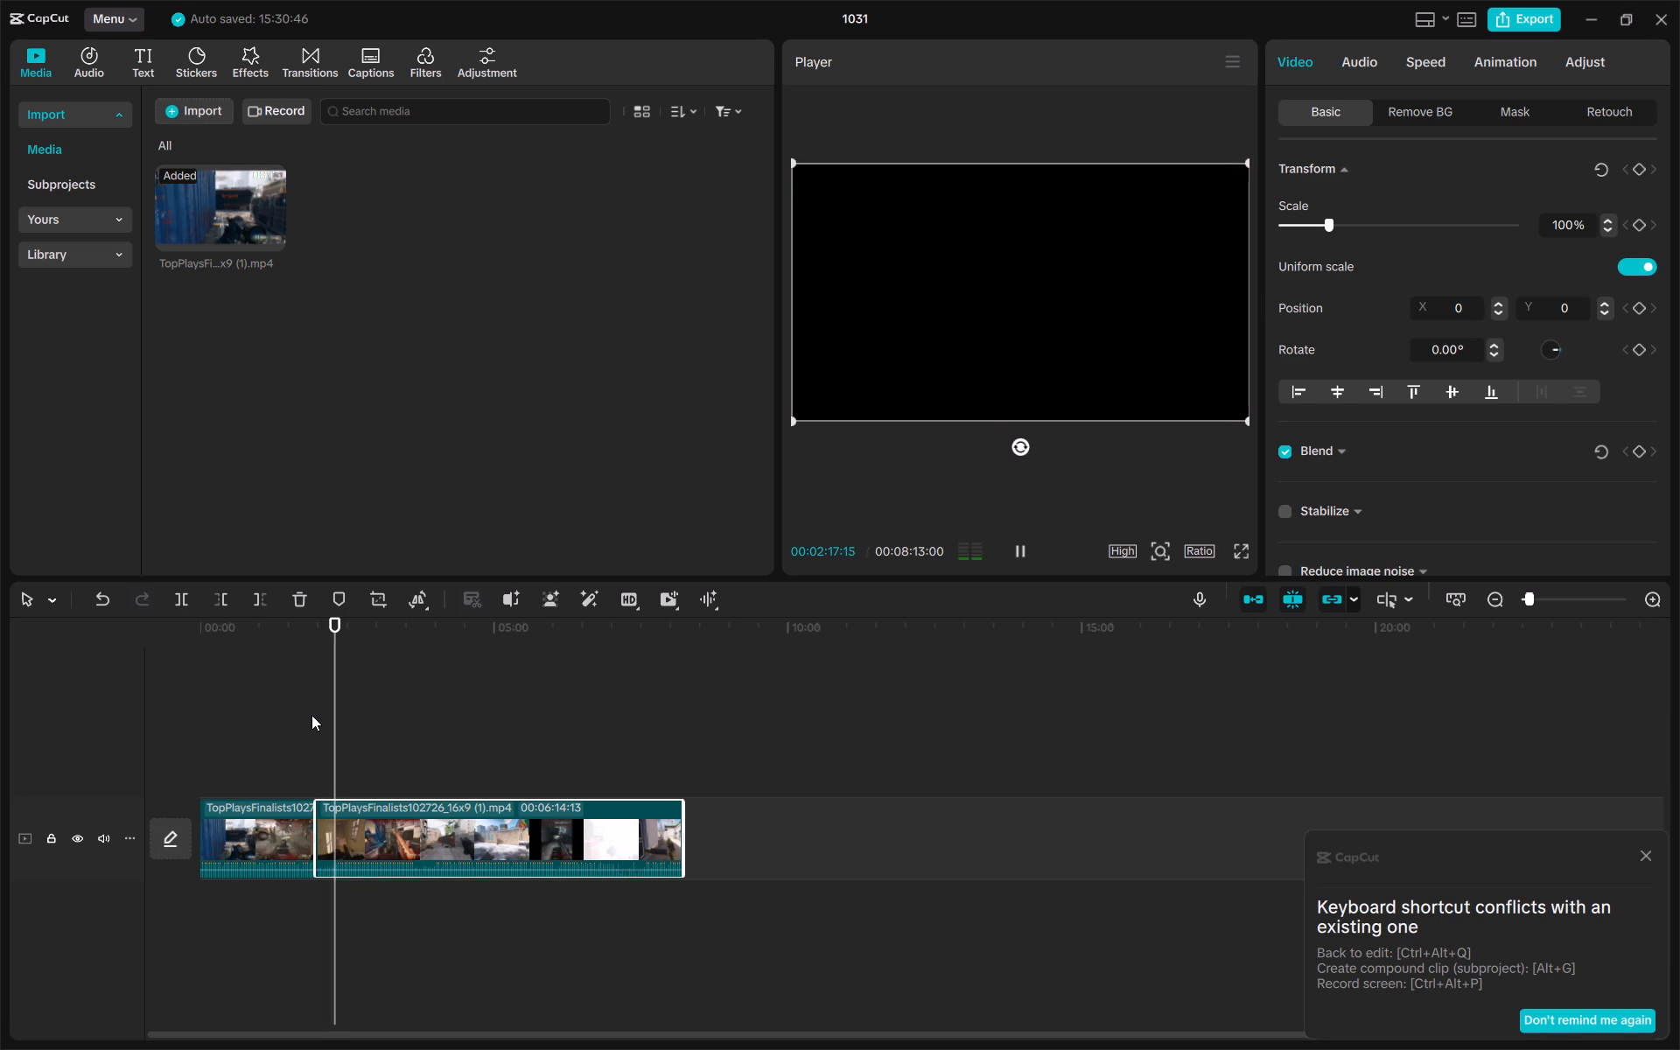
pyautogui.press('space')
pyautogui.press('Left')
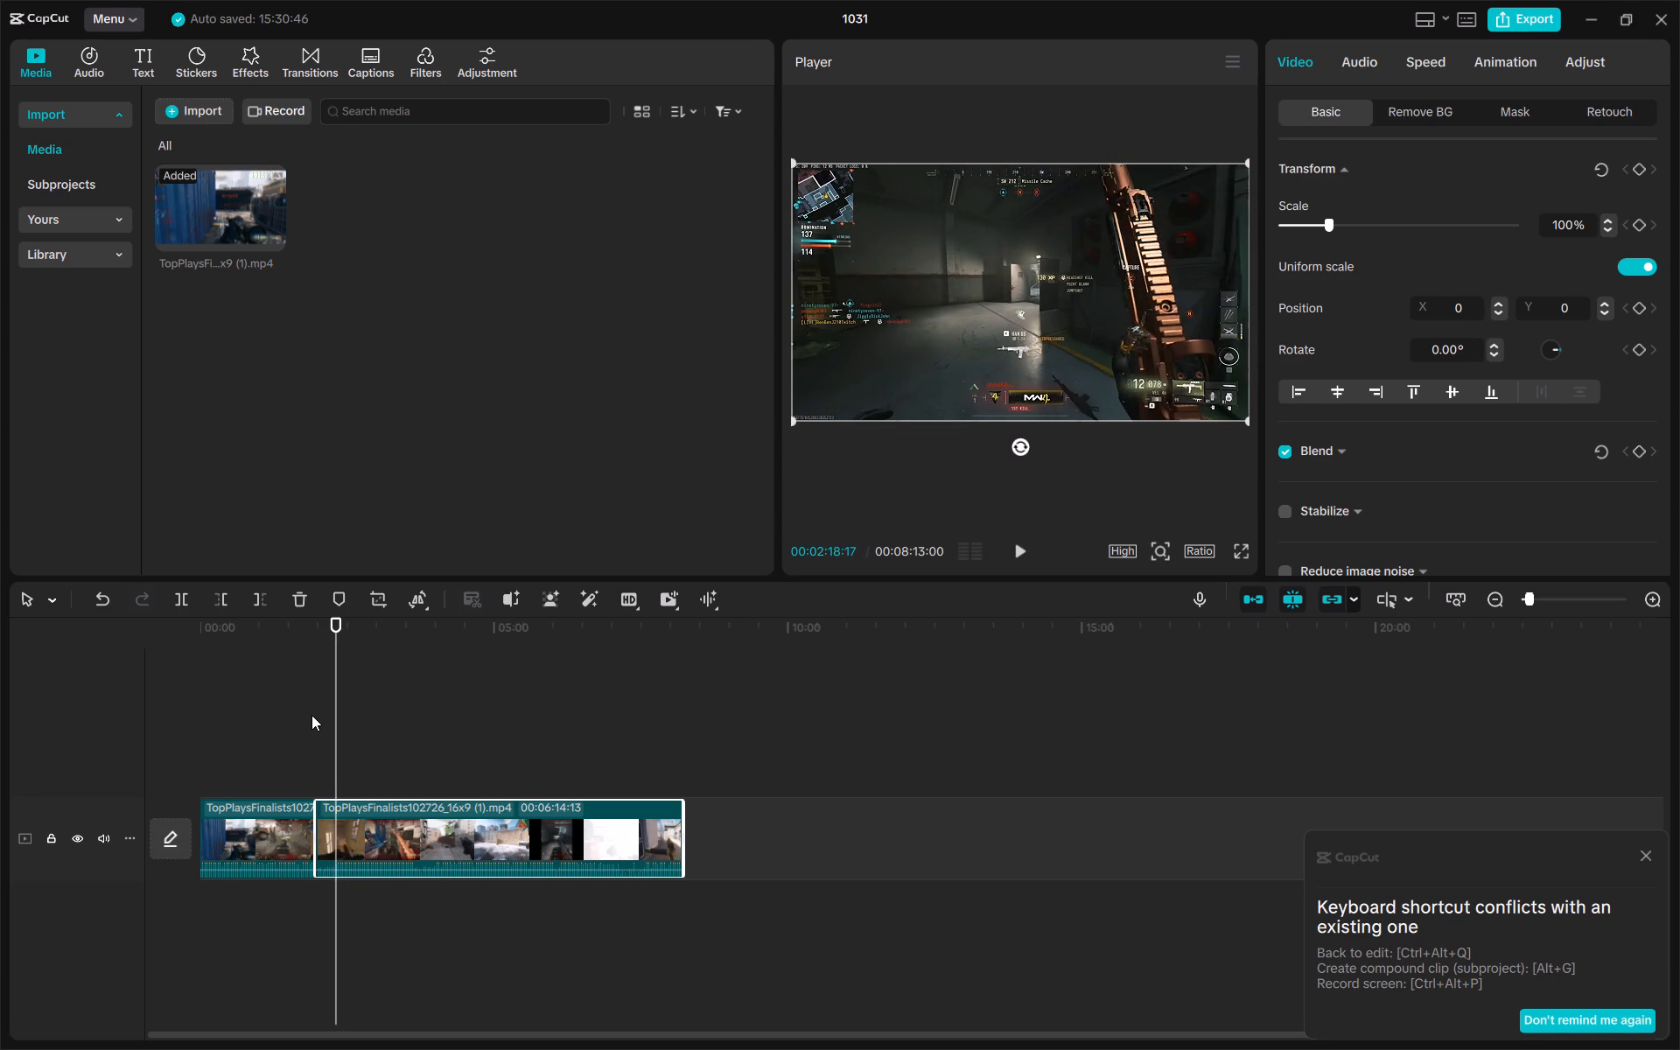
pyautogui.press('Left')
pyautogui.press('Left')
pyautogui.press('Left')
pyautogui.press('Left')
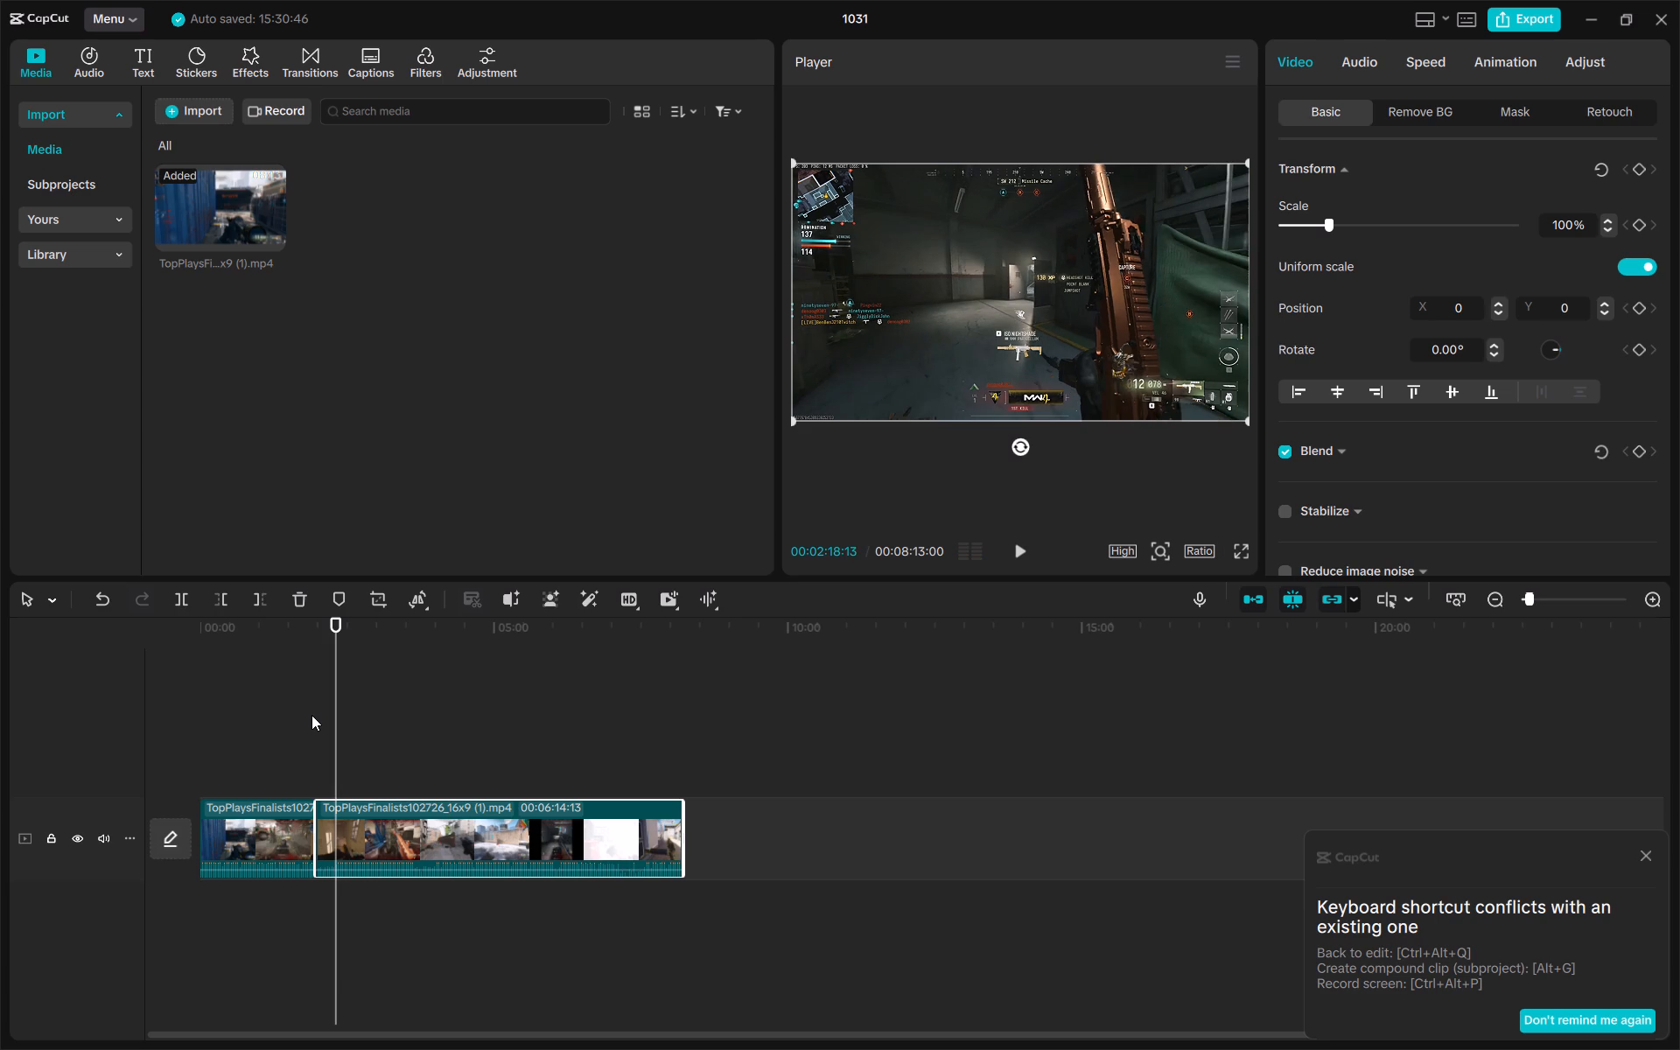
pyautogui.press('Left')
pyautogui.press('Left')
pyautogui.press('Left')
pyautogui.press('Left')
pyautogui.press('Left')
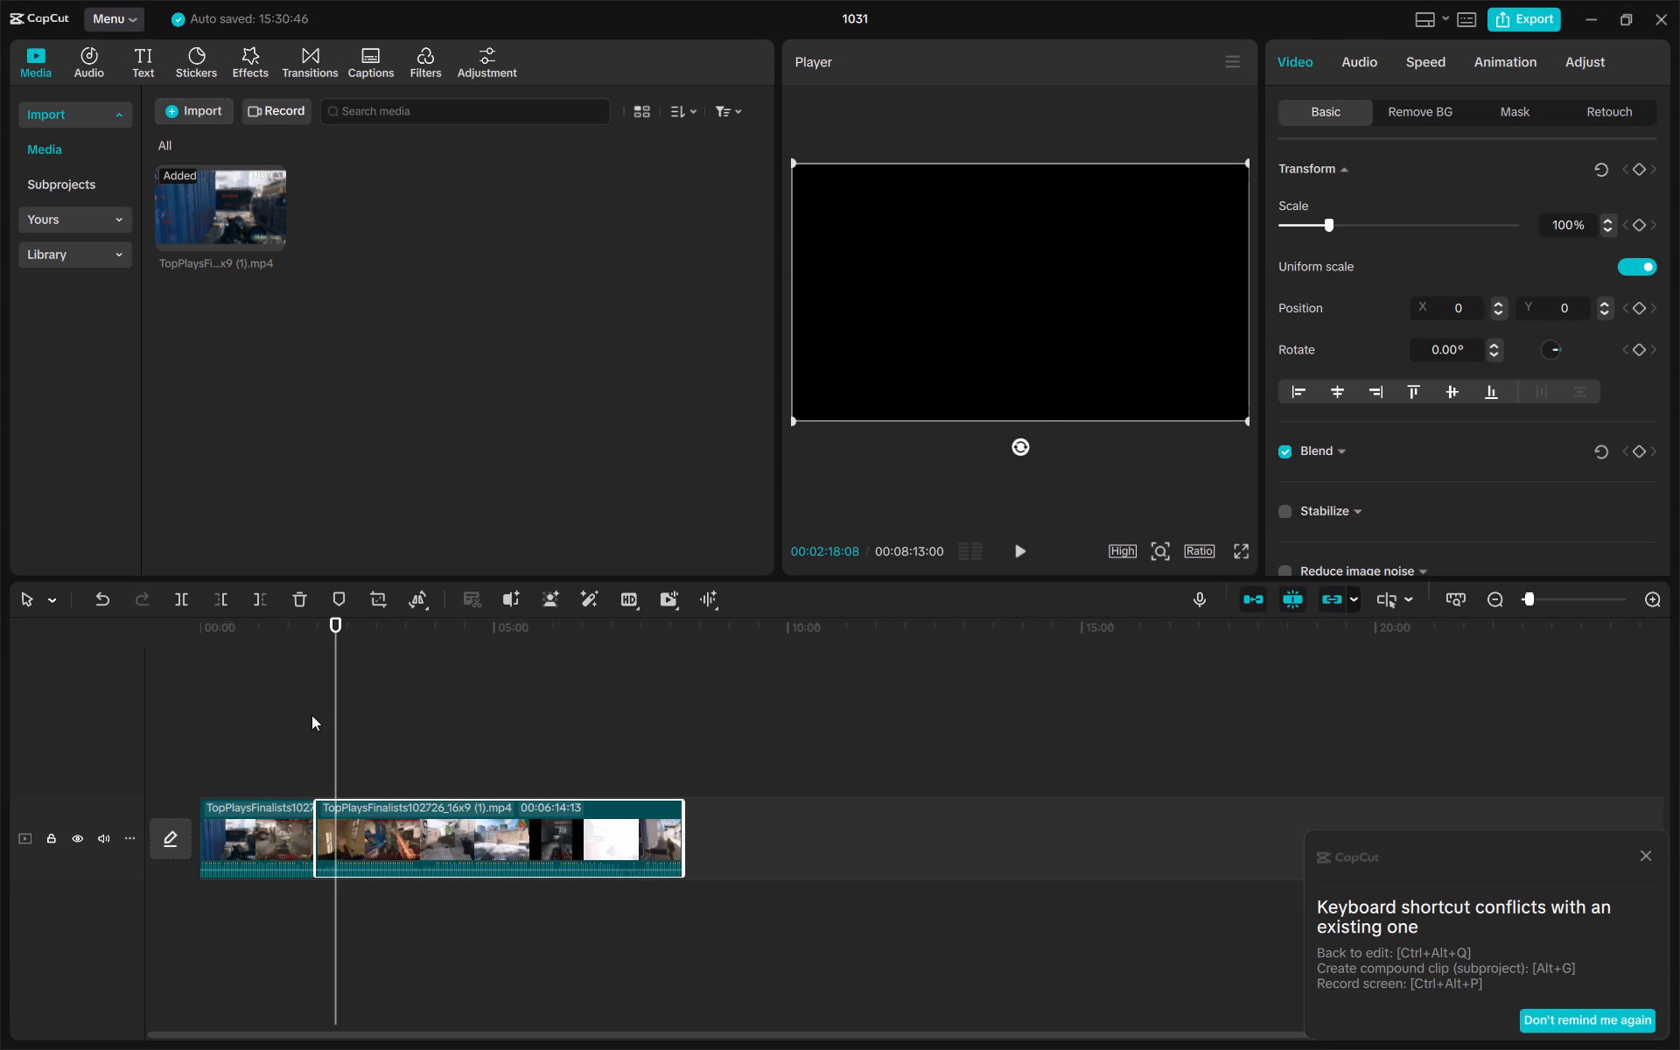
pyautogui.press('Right')
pyautogui.click(187, 606)
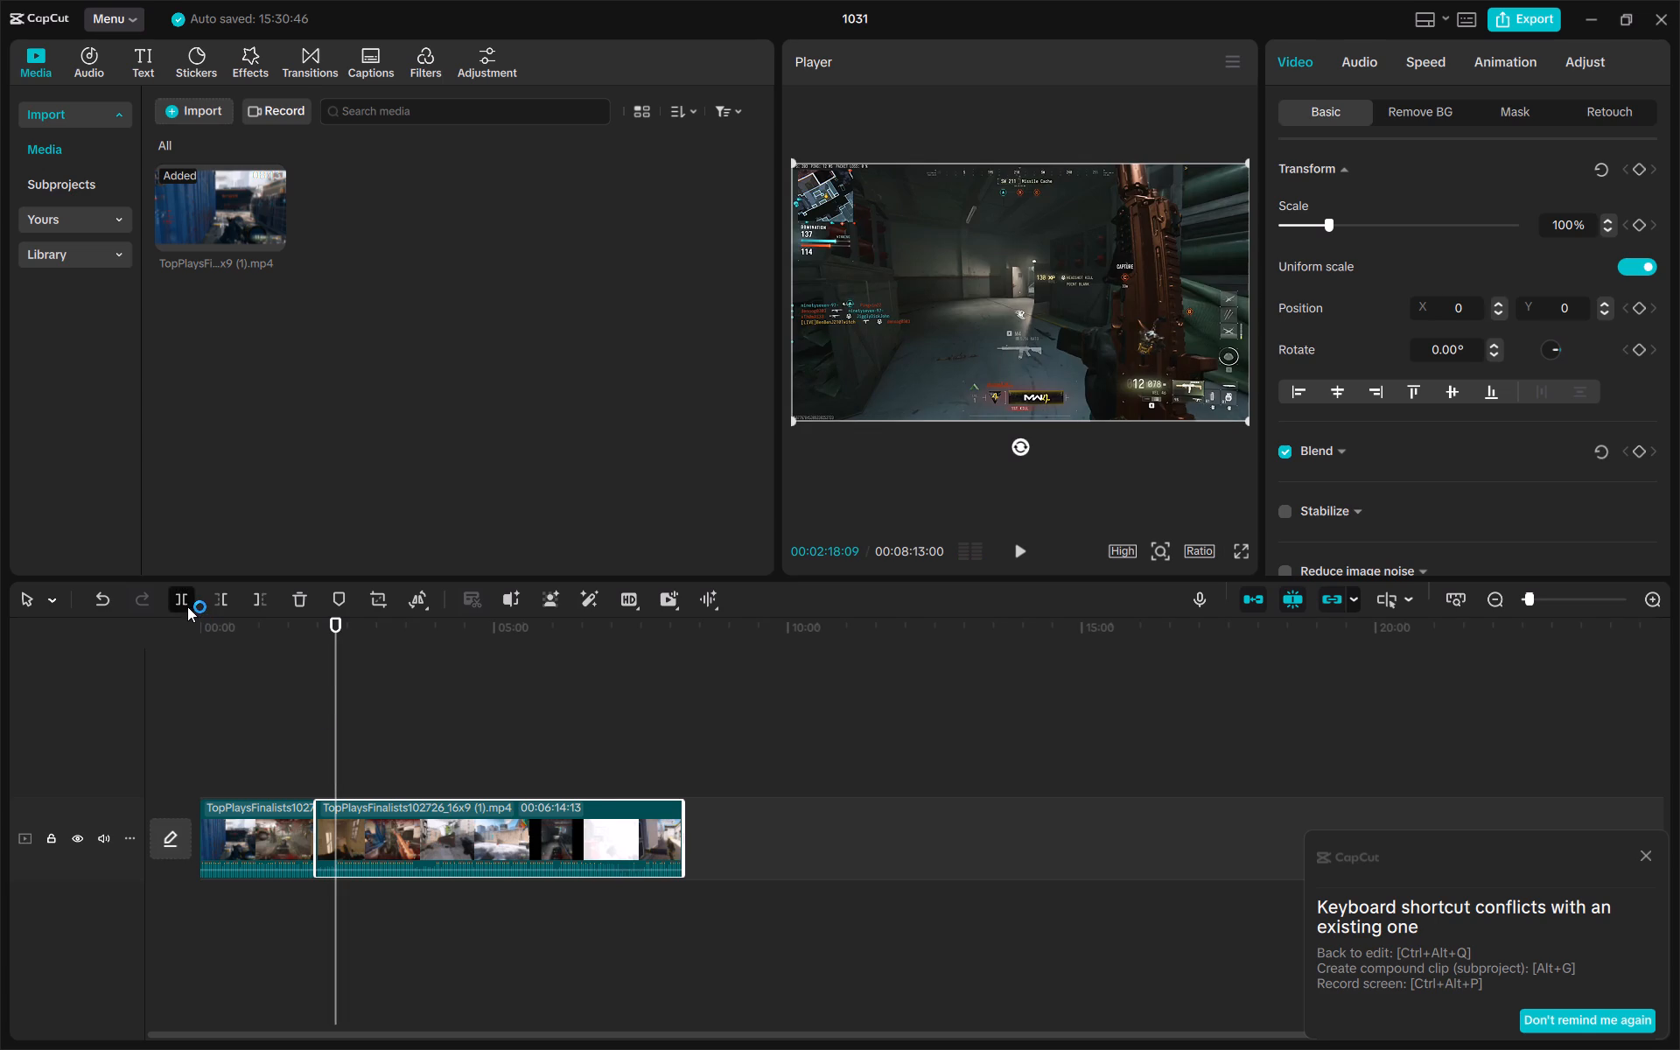
# Play the footage onward from the 00:02:18:09 cut to look for the following scene change.
pyautogui.press('space')
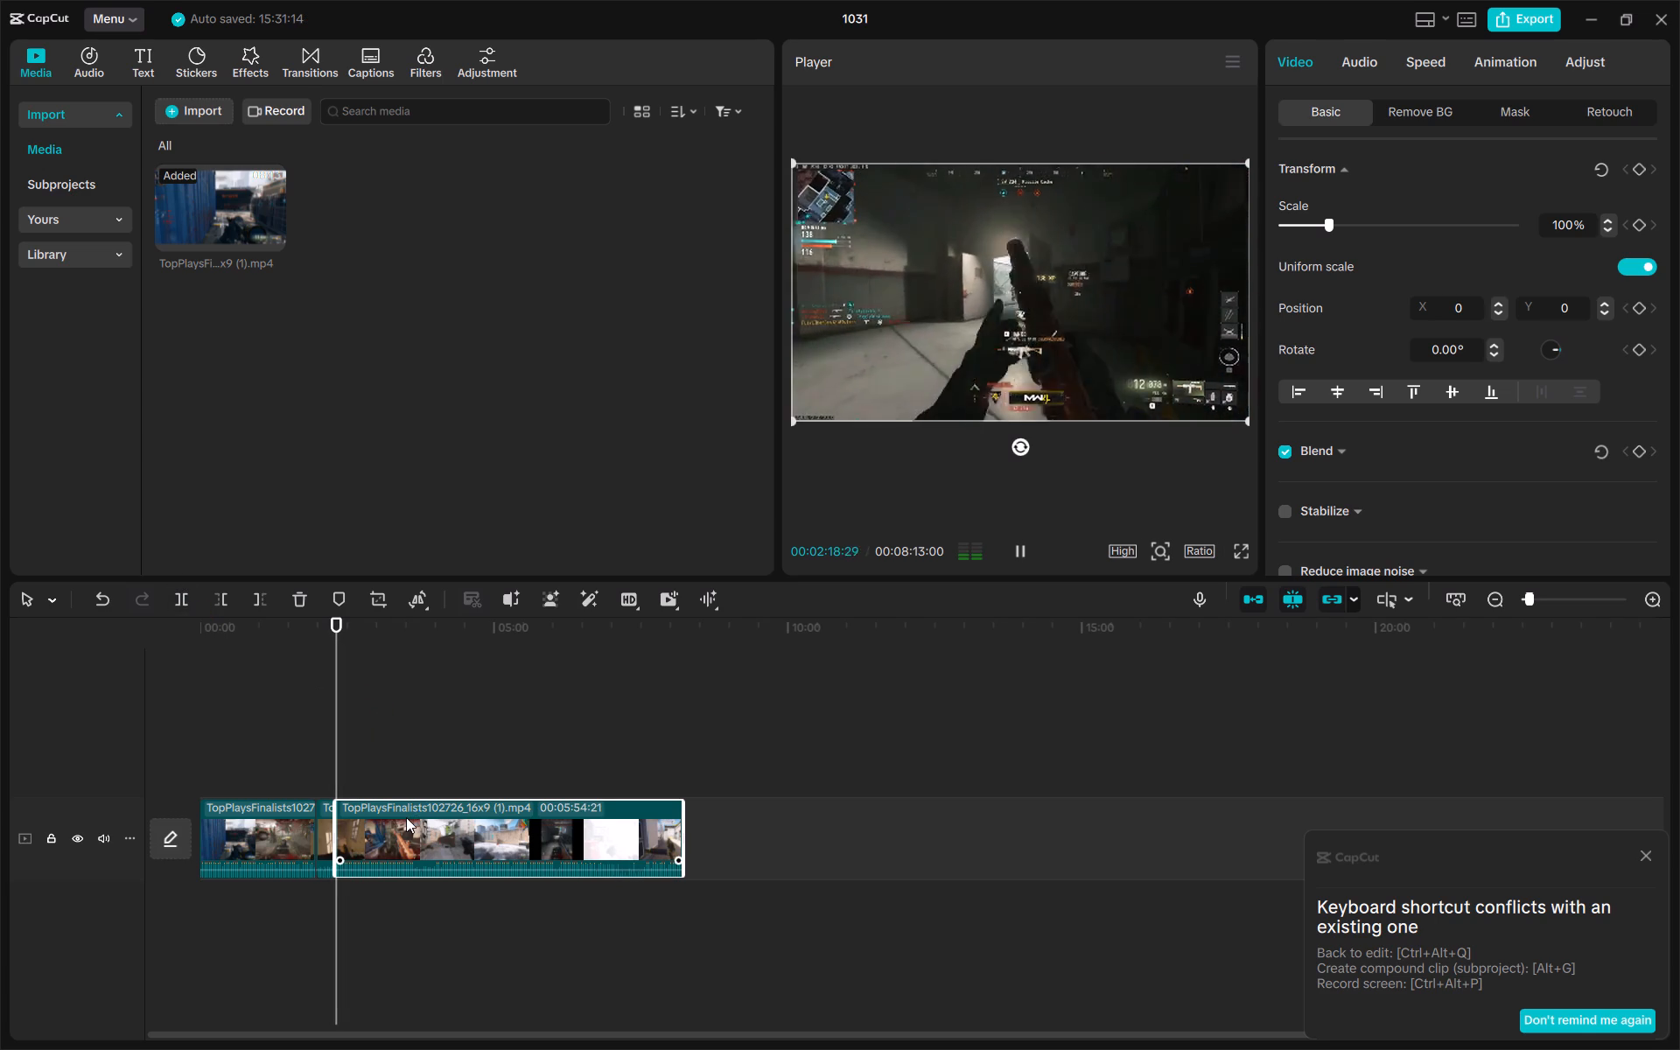
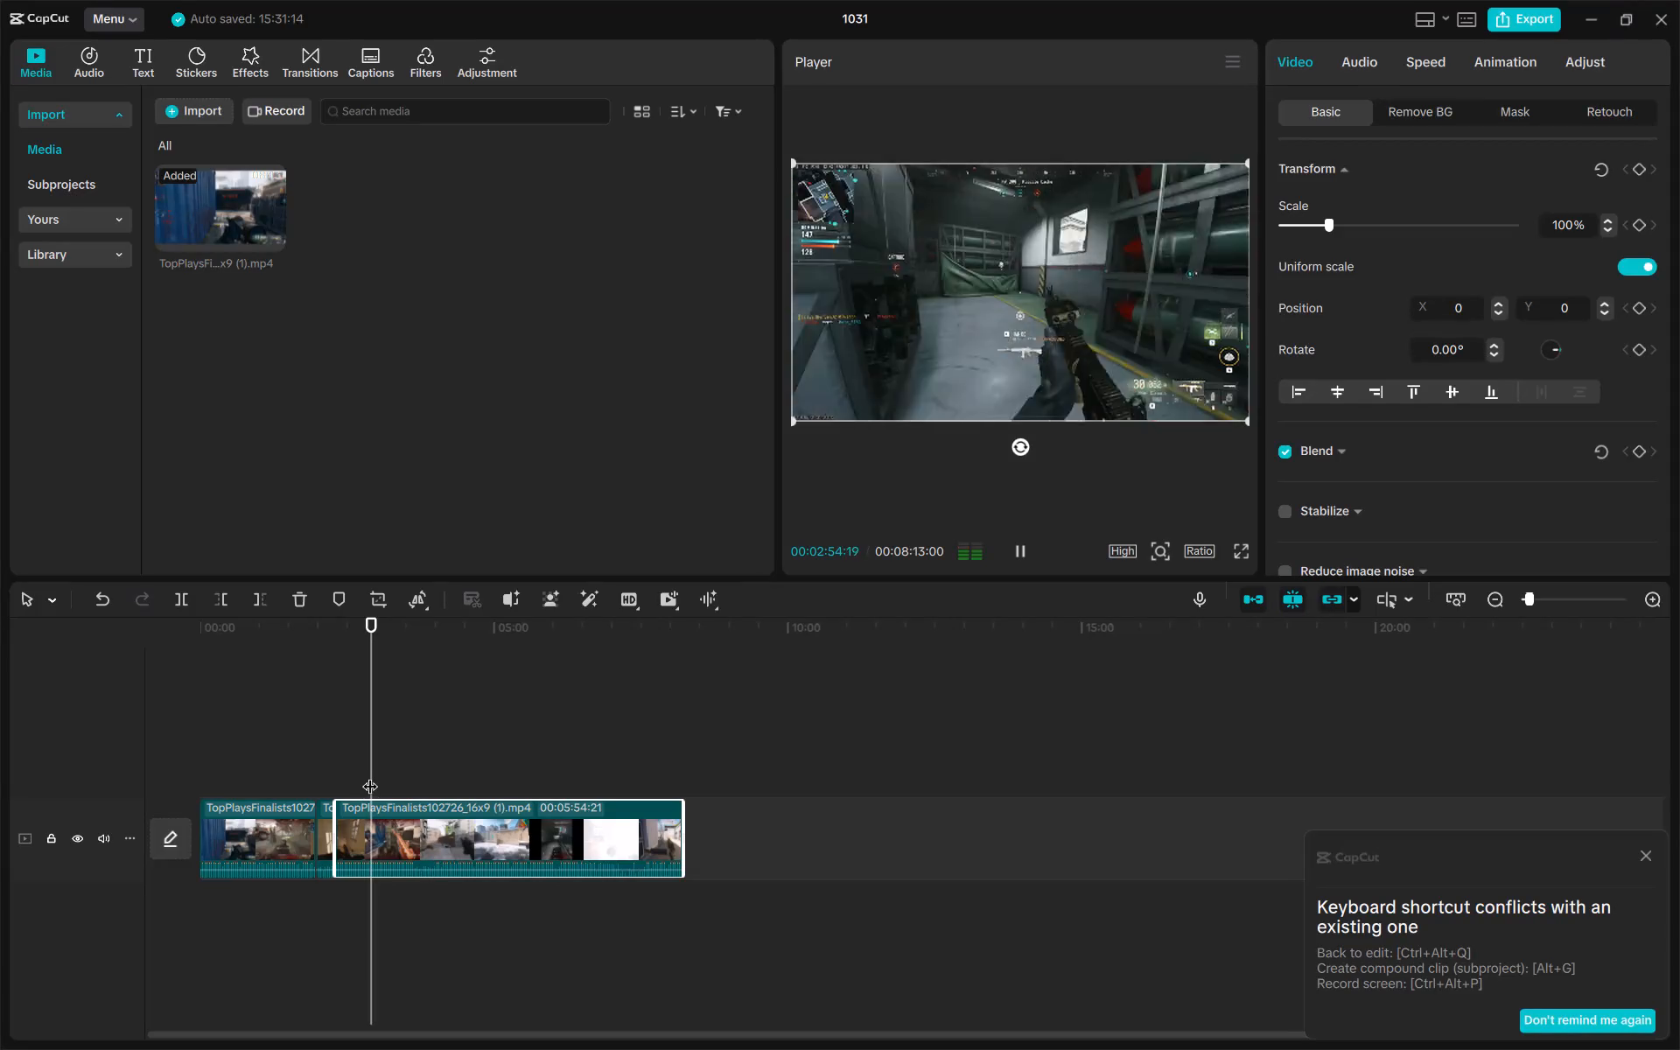
# Find the next black transition and split the footage at 00:03:14:05, where the gameplay beside the buses starts.
pyautogui.moveTo(370, 772); pyautogui.dragTo(374, 772)
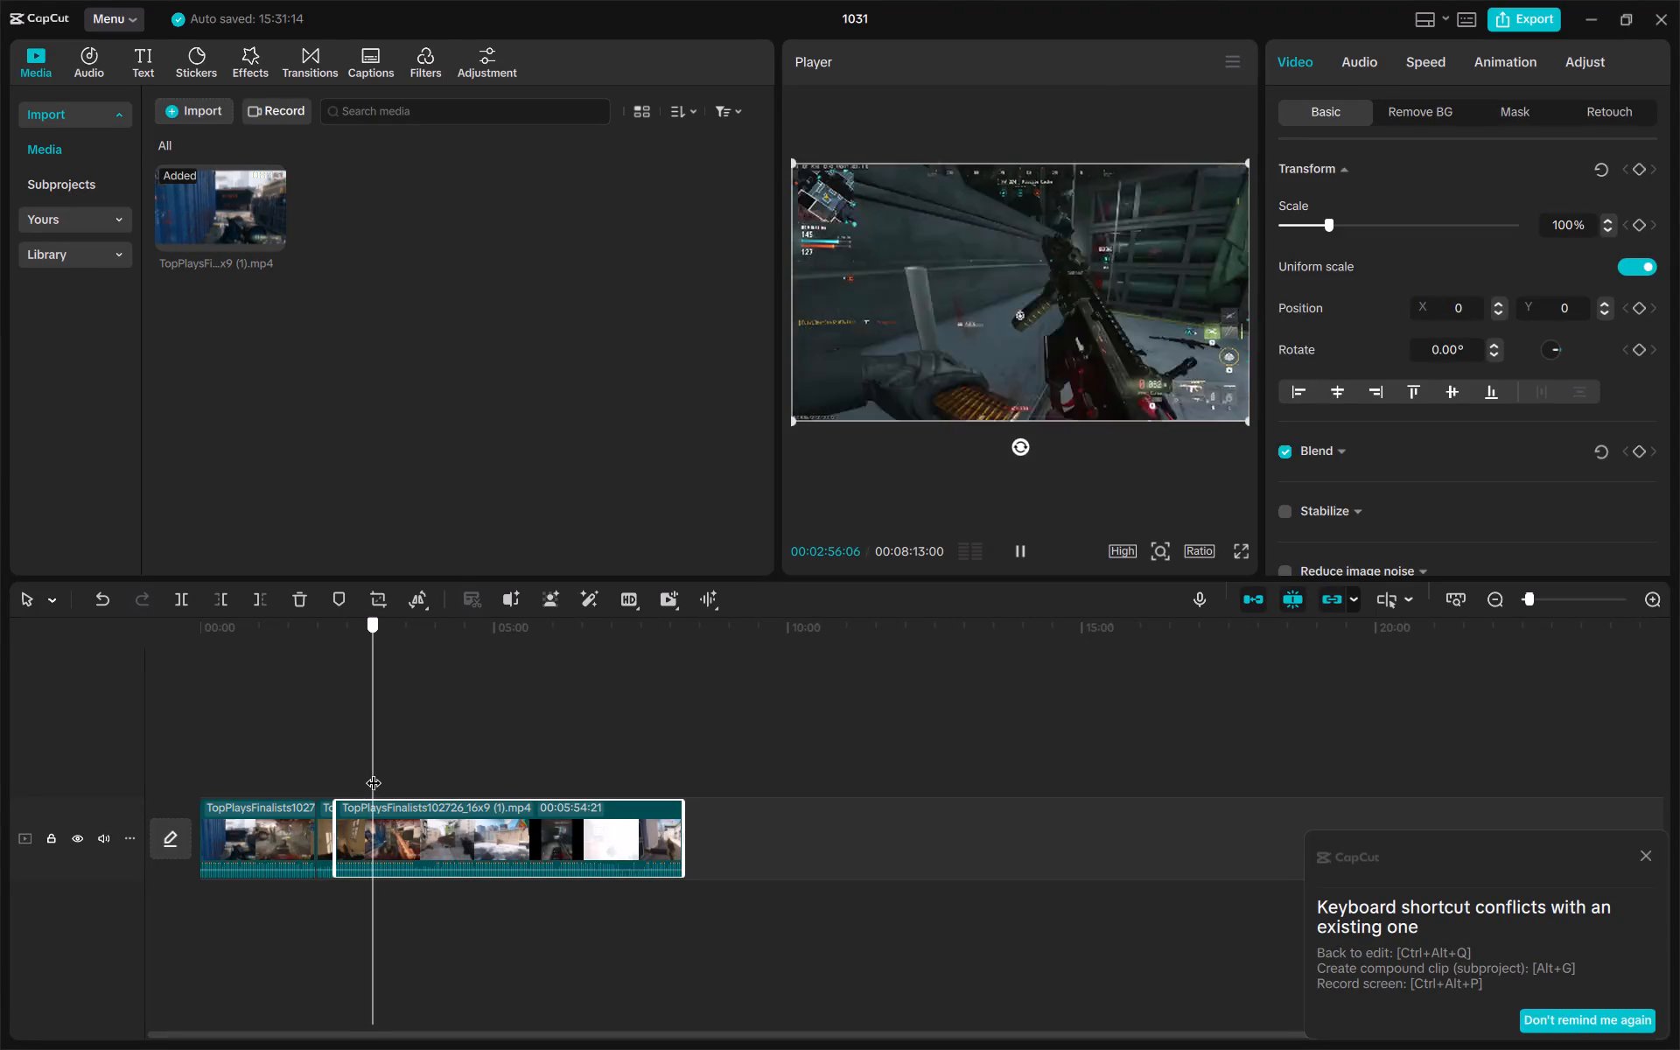
pyautogui.moveTo(374, 772); pyautogui.dragTo(384, 773)
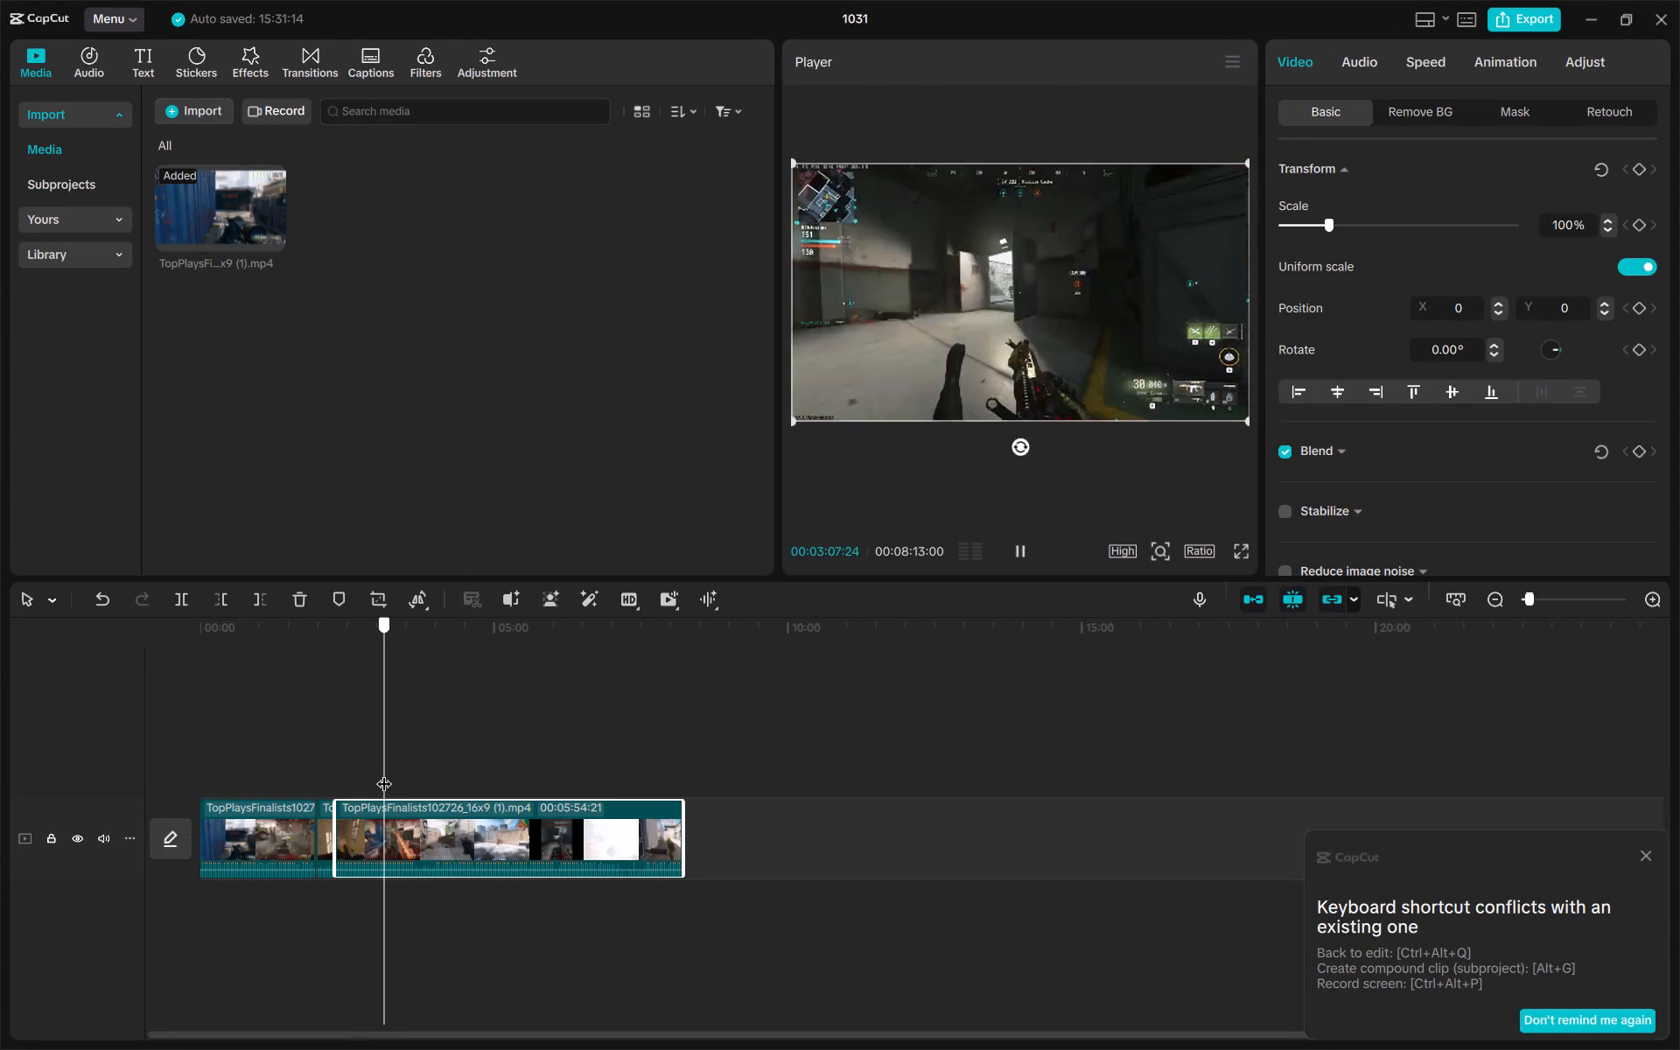
pyautogui.moveTo(384, 773); pyautogui.dragTo(386, 774)
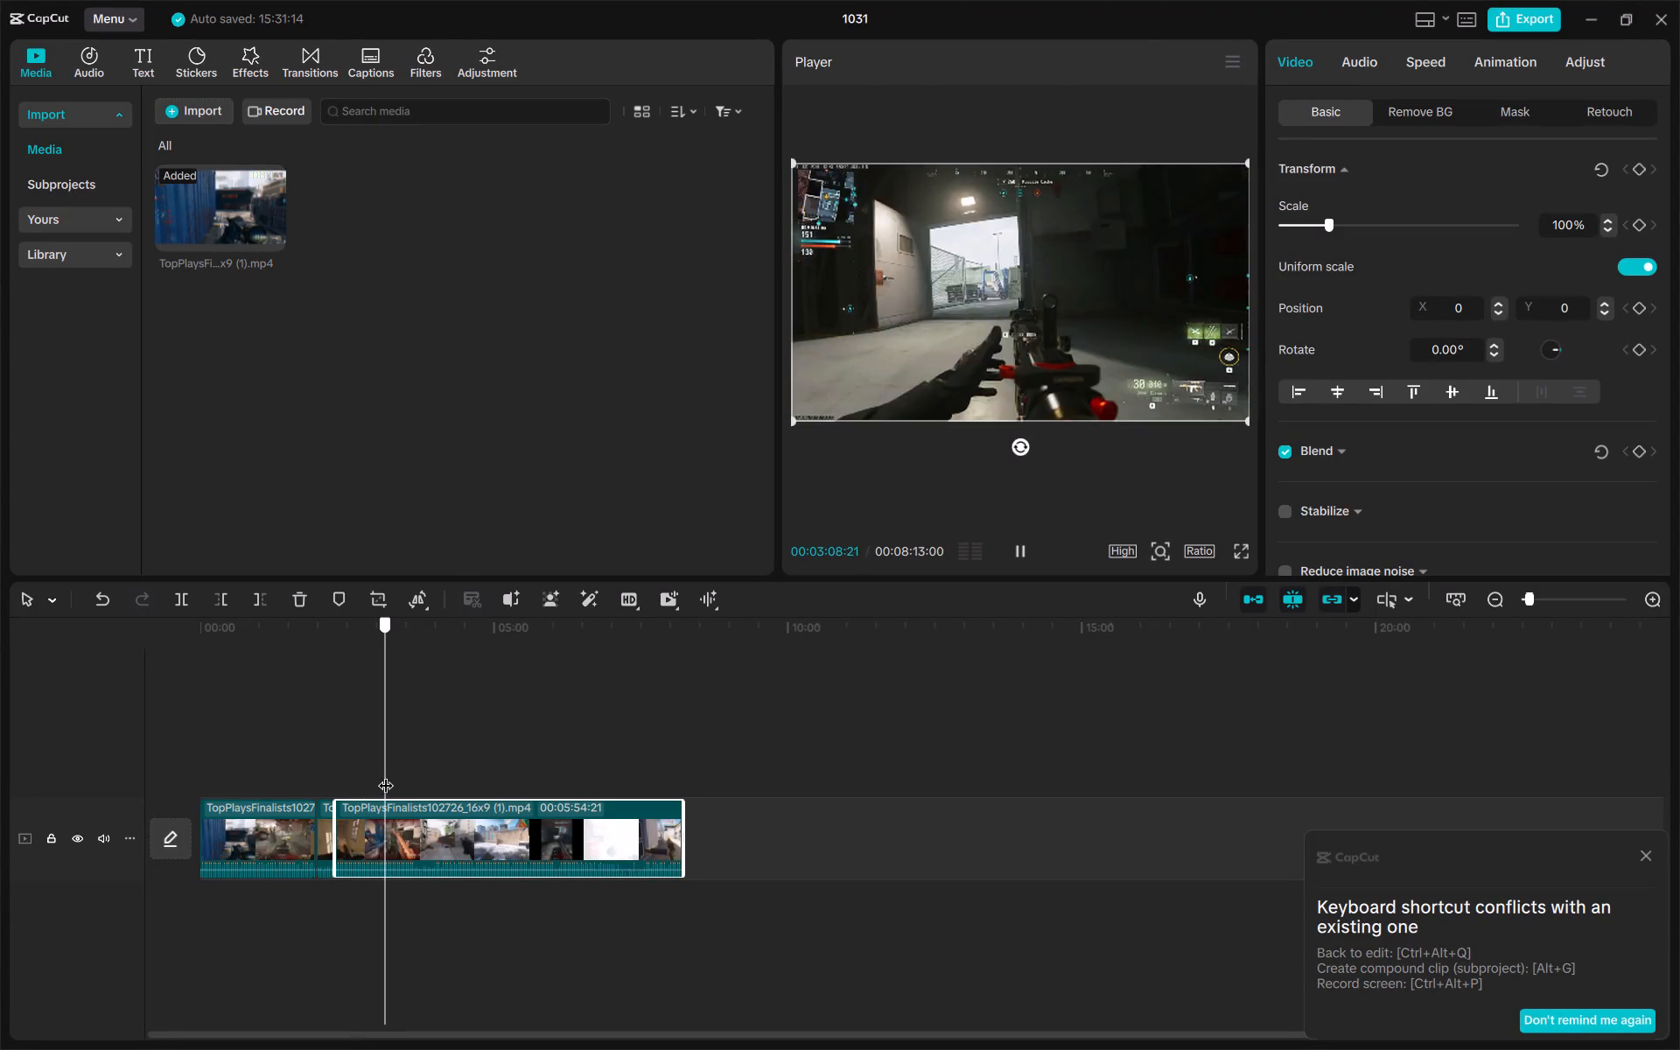
pyautogui.moveTo(386, 774); pyautogui.dragTo(385, 774)
pyautogui.press('space')
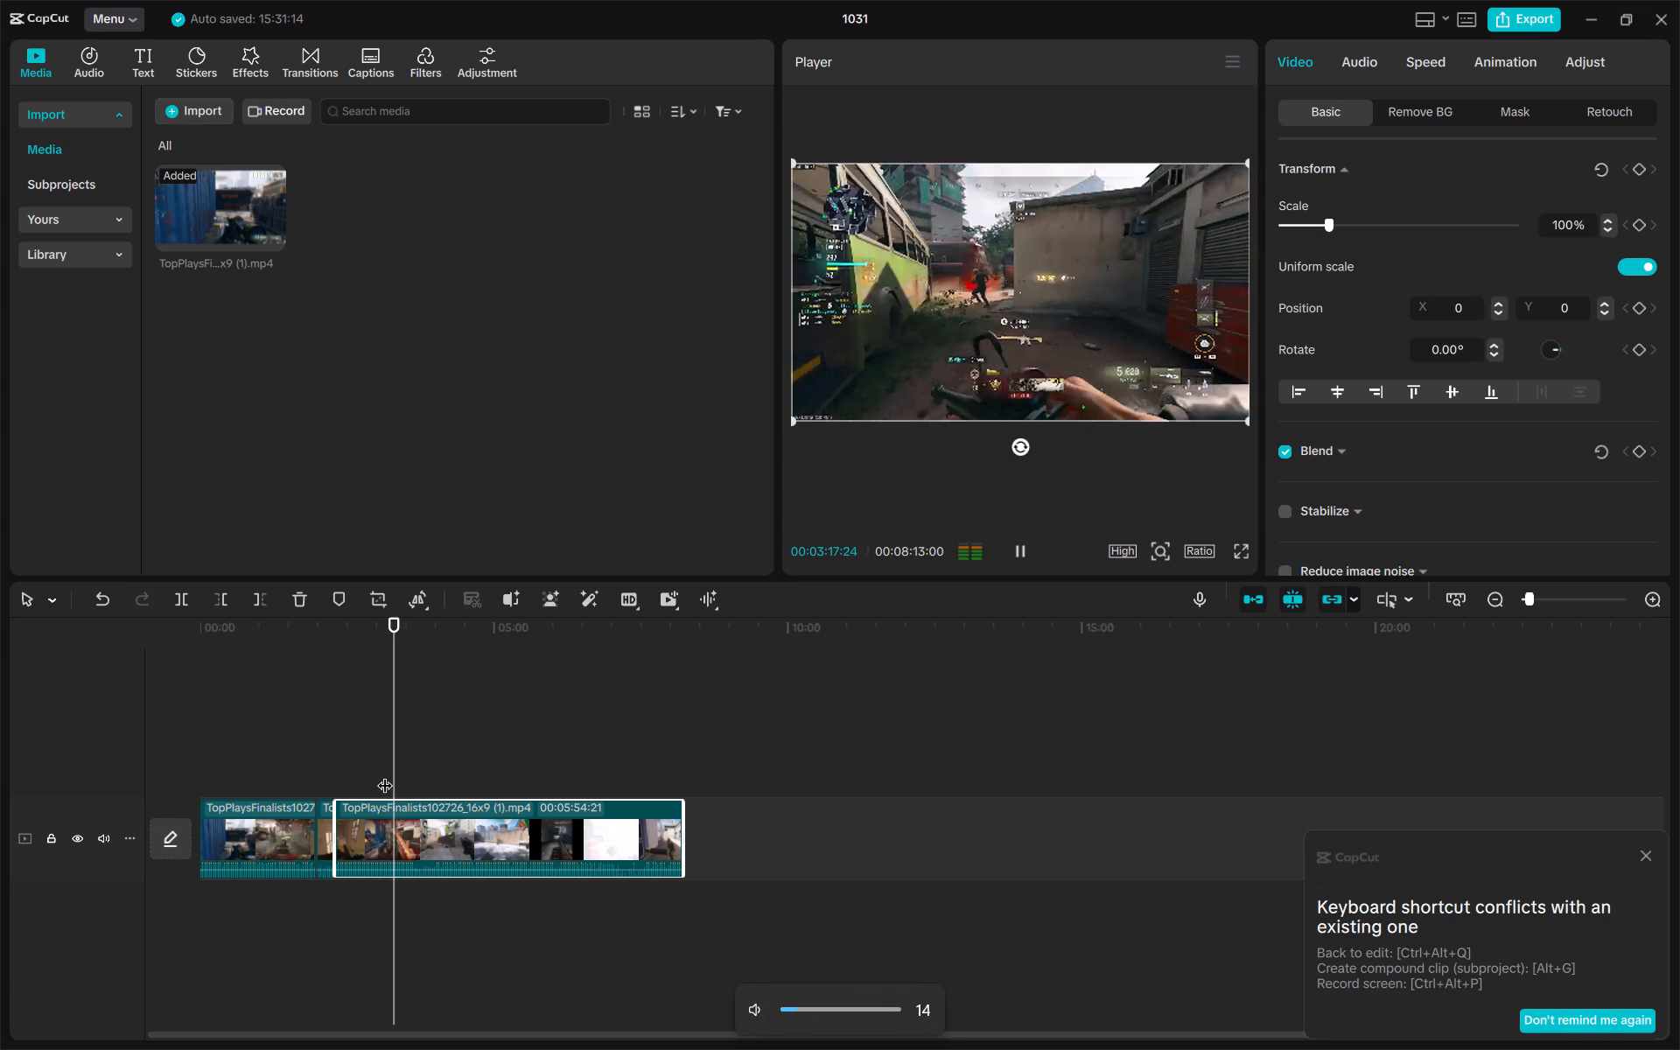
pyautogui.press('Left')
pyautogui.press('Left')
pyautogui.press('Left')
pyautogui.press('Left')
pyautogui.press('Left')
pyautogui.press('Left')
pyautogui.press('Left')
pyautogui.press('Left')
pyautogui.press('Left')
pyautogui.press('Left')
pyautogui.press('Left')
pyautogui.press('Left')
pyautogui.press('Left')
pyautogui.press('Left')
pyautogui.press('Left')
pyautogui.press('Left')
pyautogui.press('Left')
pyautogui.press('Left')
pyautogui.press('Left')
pyautogui.press('Left')
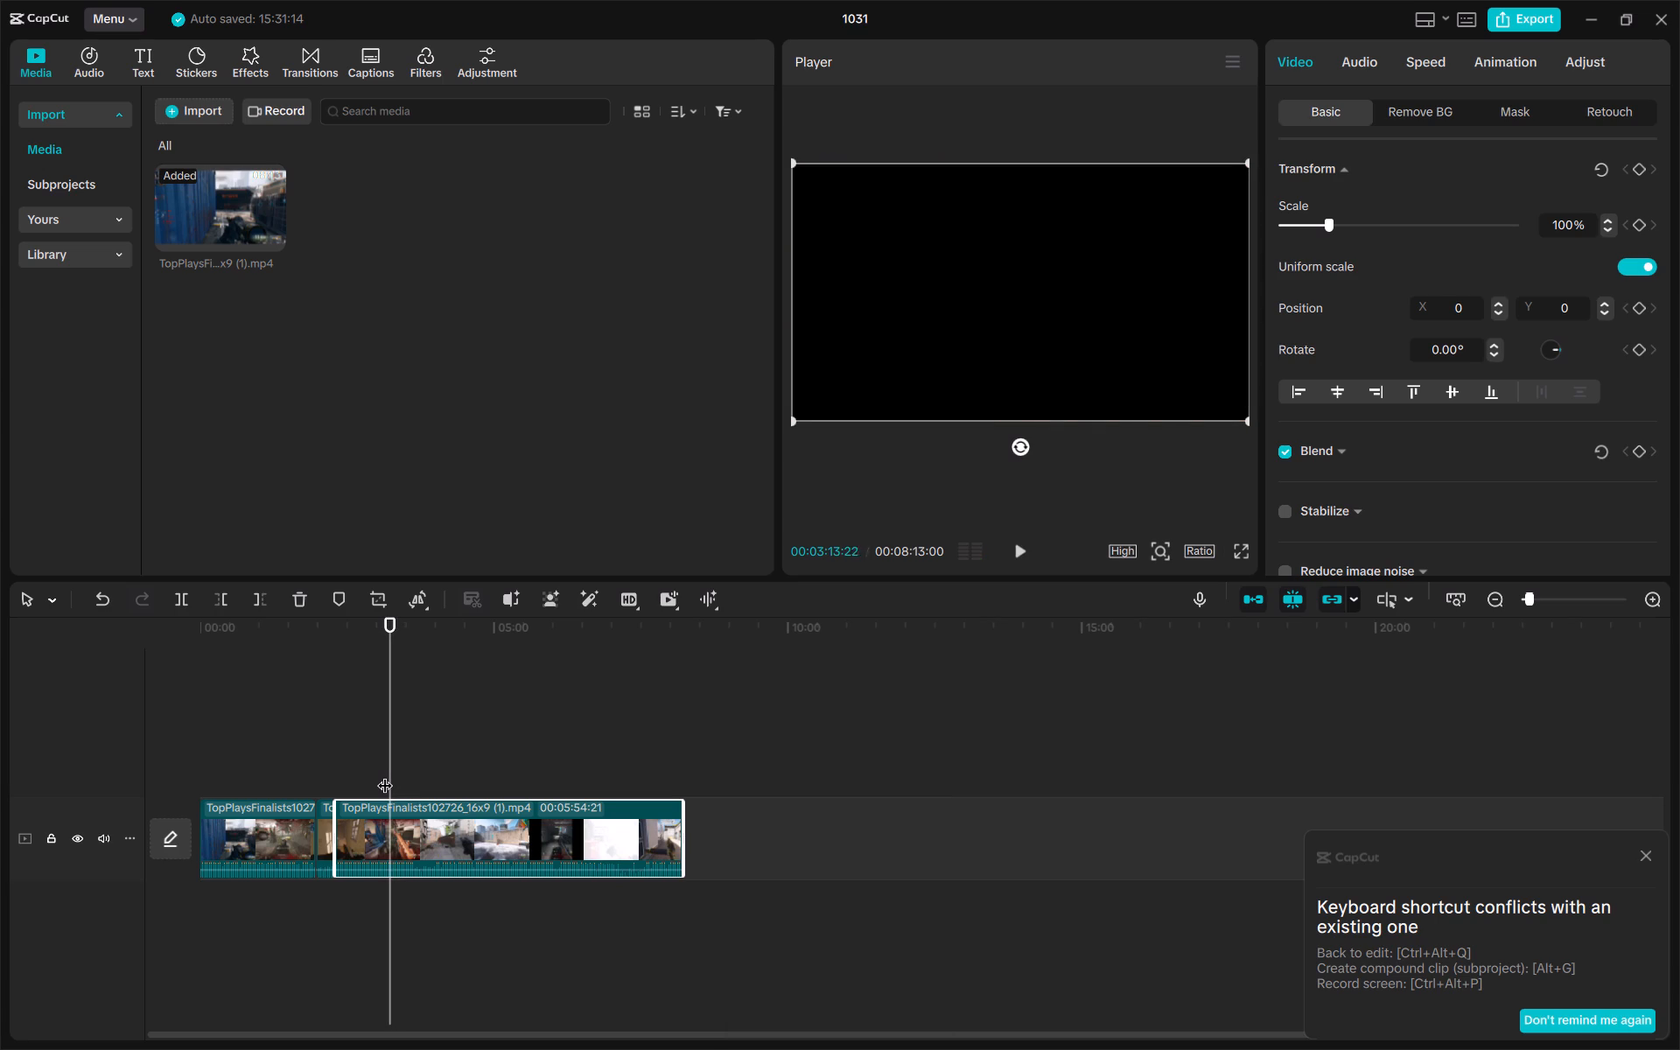
pyautogui.press('Right')
pyautogui.press('Right')
pyautogui.press('Right')
pyautogui.press('Right')
pyautogui.press('Right')
pyautogui.press('Right')
pyautogui.press('Right')
pyautogui.press('Right')
pyautogui.press('Right')
pyautogui.press('Right')
pyautogui.press('Right')
pyautogui.press('Right')
pyautogui.press('Right')
pyautogui.press('Right')
pyautogui.press('Right')
pyautogui.press('Right')
pyautogui.press('Right')
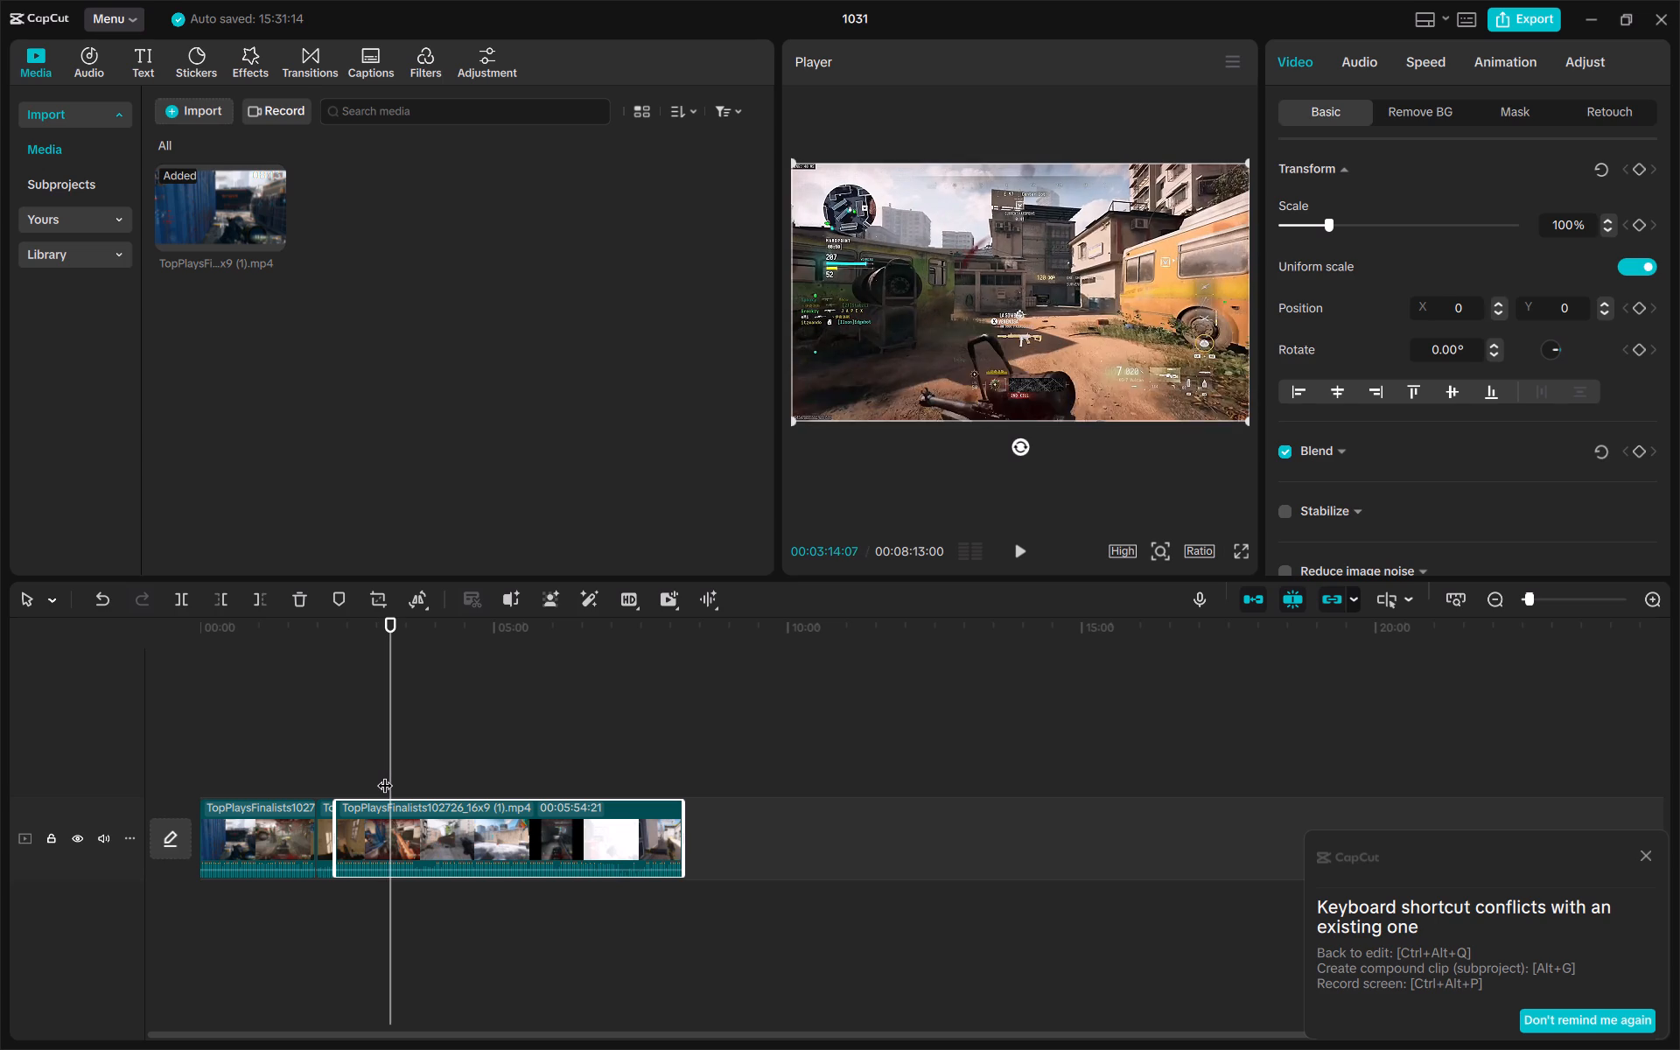
pyautogui.press('Left')
pyautogui.press('Left')
pyautogui.press('Left')
pyautogui.press('Left')
pyautogui.press('Right')
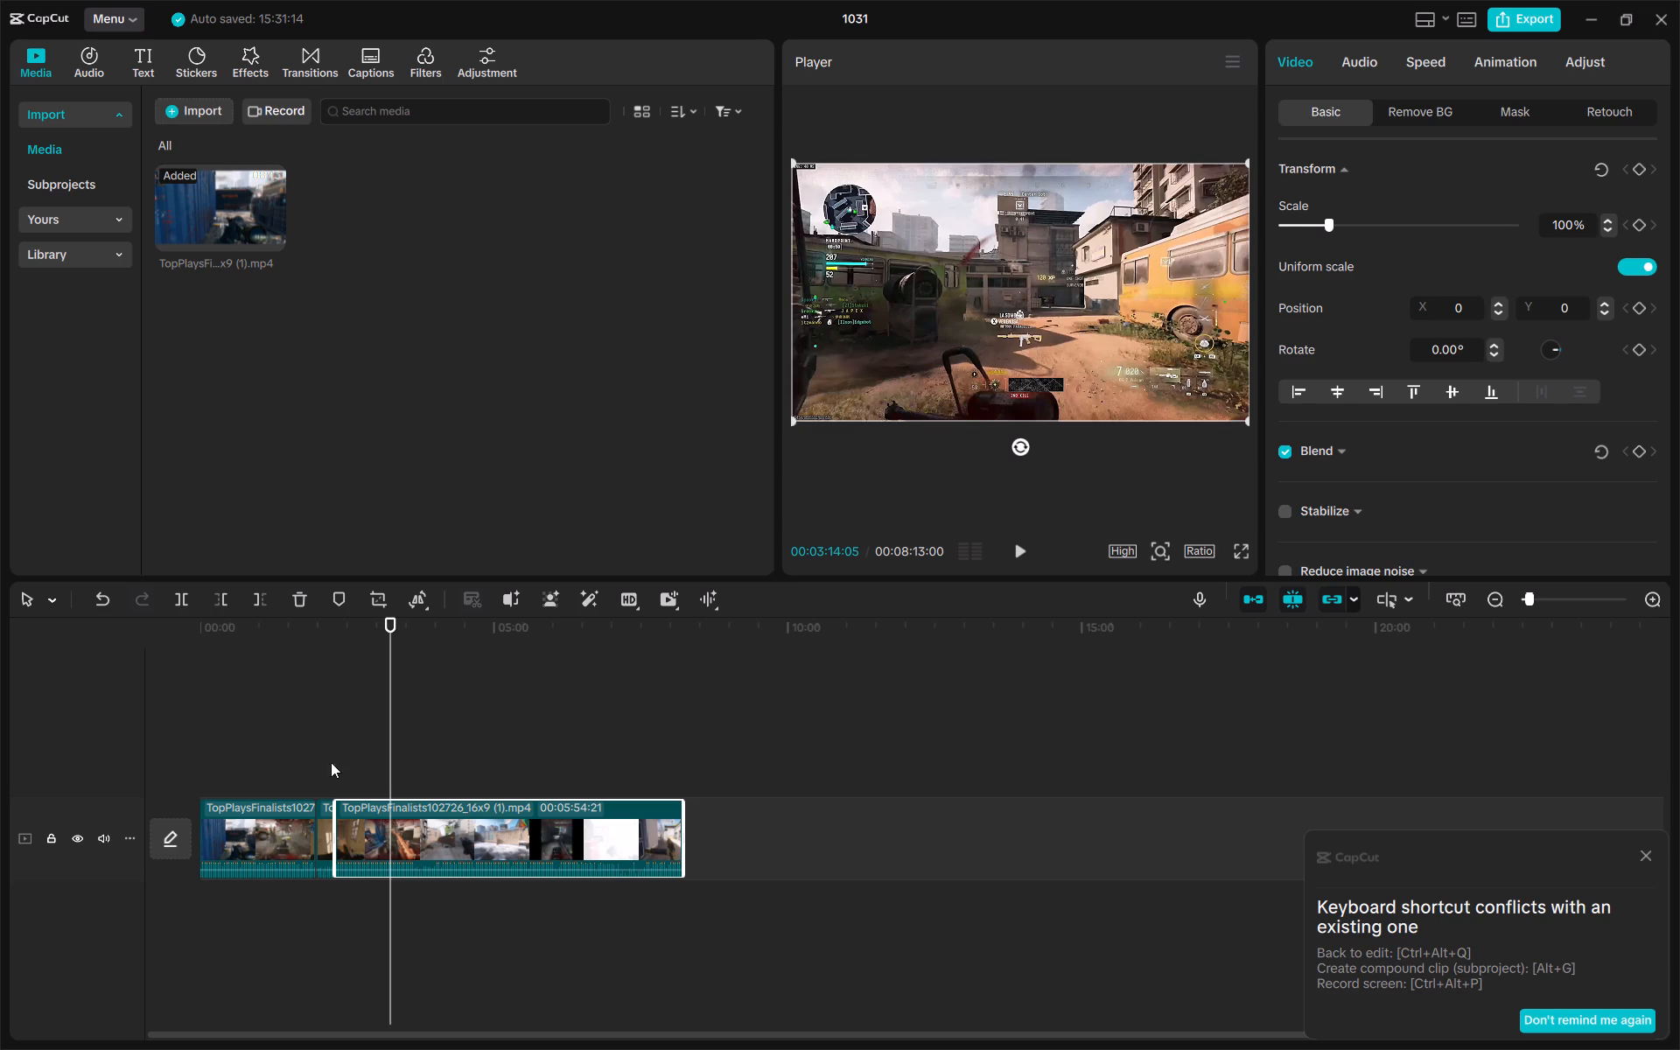
pyautogui.click(192, 597)
# Play on past the following black transition and split the footage at 00:03:23:16, on the first frame of the shop-lined street gameplay.
pyautogui.press('space')
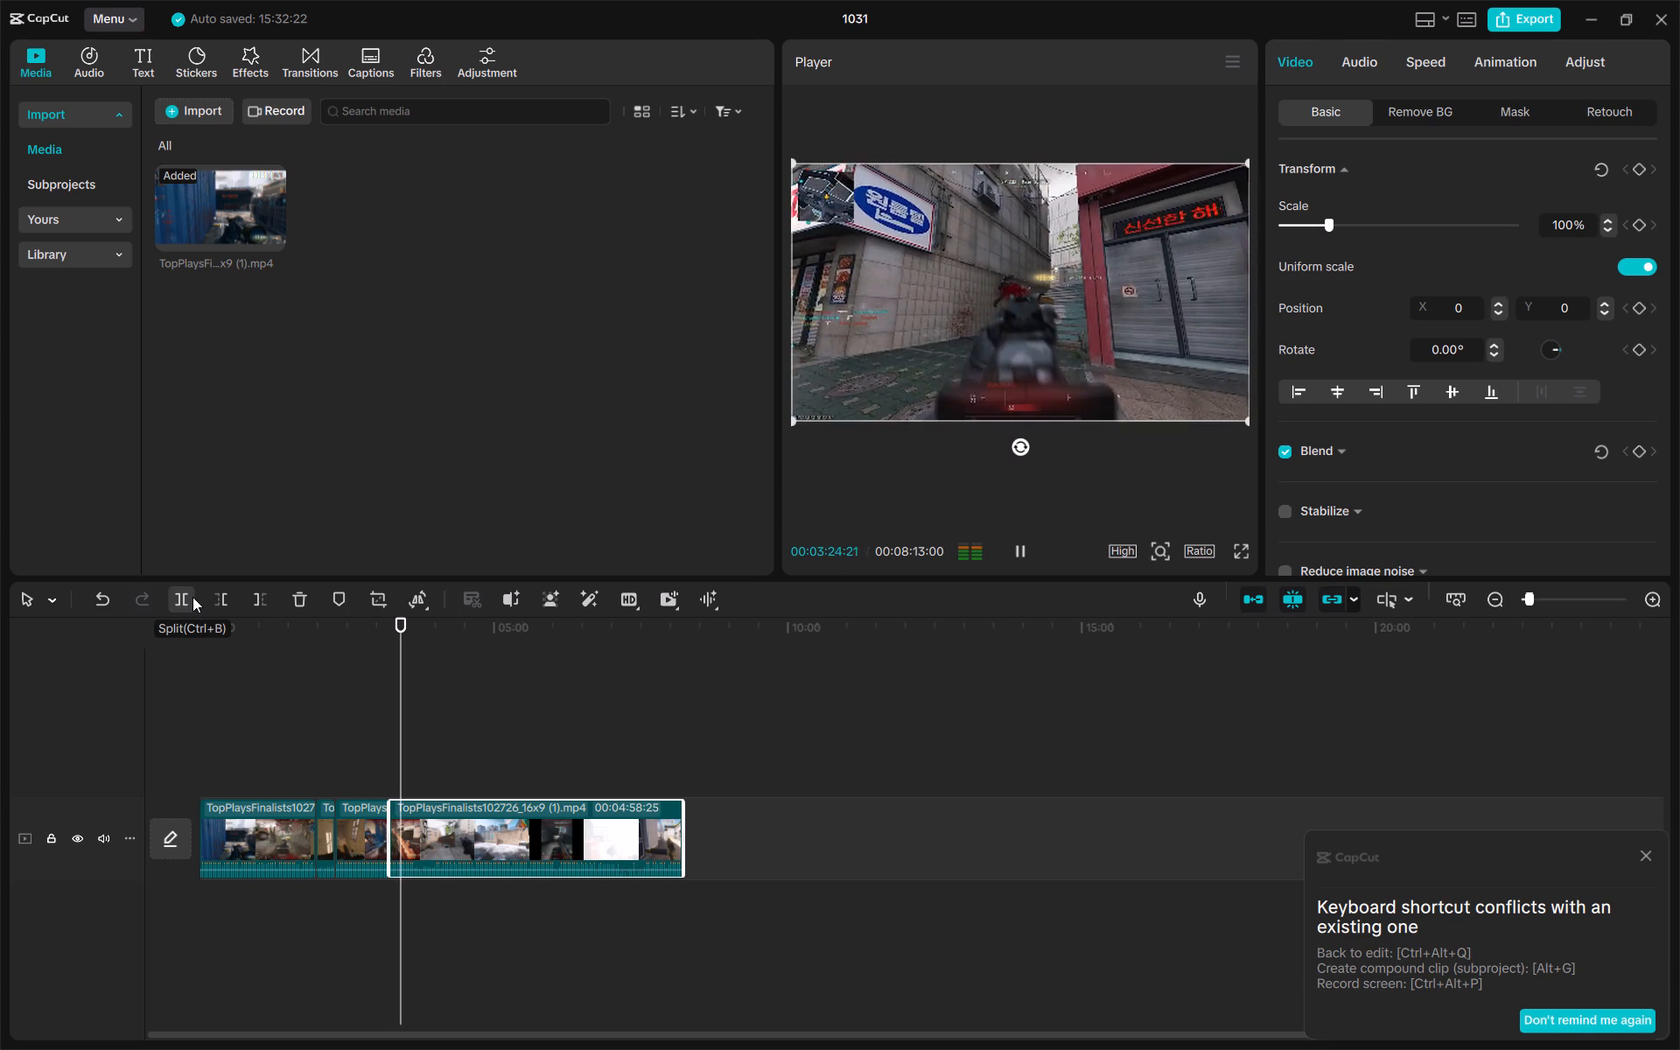
pyautogui.press('space')
pyautogui.press('Left')
pyautogui.press('Left')
pyautogui.press('Left')
pyautogui.press('Left')
pyautogui.press('Left')
pyautogui.press('Left')
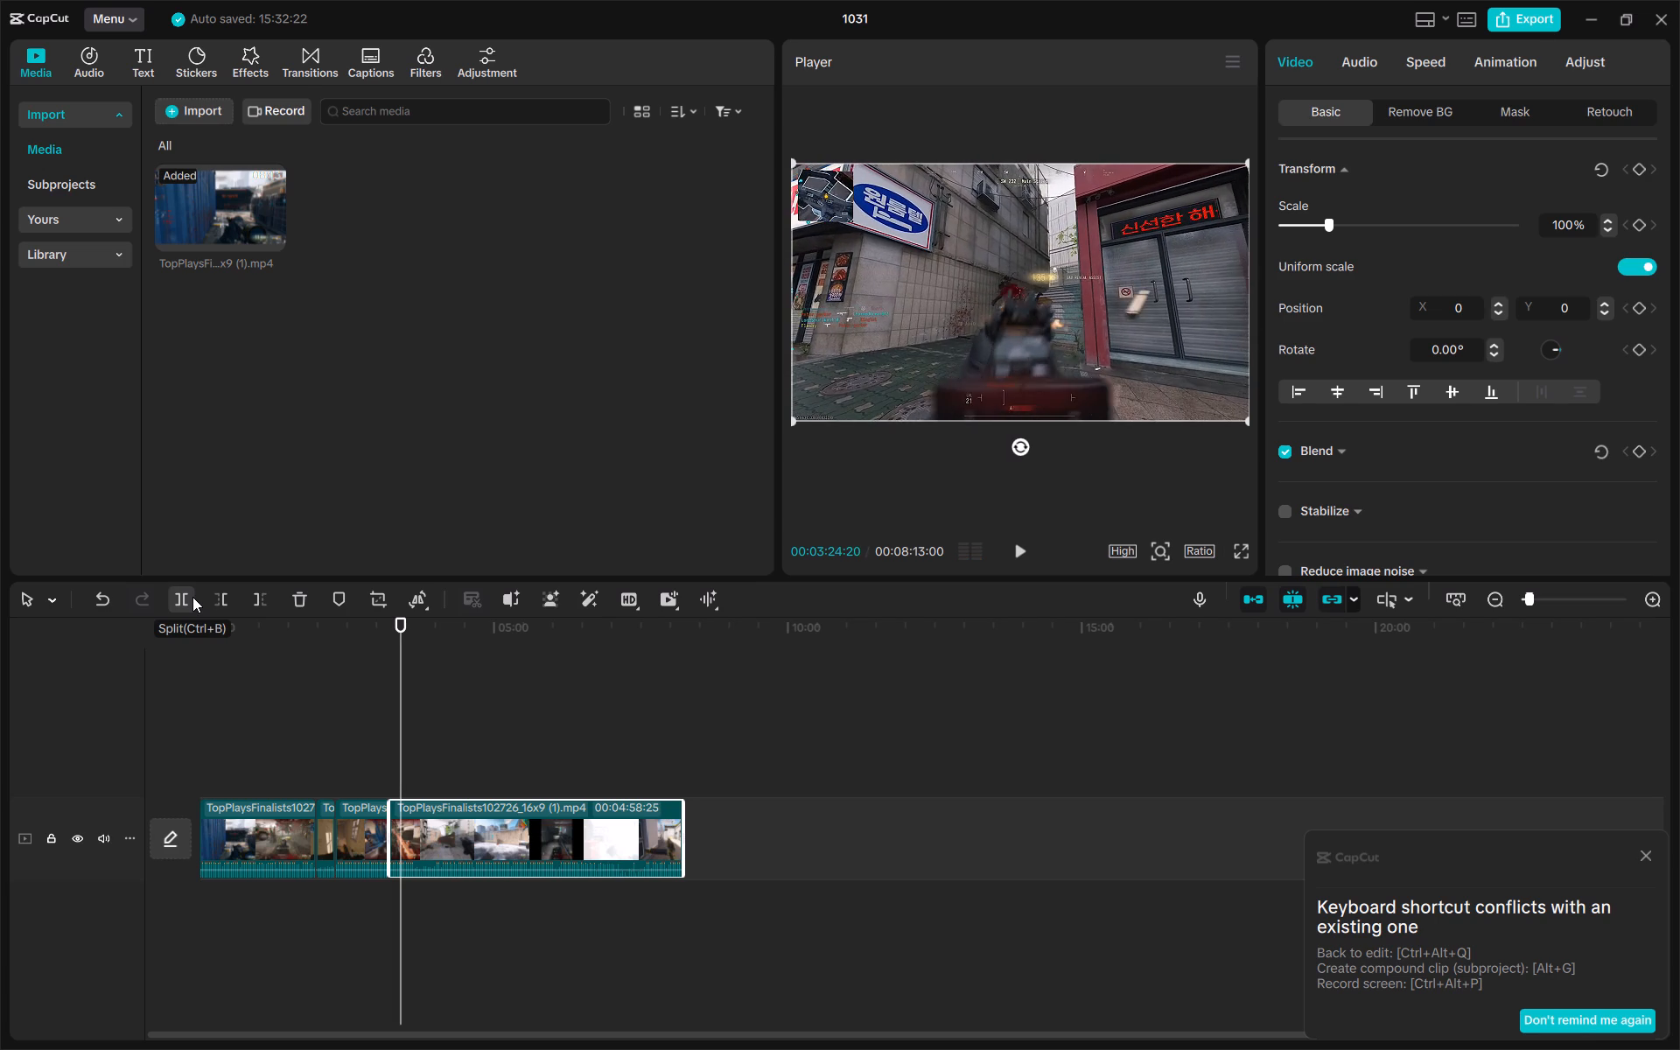
pyautogui.press('Left')
pyautogui.press('Left')
pyautogui.press('Left')
pyautogui.press('Left')
pyautogui.press('Left')
pyautogui.press('Left')
pyautogui.press('Left')
pyautogui.press('Left')
pyautogui.press('Left')
pyautogui.press('Left')
pyautogui.press('Left')
pyautogui.press('Left')
pyautogui.press('Left')
pyautogui.press('Left')
pyautogui.press('Left')
pyautogui.press('Left')
pyautogui.press('Left')
pyautogui.press('Left')
pyautogui.press('Left')
pyautogui.press('Left')
pyautogui.press('Left')
pyautogui.press('Left')
pyautogui.press('Left')
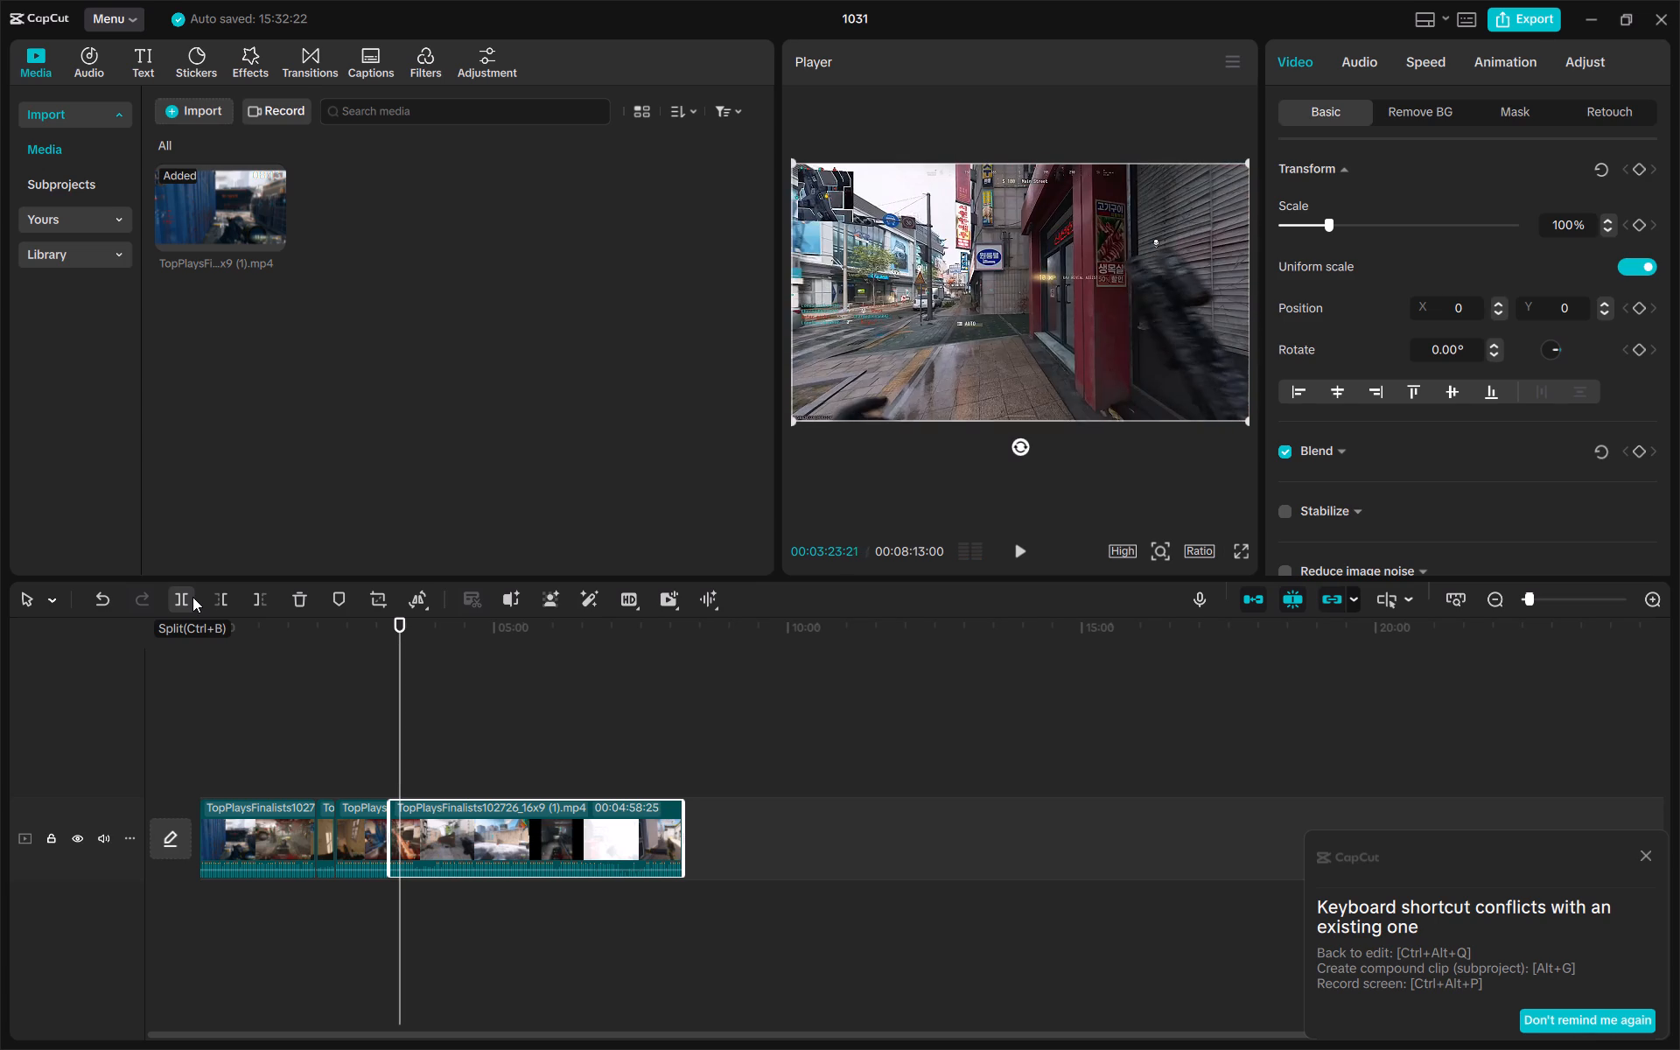
pyautogui.press('Left')
pyautogui.press('Left')
pyautogui.press('Left')
pyautogui.press('Left')
pyautogui.press('Left')
pyautogui.press('Left')
pyautogui.press('Left')
pyautogui.press('Left')
pyautogui.press('Left')
pyautogui.press('Left')
pyautogui.press('Left')
pyautogui.press('Right')
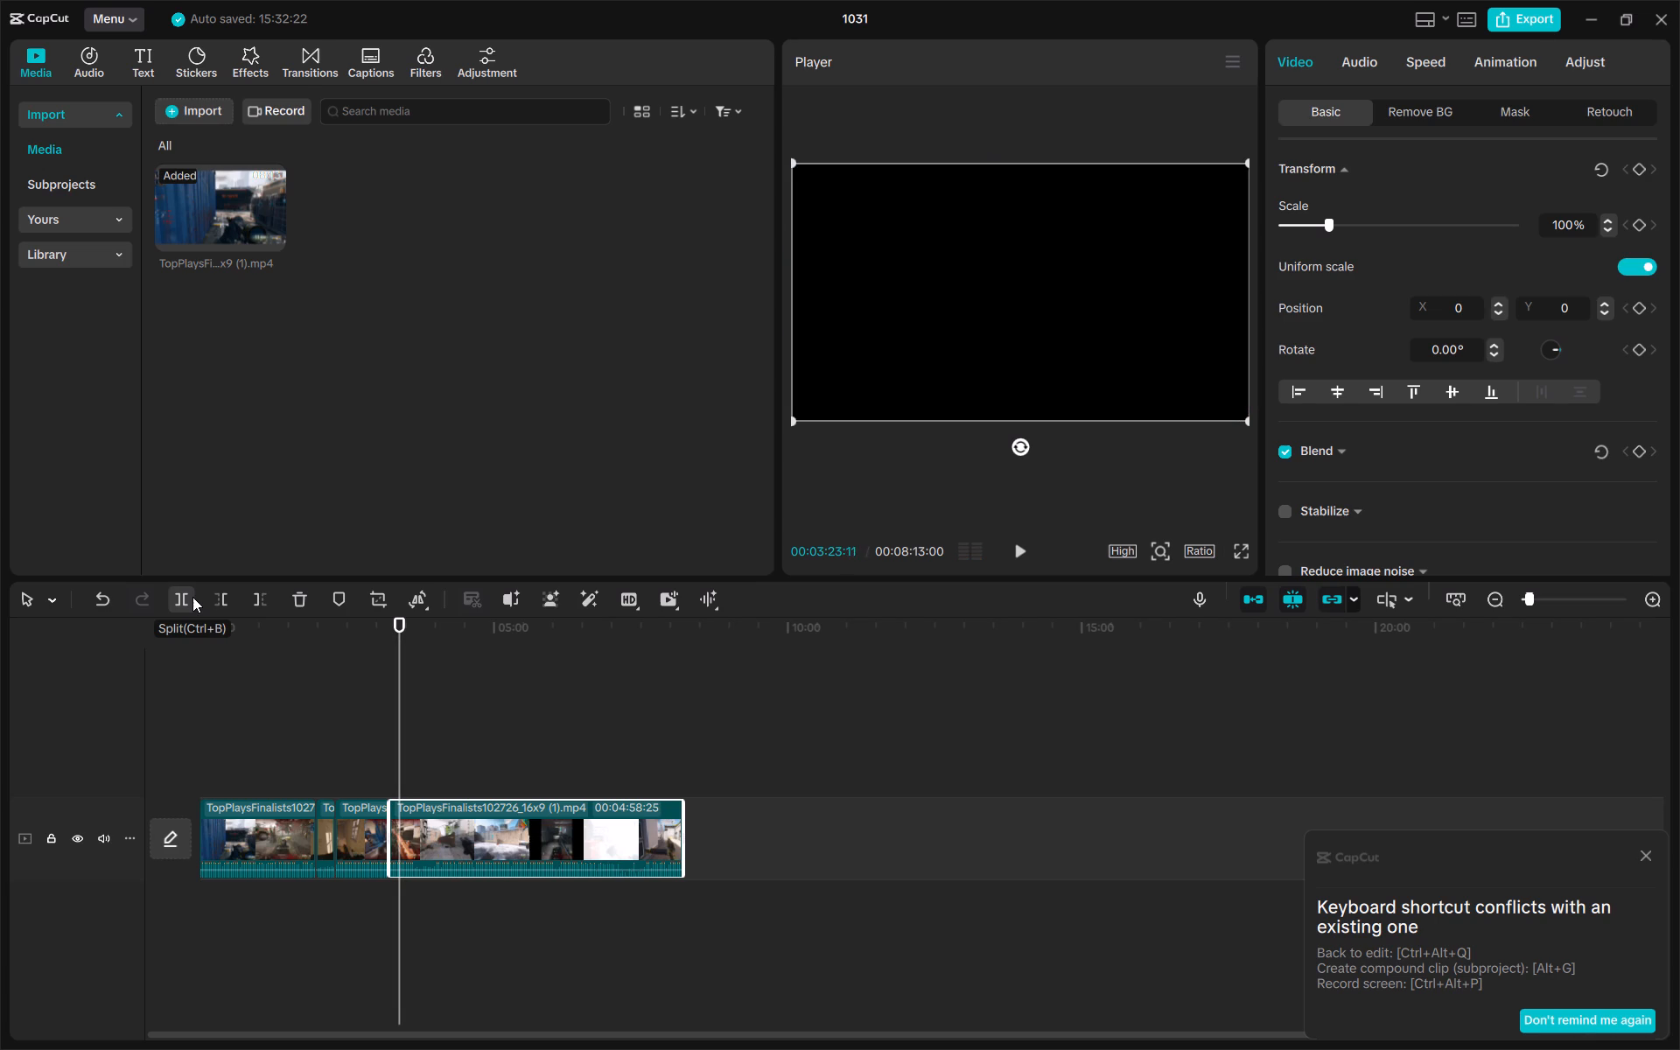
pyautogui.press('Right')
pyautogui.press('Right')
pyautogui.press('Right')
pyautogui.press('Right')
pyautogui.press('Right')
pyautogui.press('Right')
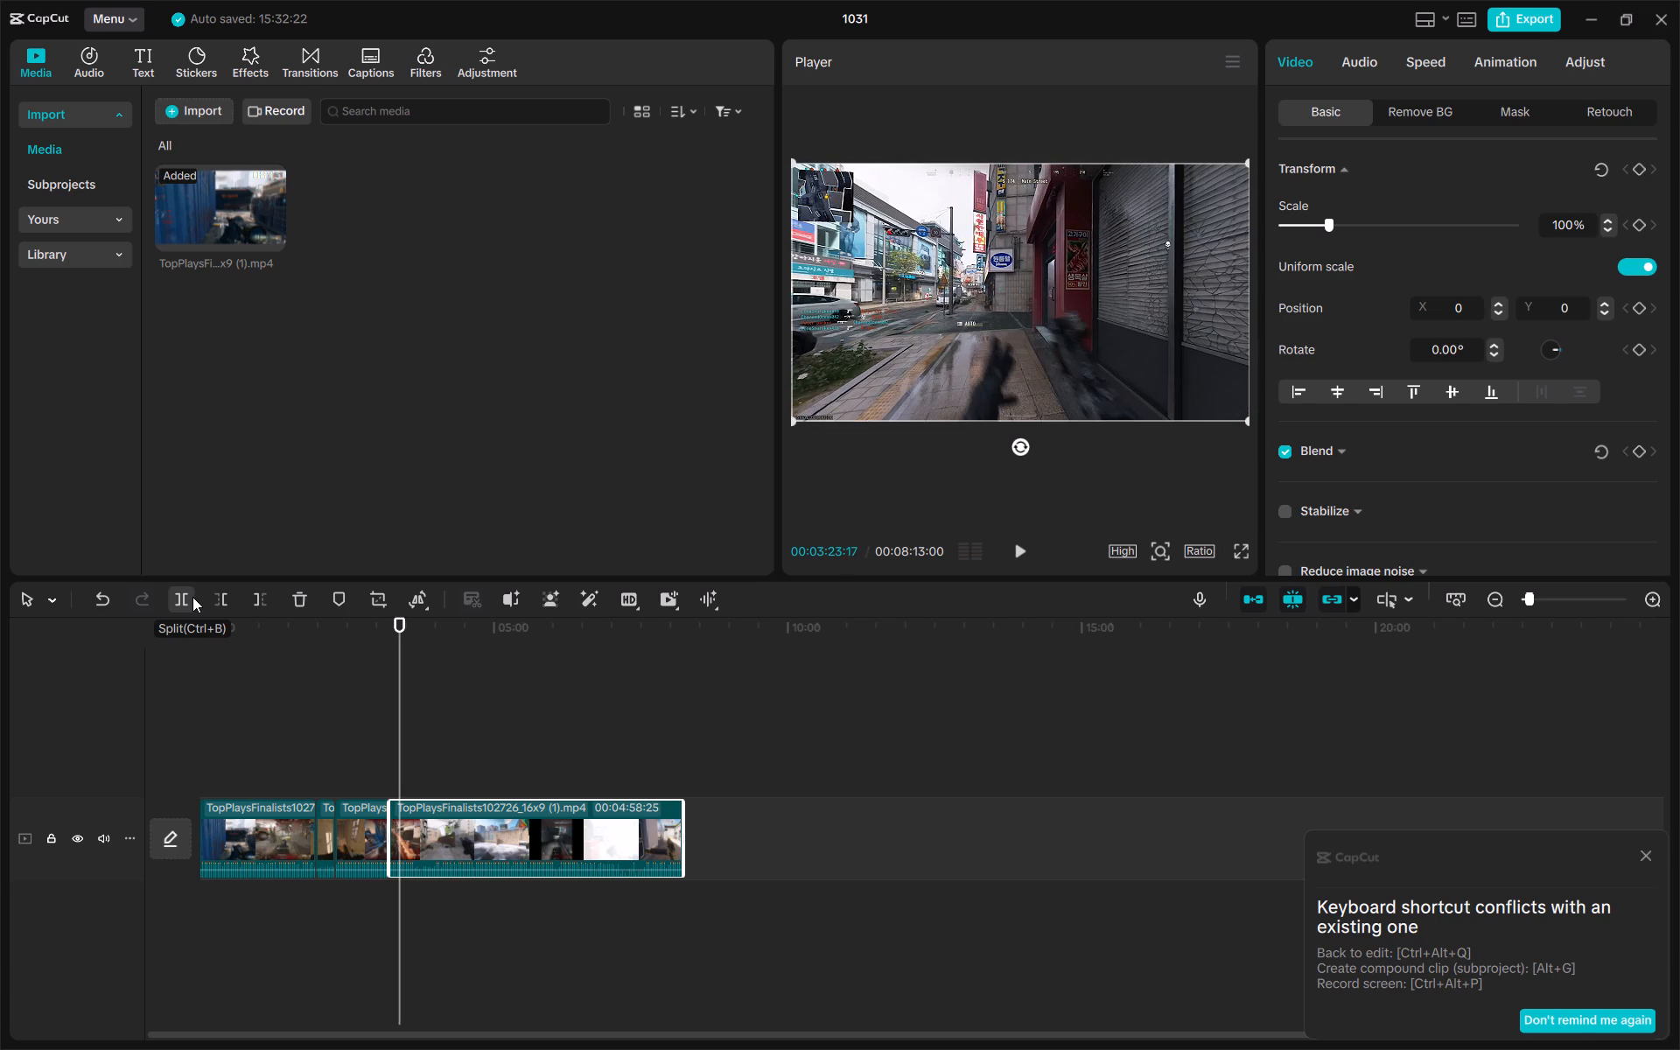
pyautogui.press('Left')
pyautogui.click(187, 598)
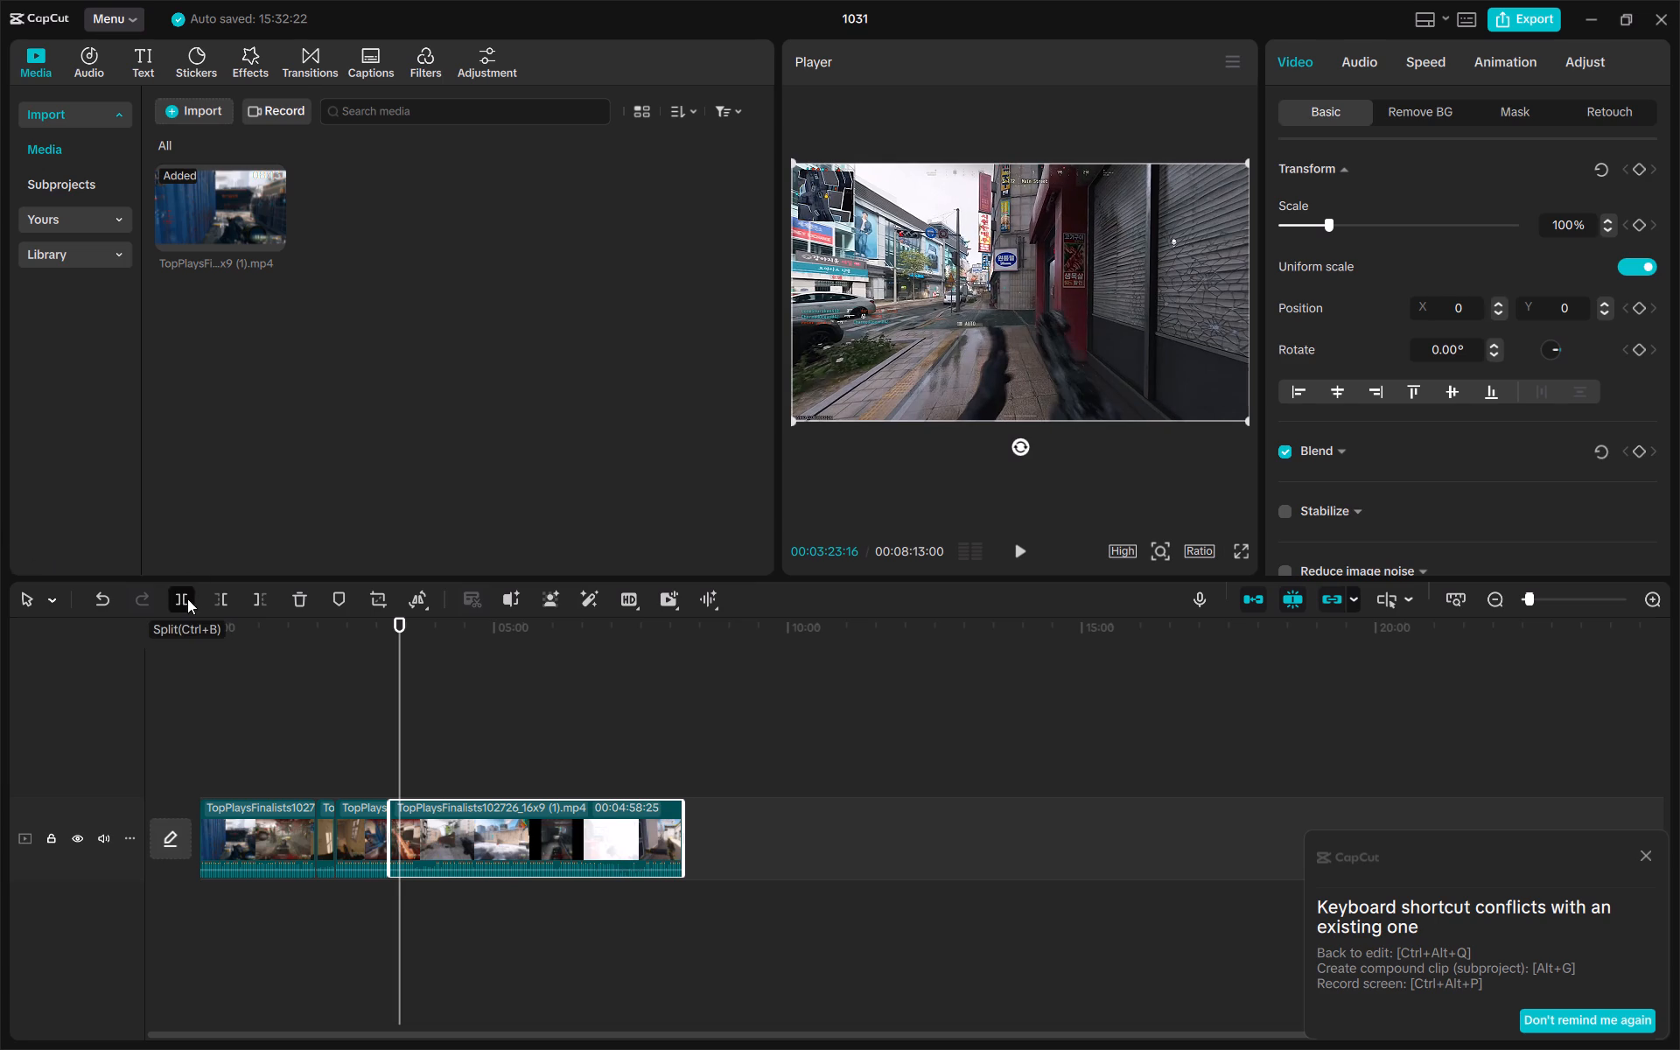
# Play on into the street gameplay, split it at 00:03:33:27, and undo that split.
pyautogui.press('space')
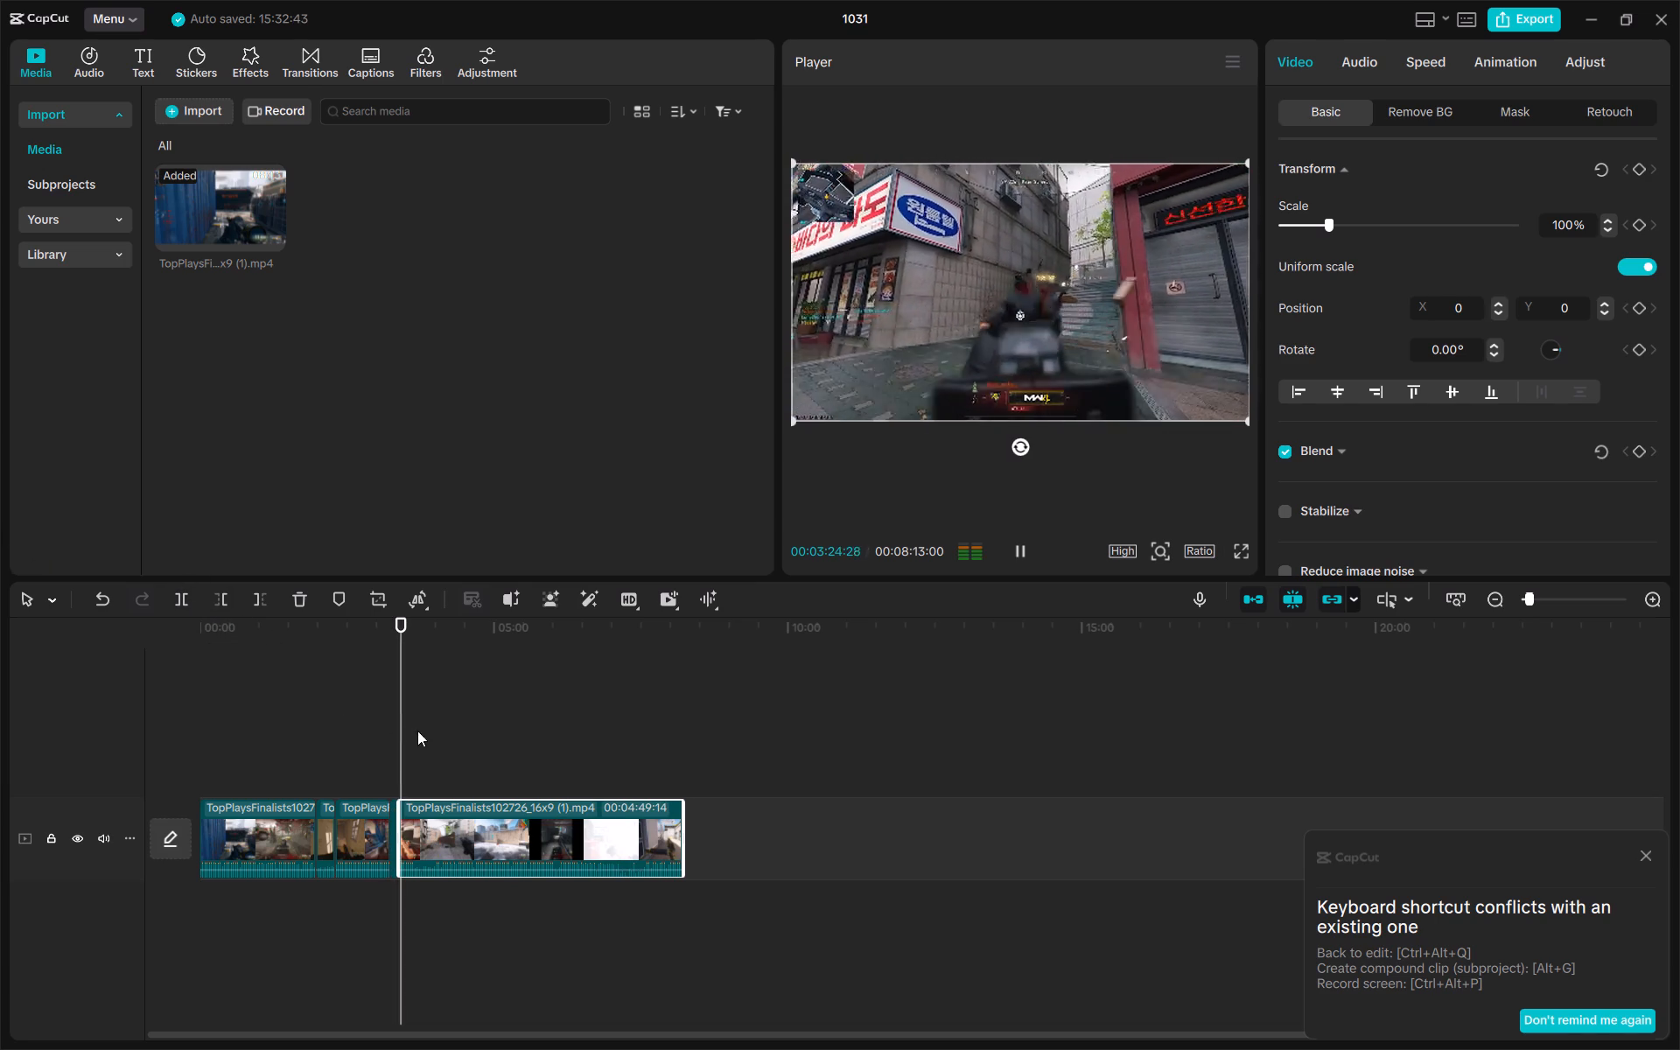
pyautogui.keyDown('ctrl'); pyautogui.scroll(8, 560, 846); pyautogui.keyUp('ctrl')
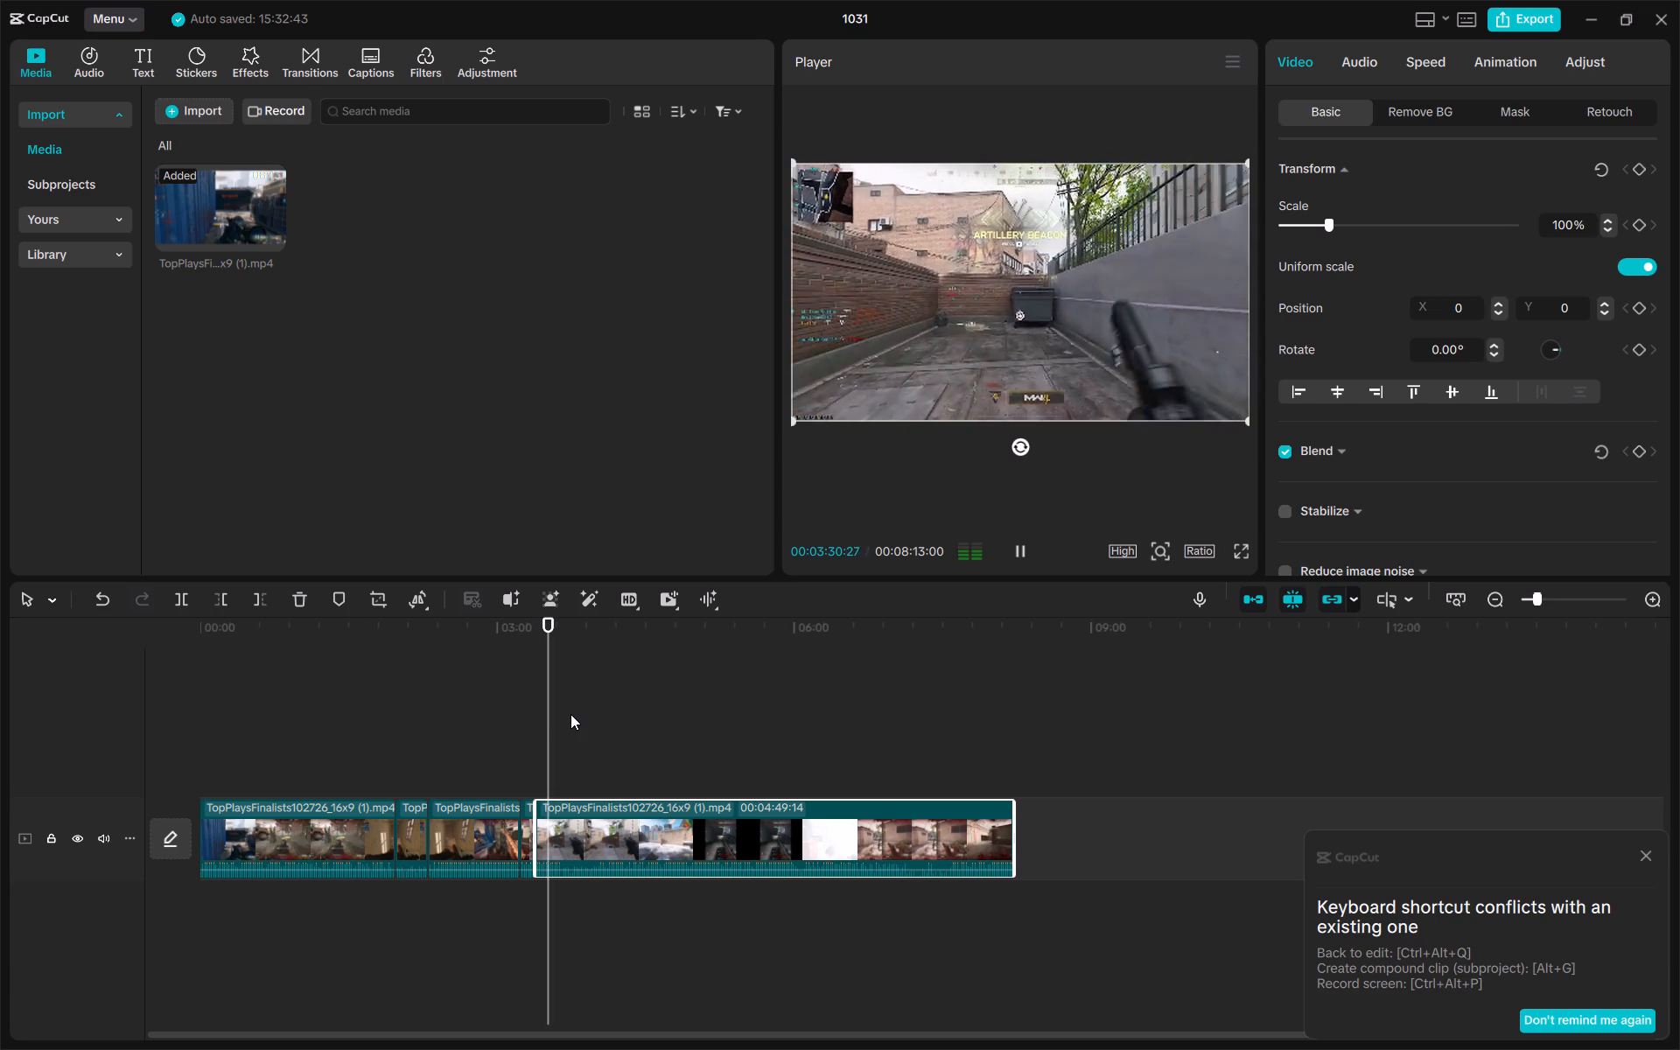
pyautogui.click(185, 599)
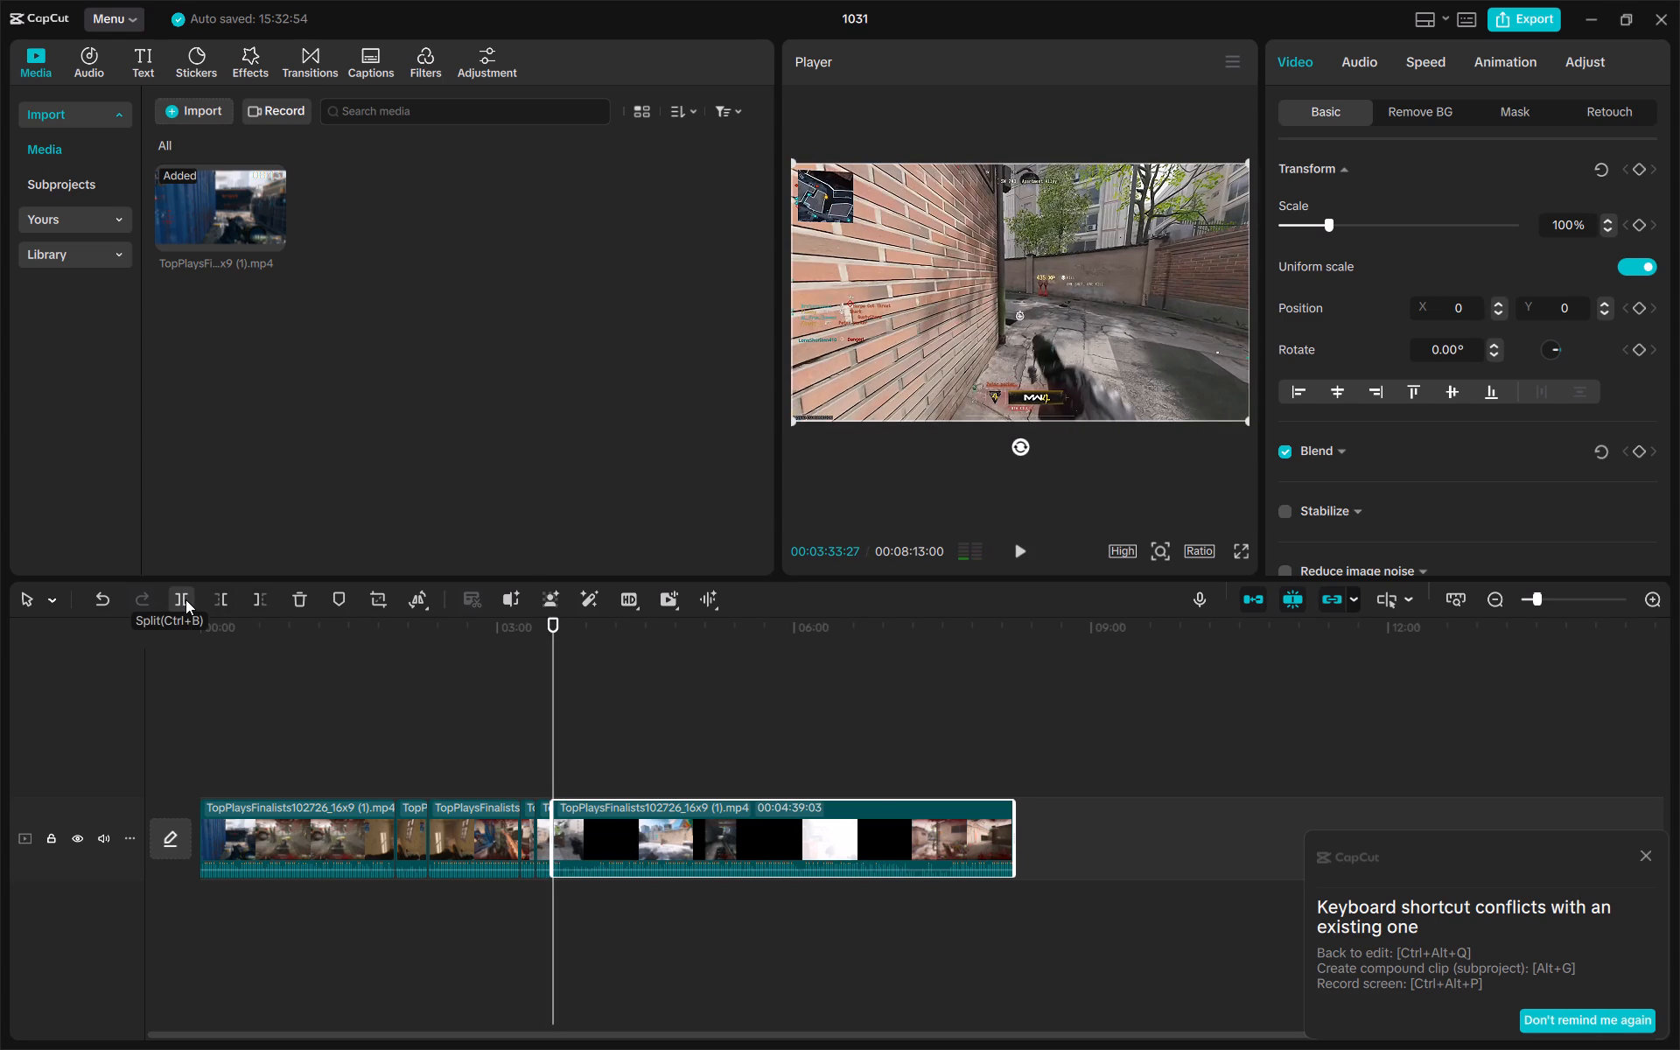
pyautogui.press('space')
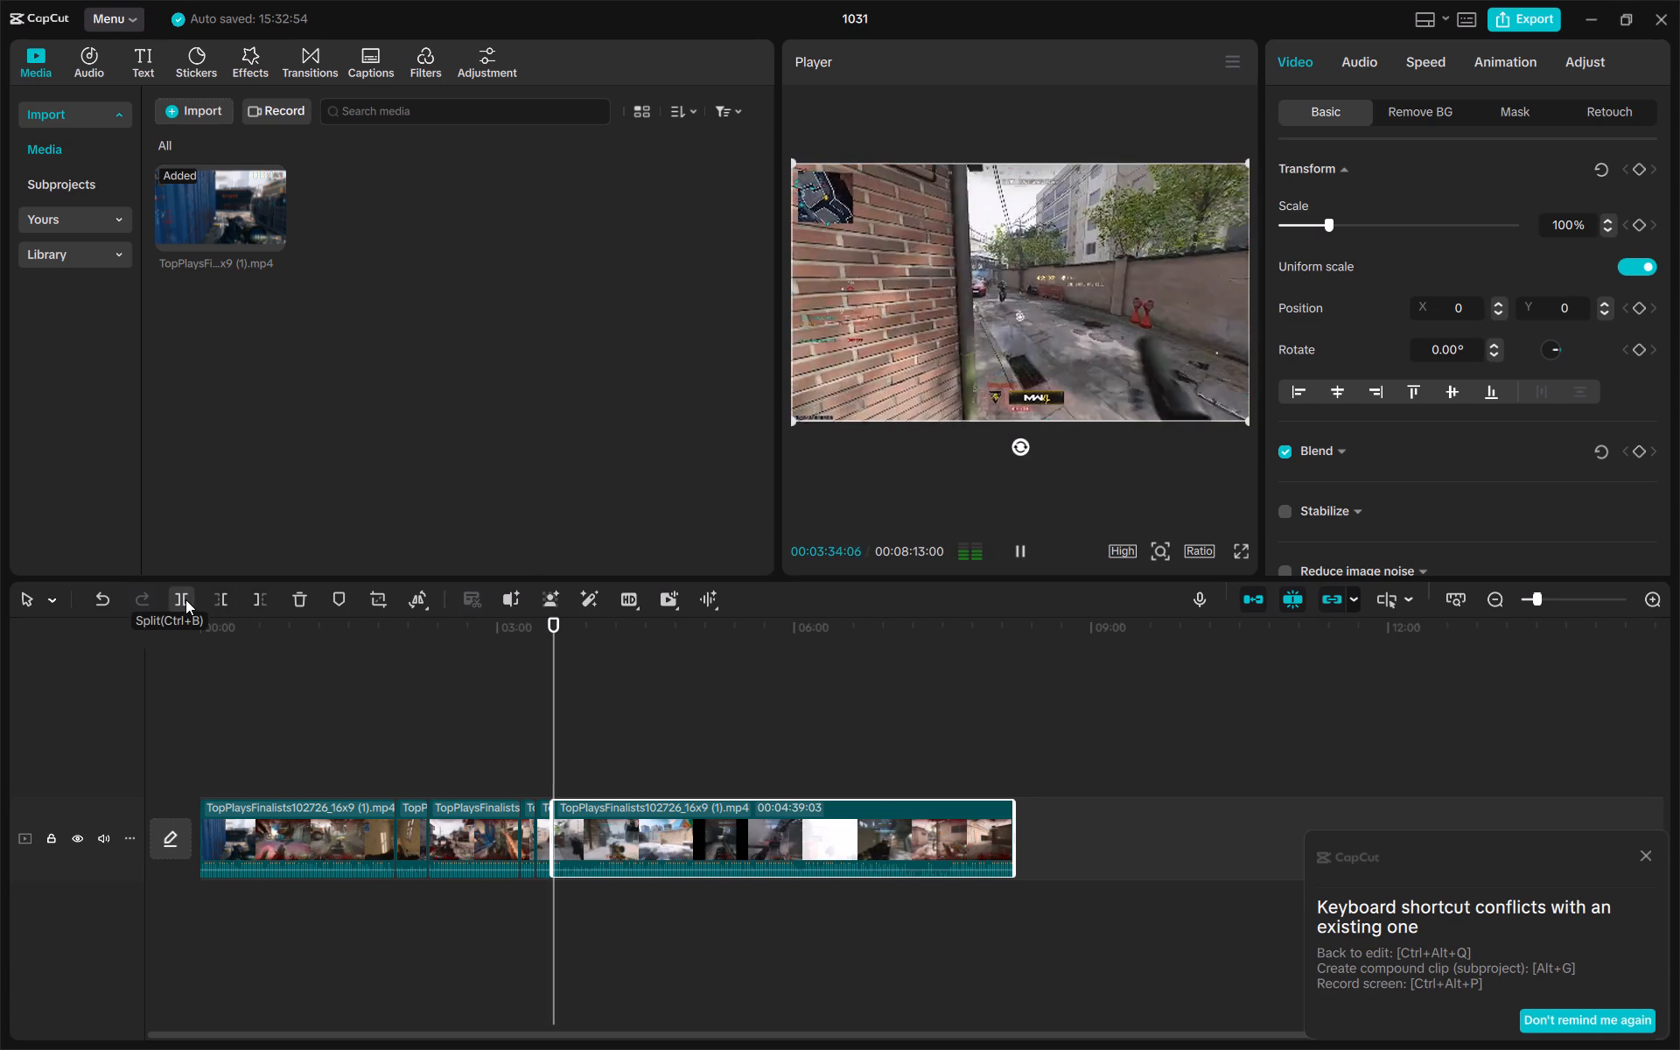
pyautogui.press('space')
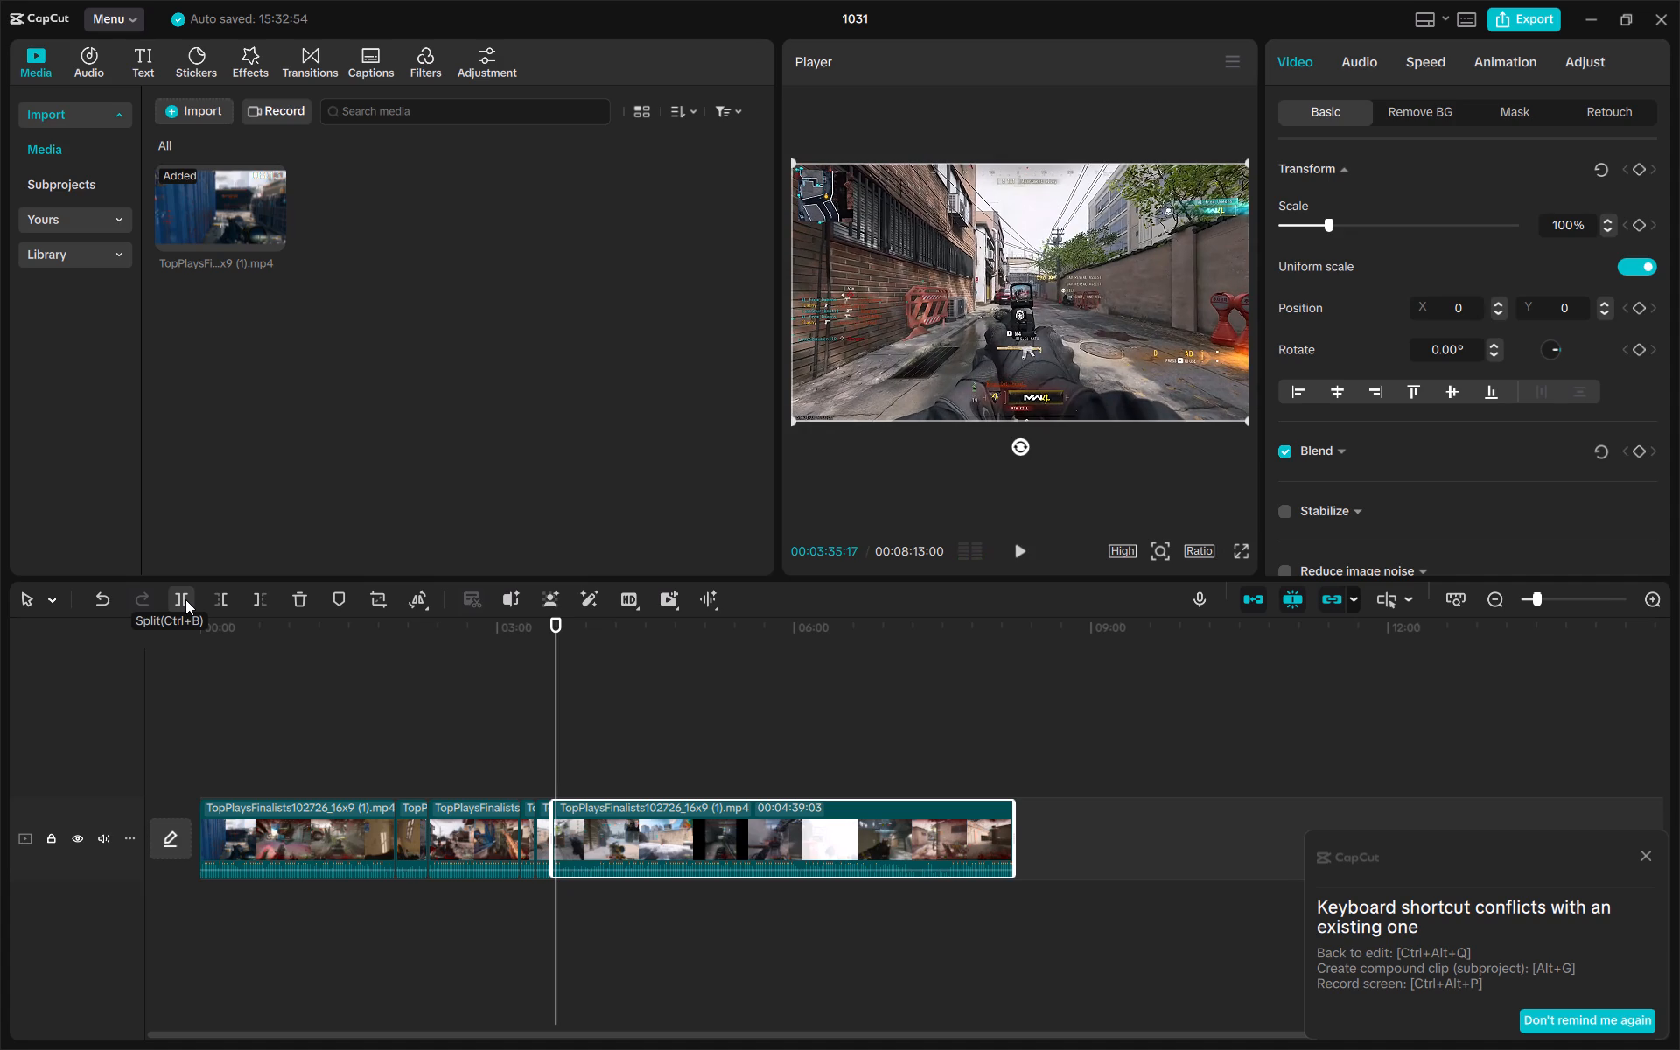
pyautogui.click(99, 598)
# Play on to the end of the street play and split the footage at 00:03:37:26, just before the black transition.
pyautogui.press('space')
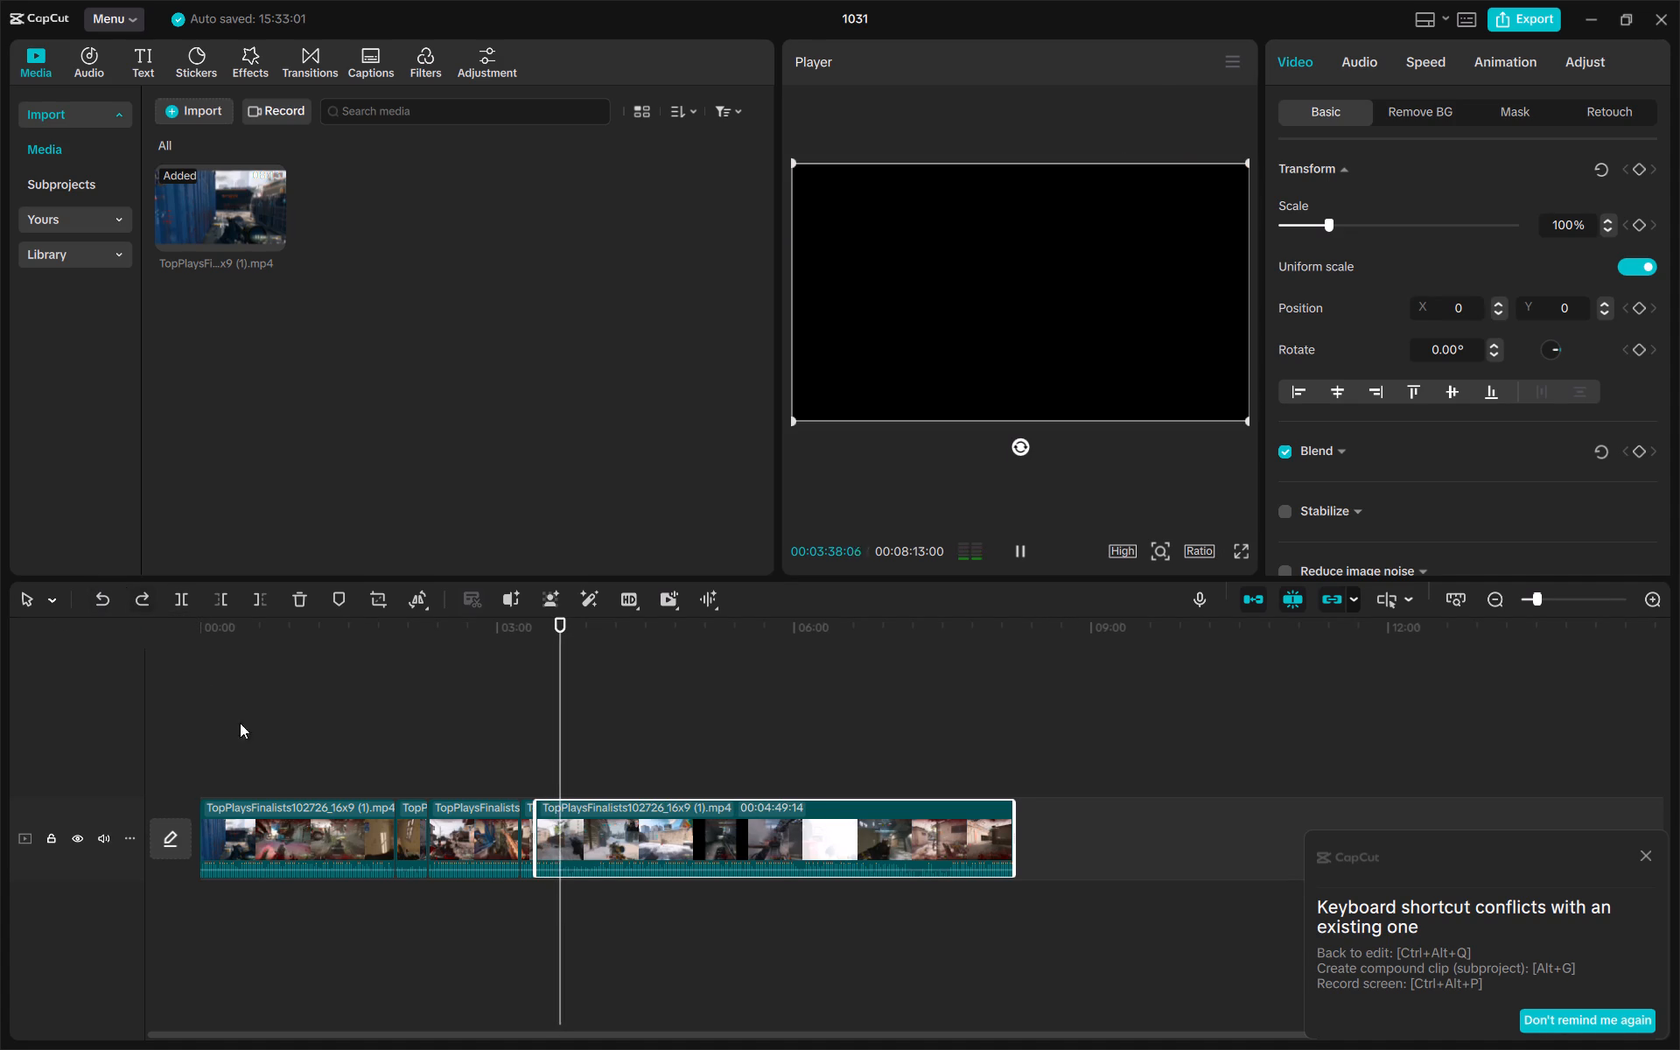
pyautogui.press('Left')
pyautogui.press('Left')
pyautogui.press('Left')
pyautogui.press('Left')
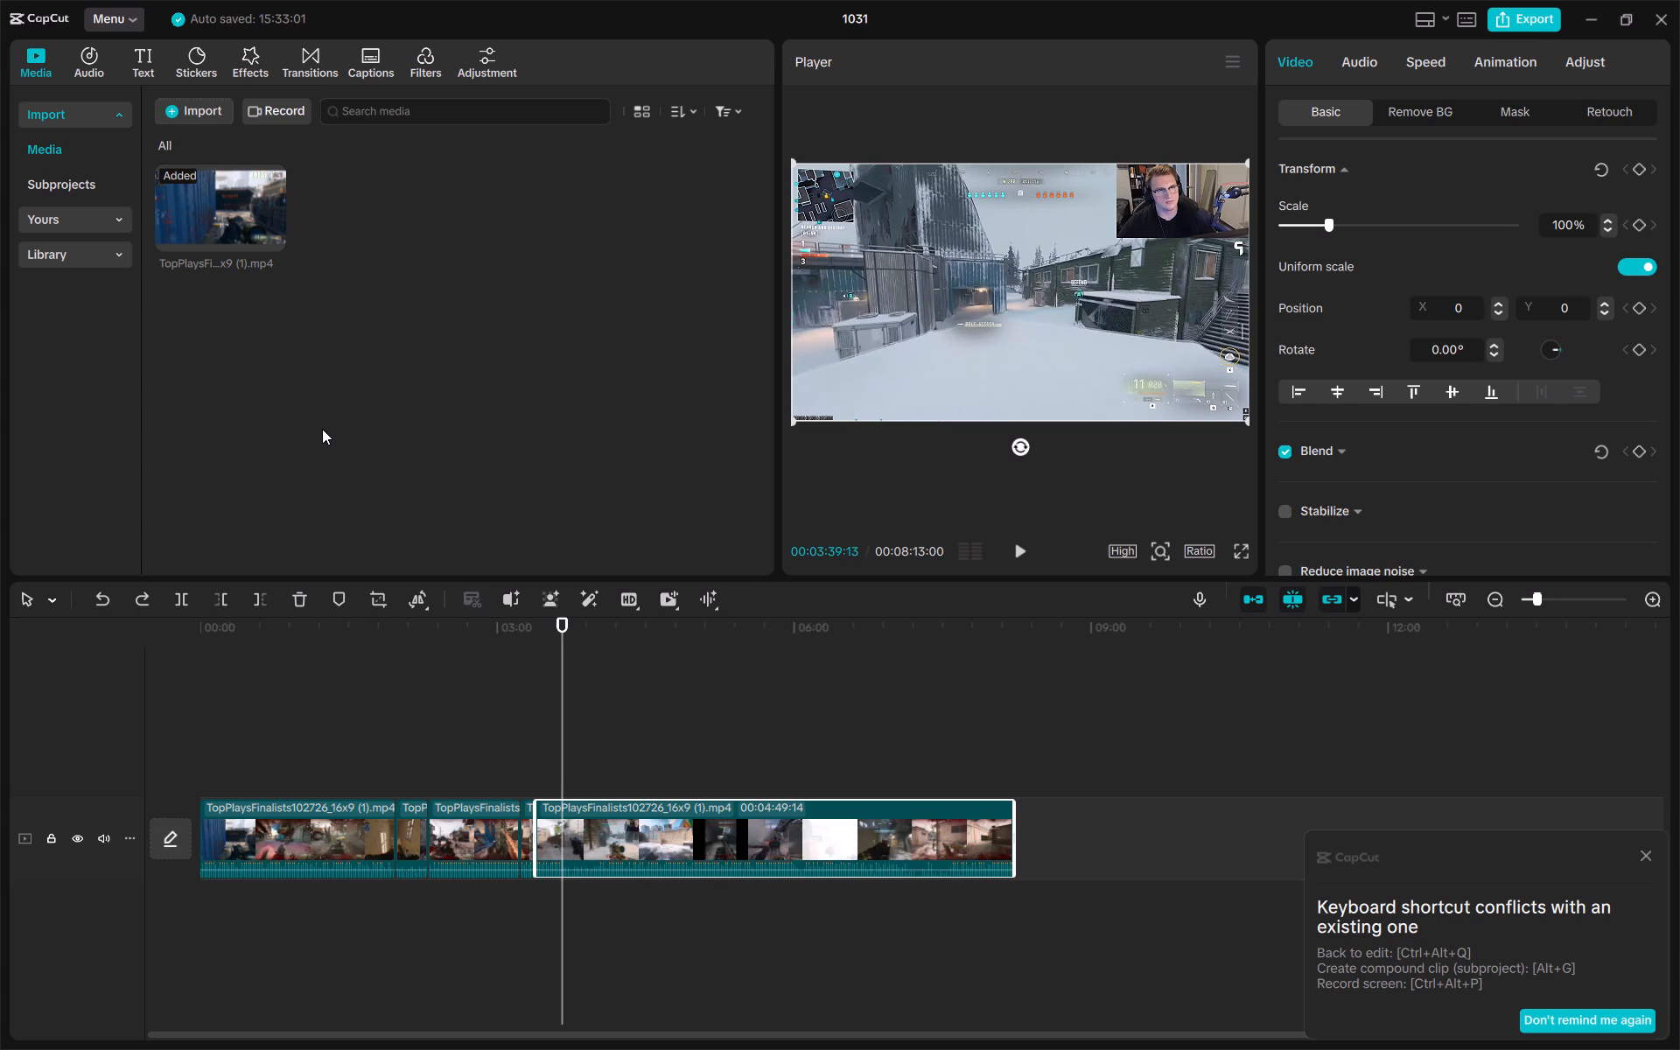
pyautogui.press('Left')
pyautogui.press('Left')
pyautogui.press('Left')
pyautogui.press('Left')
pyautogui.press('Left')
pyautogui.press('Left')
pyautogui.press('Left')
pyautogui.press('Left')
pyautogui.press('Left')
pyautogui.press('Left')
pyautogui.press('Left')
pyautogui.press('Left')
pyautogui.press('Left')
pyautogui.press('Left')
pyautogui.press('Left')
pyautogui.press('Left')
pyautogui.press('Left')
pyautogui.press('Left')
pyautogui.press('Left')
pyautogui.press('Left')
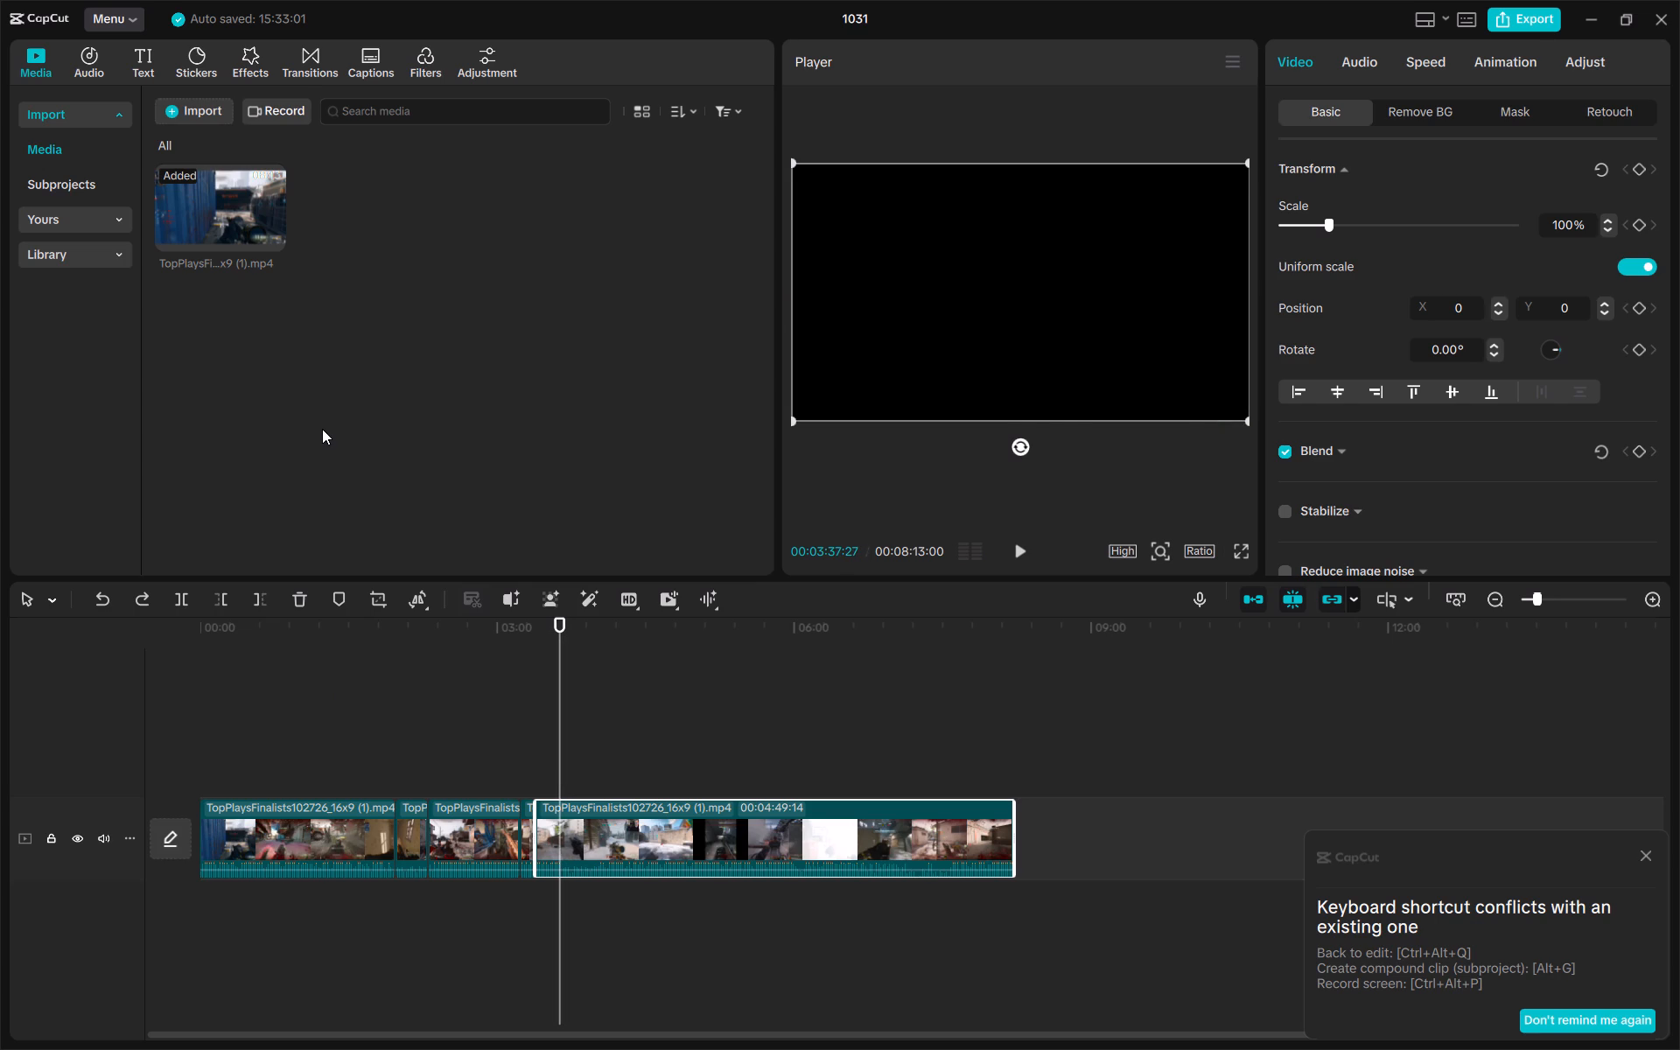
pyautogui.press('Left')
pyautogui.press('space')
pyautogui.press('space')
pyautogui.press('Left')
pyautogui.press('Left')
pyautogui.press('Left')
pyautogui.press('Left')
pyautogui.press('Left')
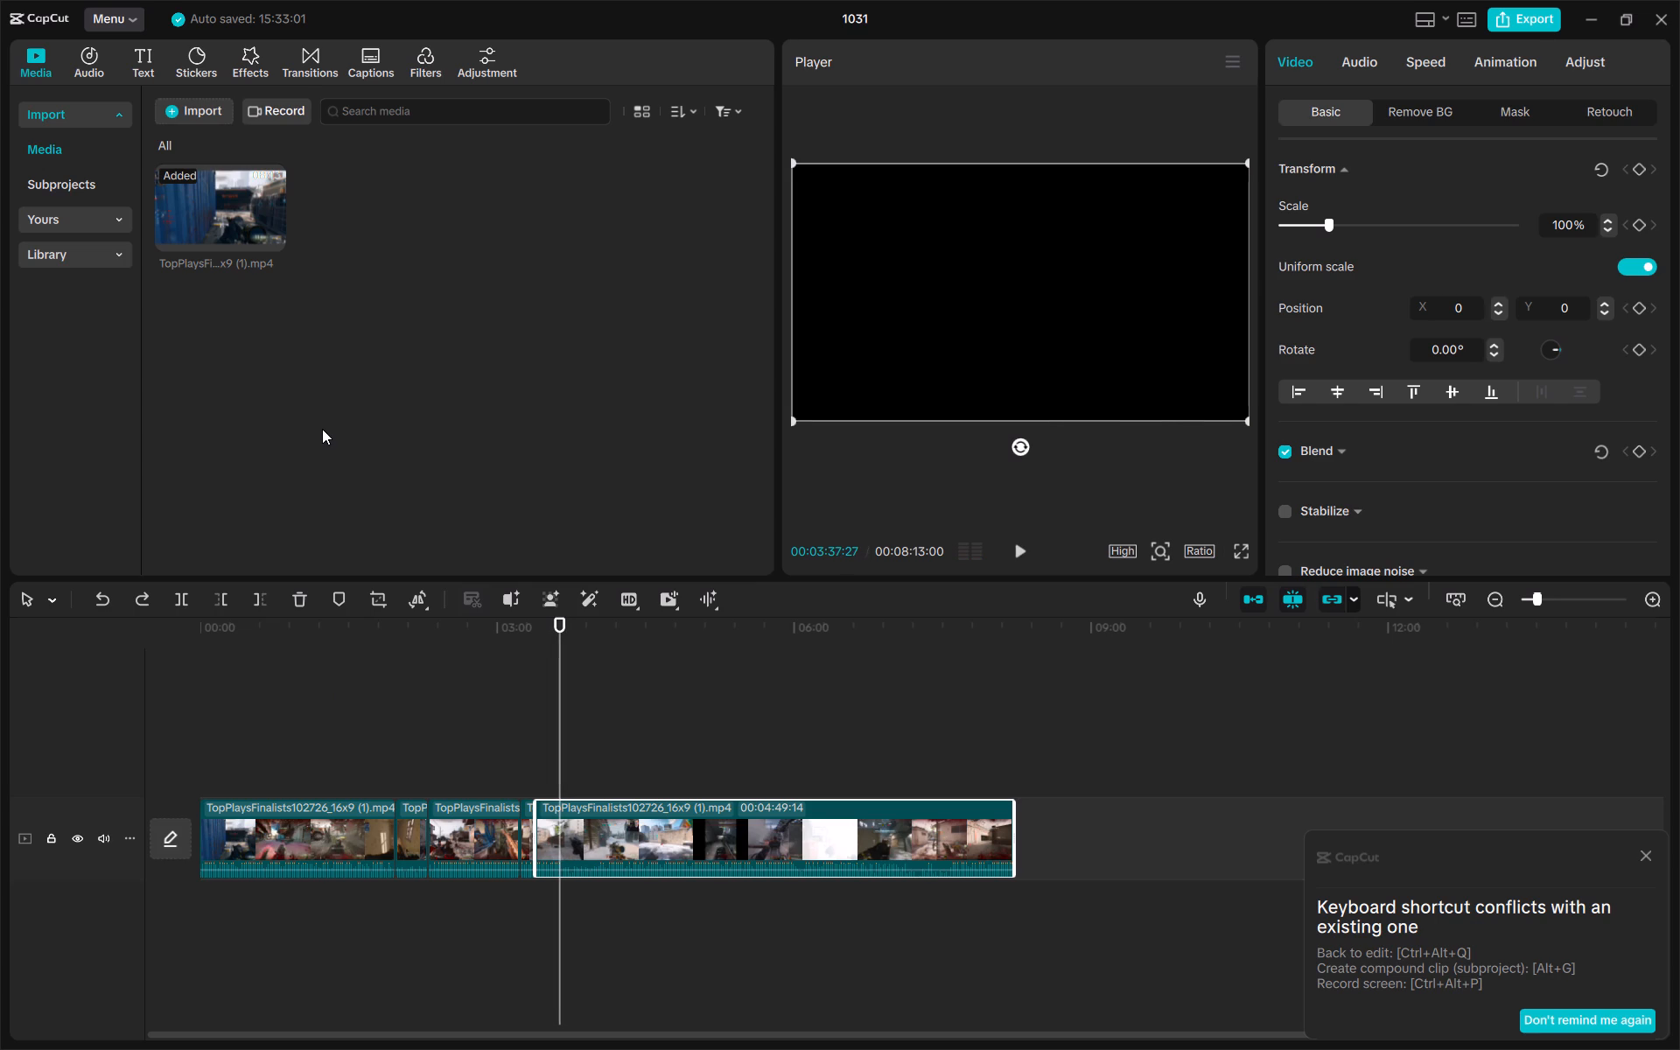
pyautogui.press('Left')
pyautogui.click(171, 599)
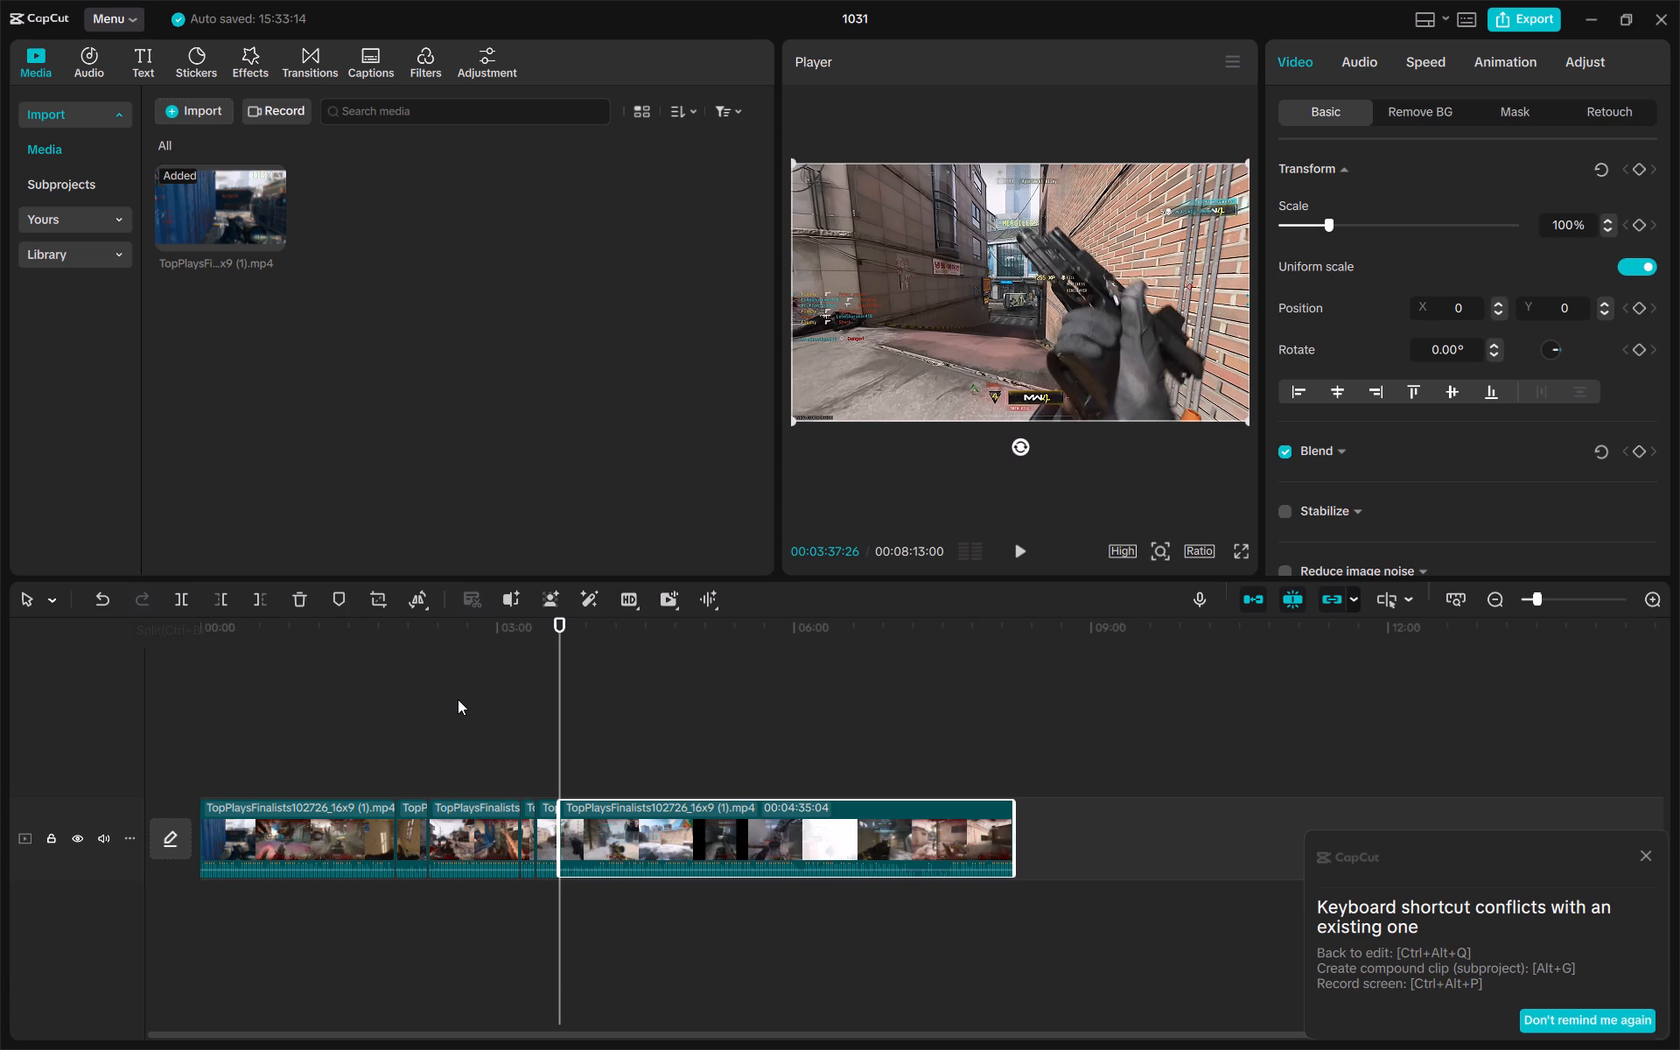
# Delete the footage after the 00:03:37:26 cut and every clip before the street play, keeping only that play on the timeline.
pyautogui.press('Delete')
pyautogui.click(528, 810)
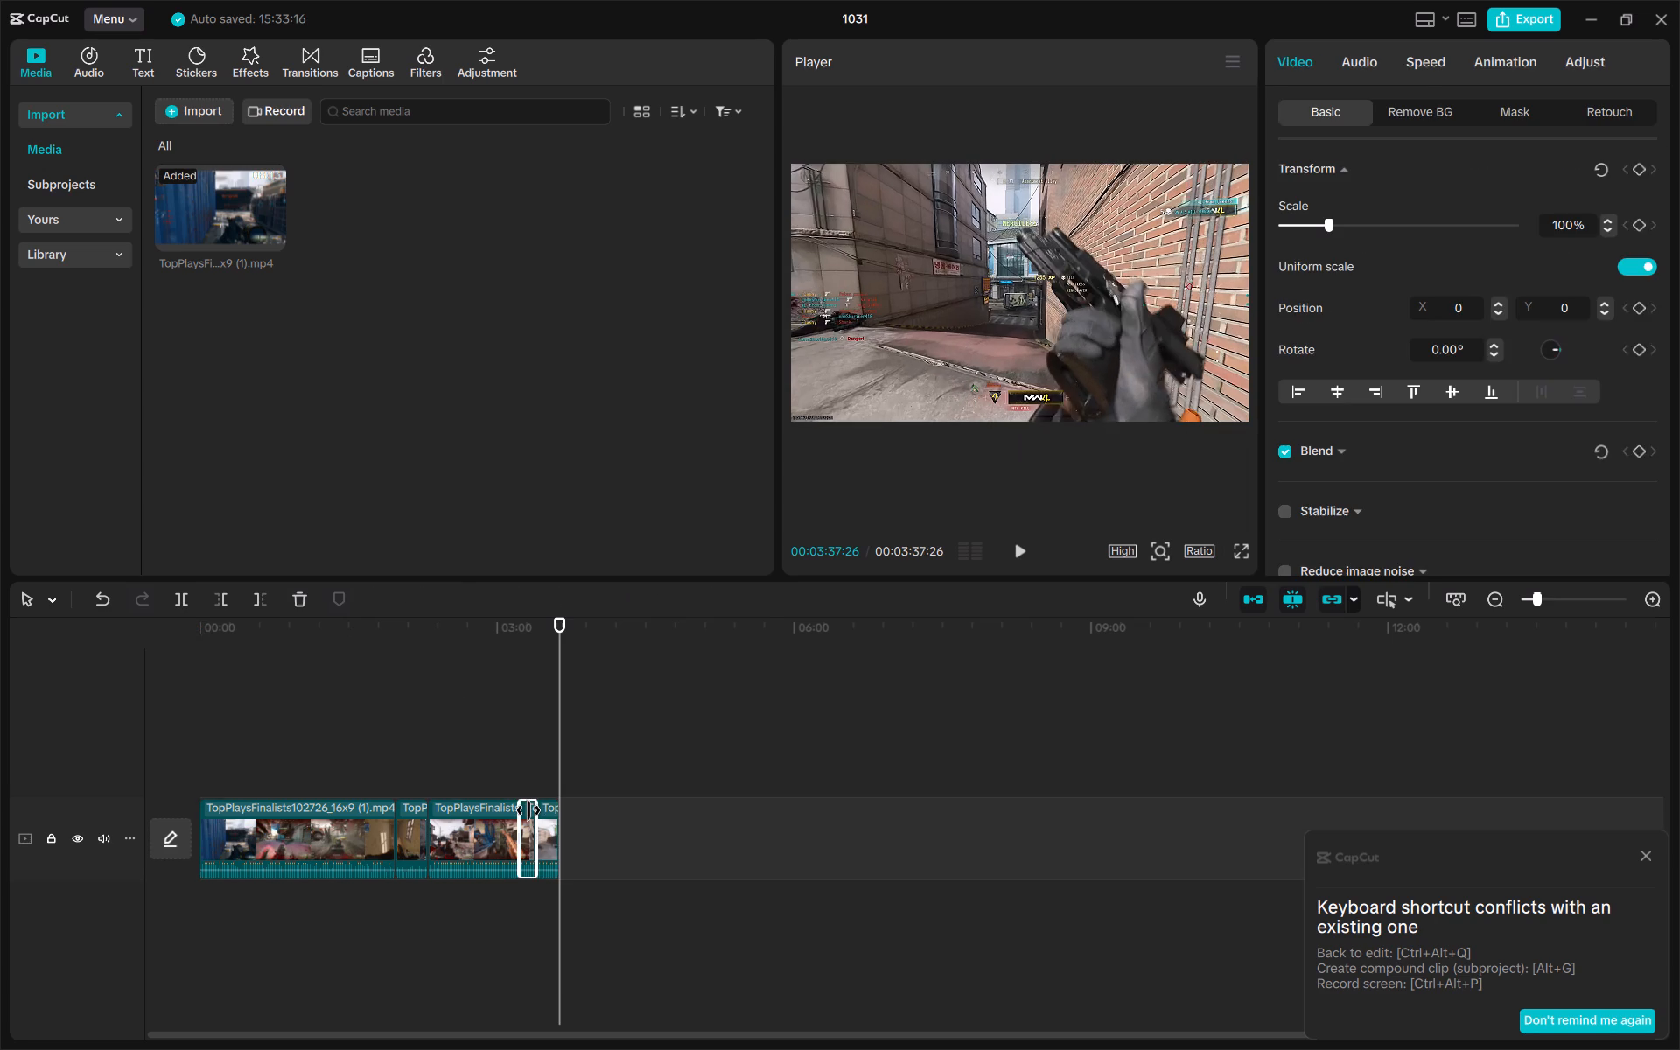
pyautogui.press('Delete')
pyautogui.click(491, 813)
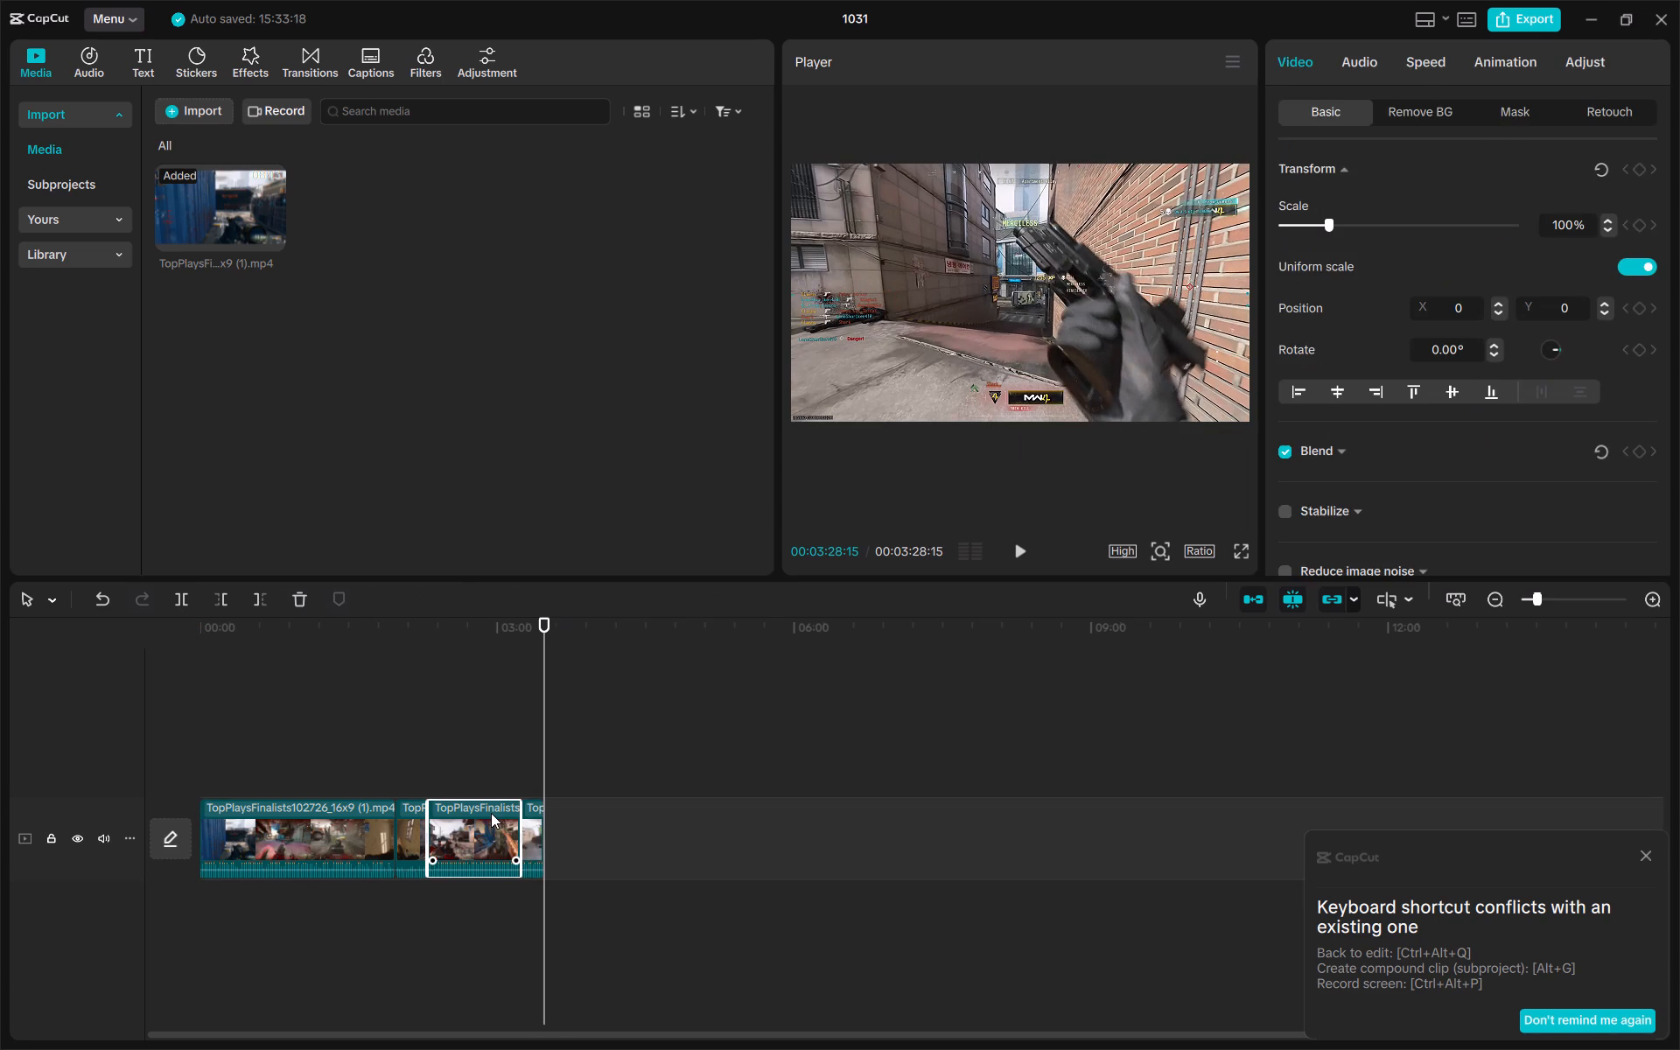
pyautogui.press('Delete')
pyautogui.click(345, 806)
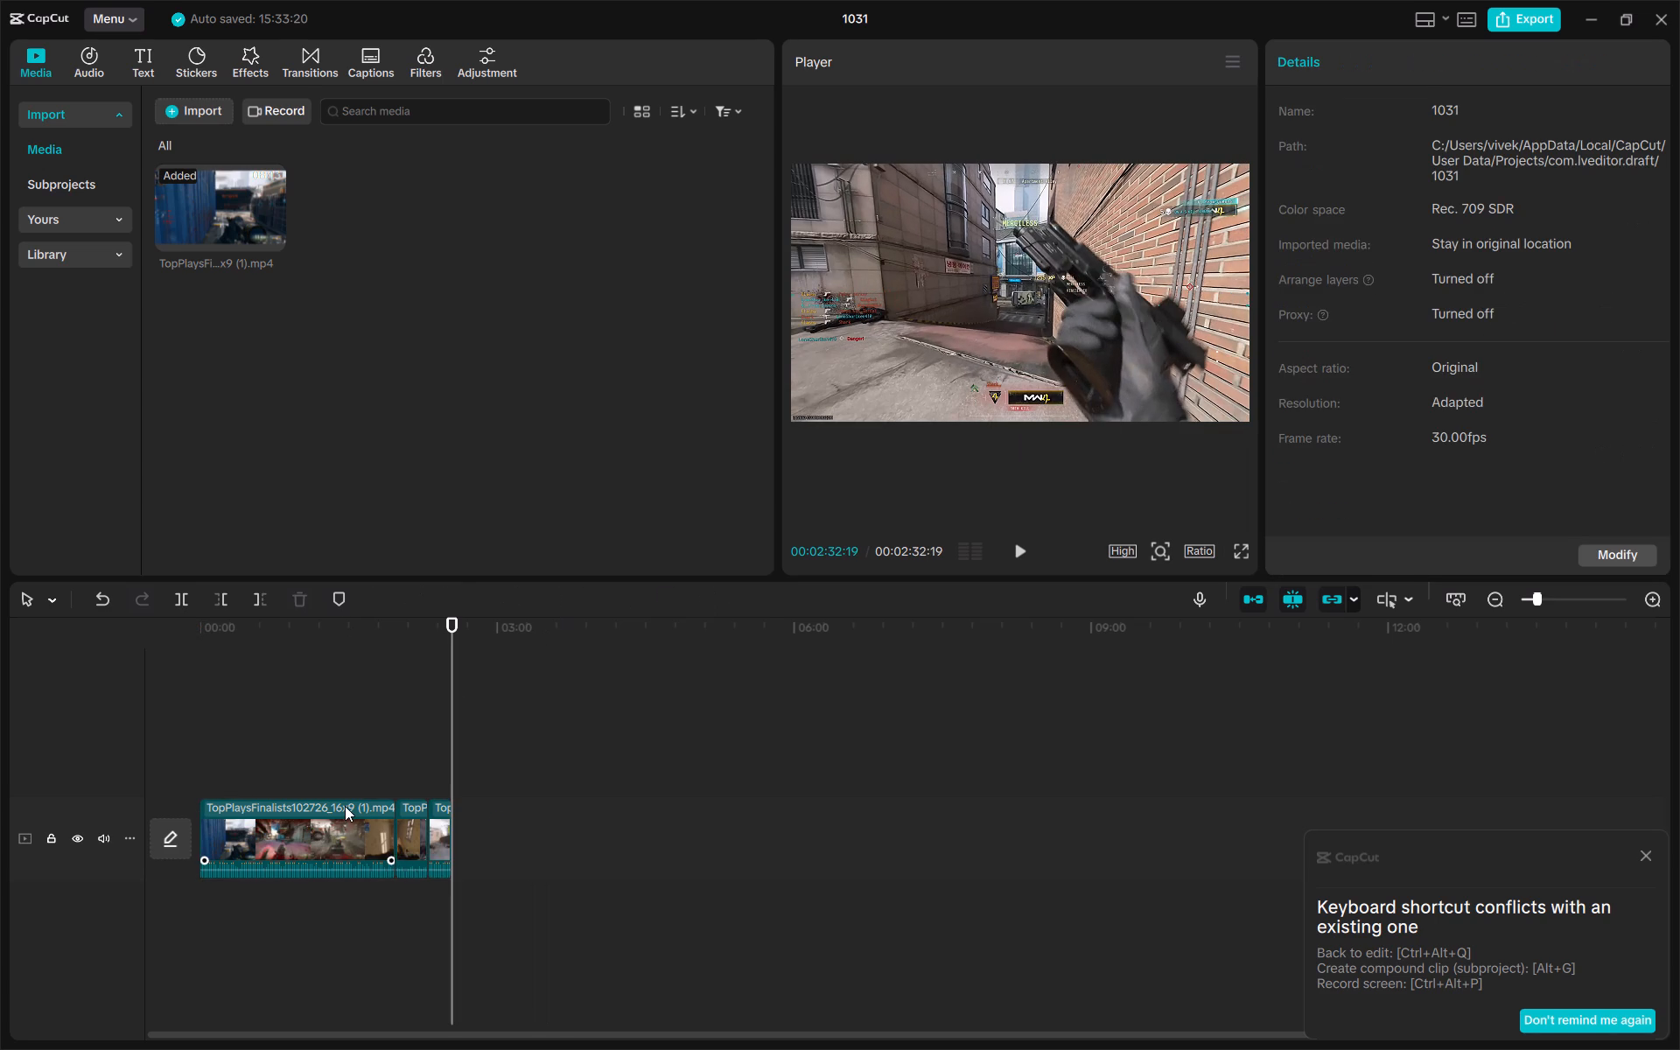
pyautogui.press('Delete')
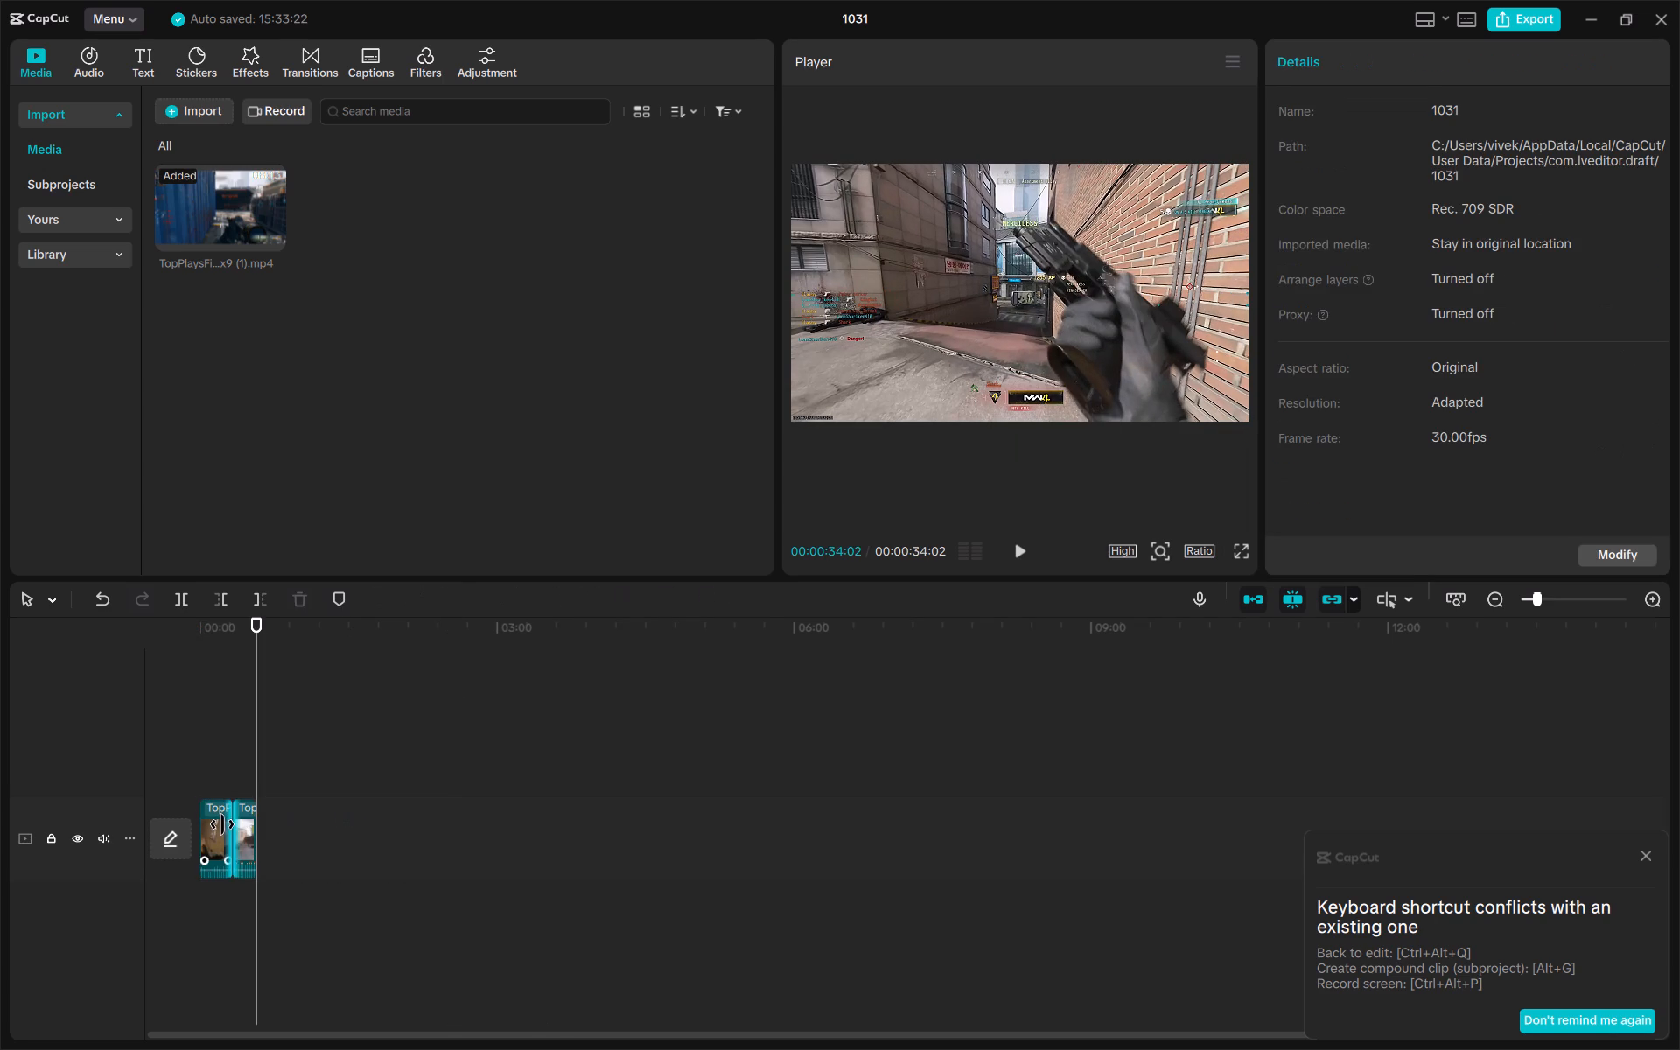
pyautogui.click(222, 824)
pyautogui.press('Delete')
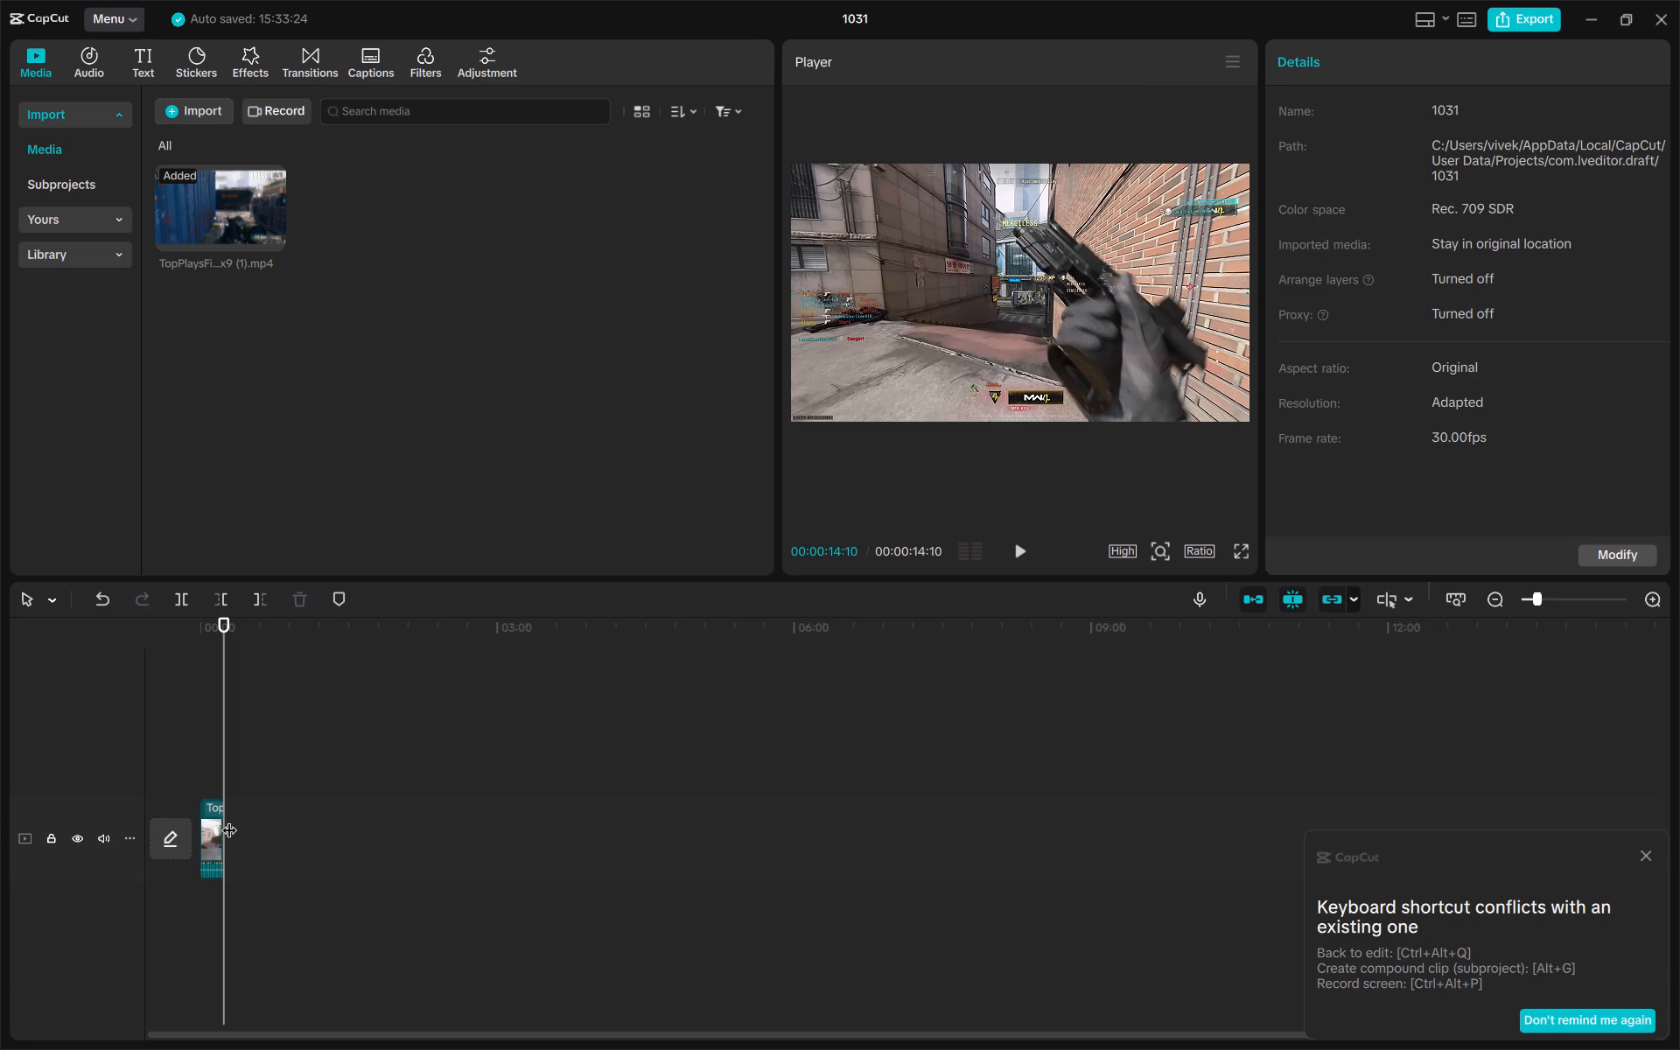
# Preview the opening of the remaining street play clip and return the playhead to its start.
pyautogui.press('Left')
pyautogui.moveTo(221, 766); pyautogui.dragTo(107, 797)
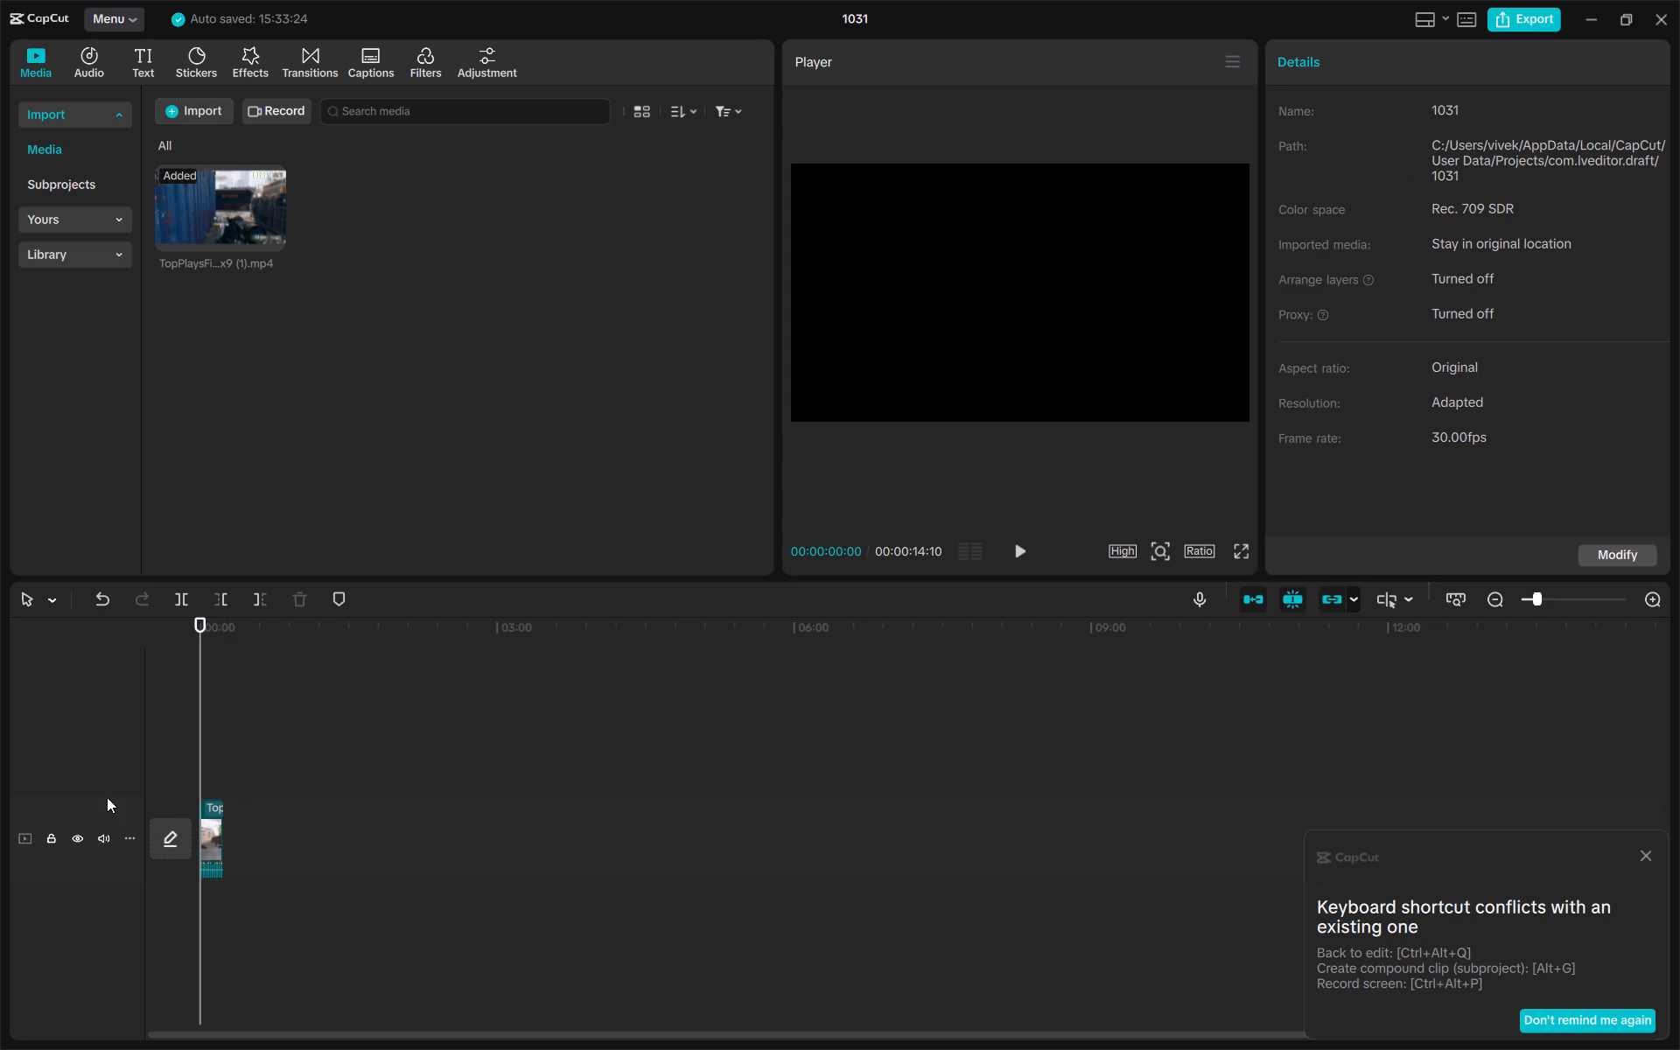
pyautogui.keyDown('ctrl'); pyautogui.scroll(5, 107, 797); pyautogui.keyUp('ctrl')
pyautogui.keyDown('ctrl'); pyautogui.scroll(4, 296, 750); pyautogui.keyUp('ctrl')
pyautogui.press('space')
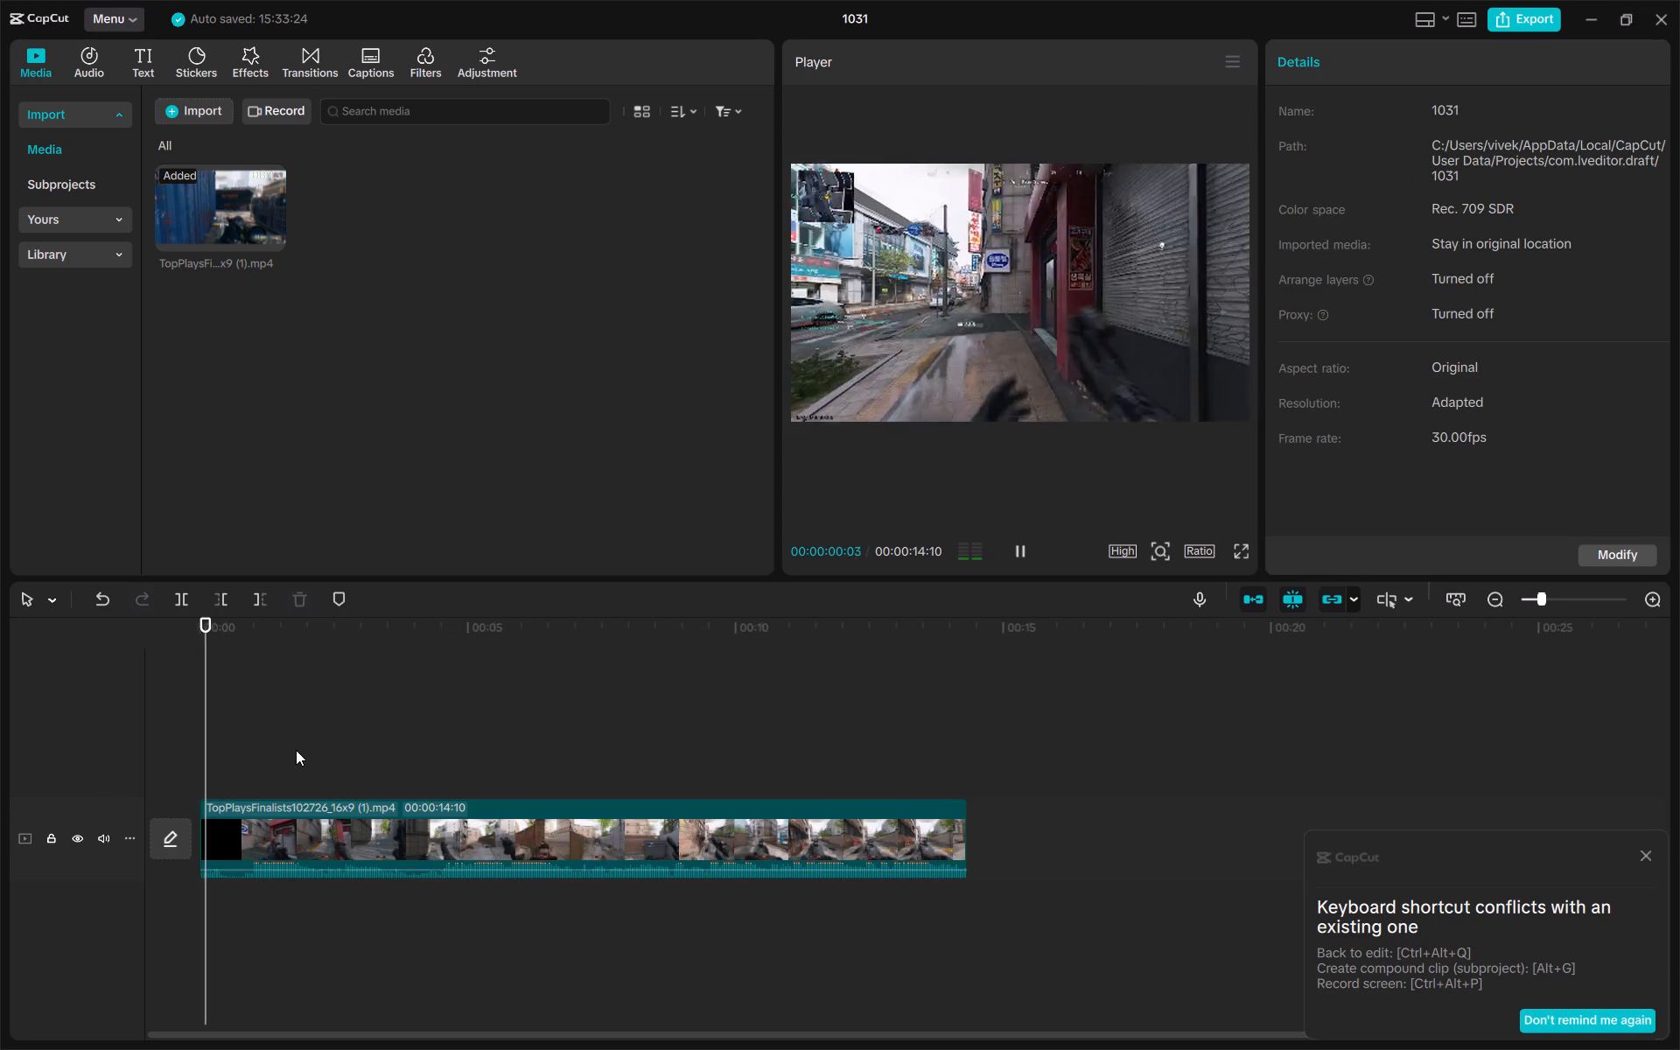
pyautogui.press('space')
pyautogui.press('space')
pyautogui.press('space')
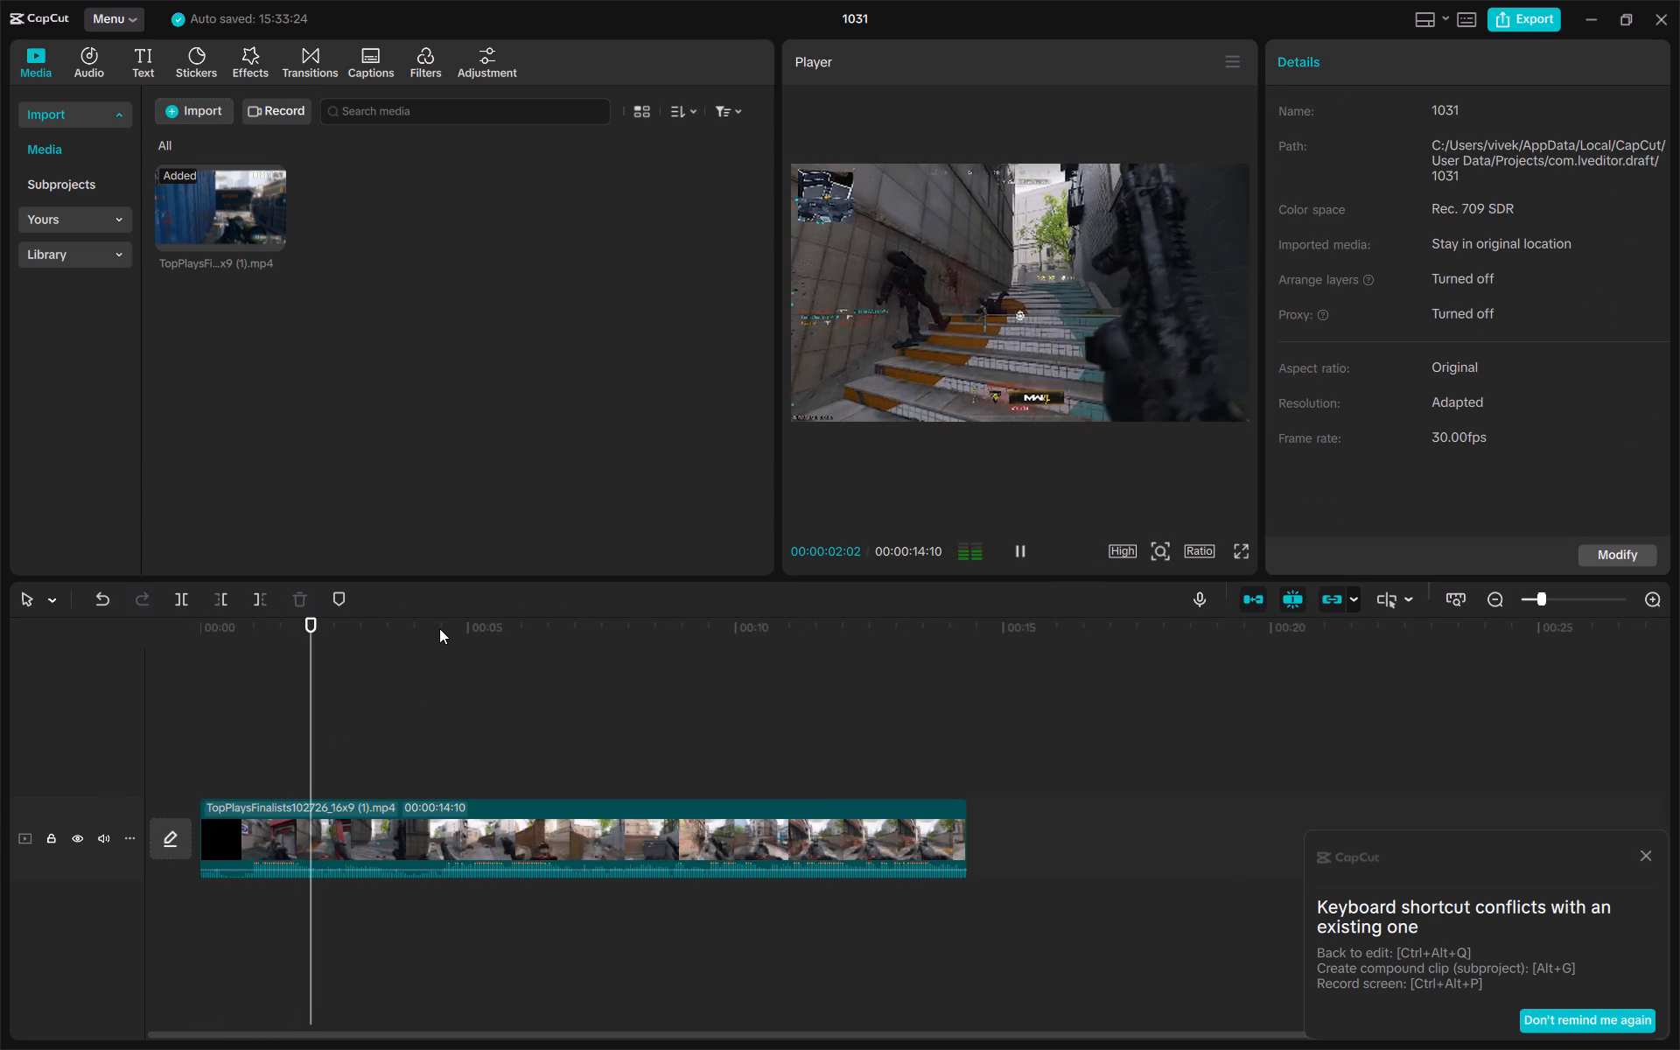
pyautogui.moveTo(313, 734); pyautogui.dragTo(227, 744)
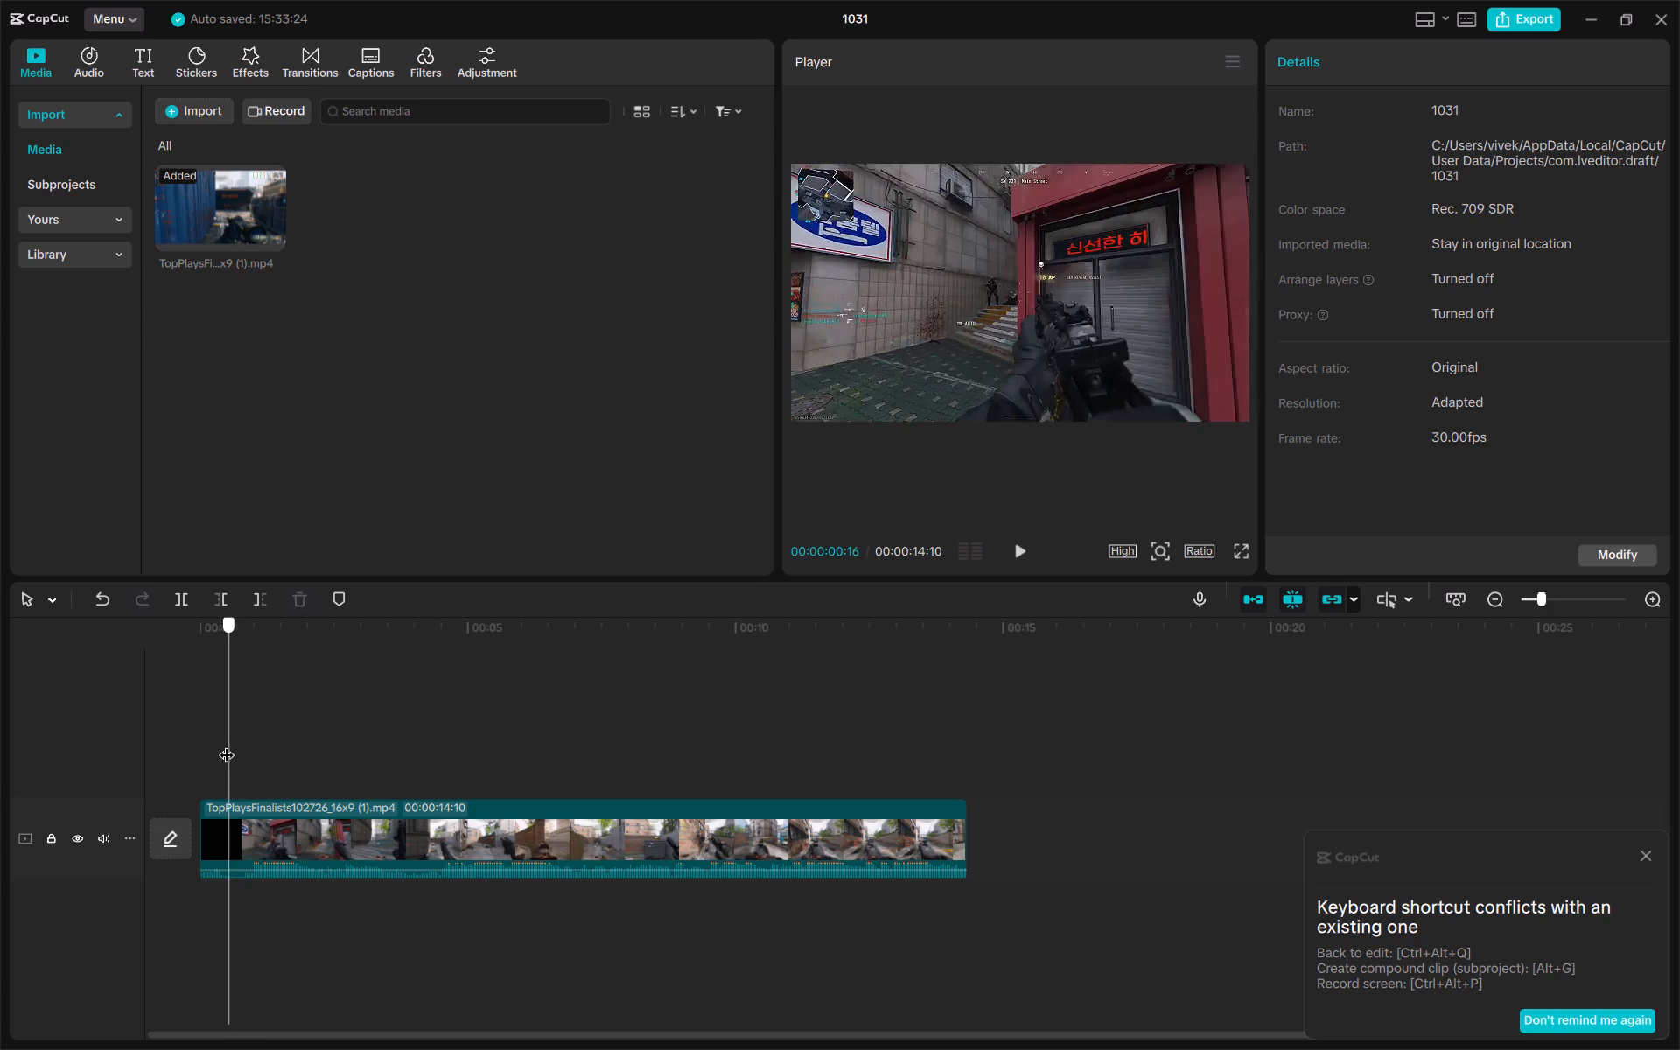
pyautogui.moveTo(227, 744); pyautogui.dragTo(170, 748)
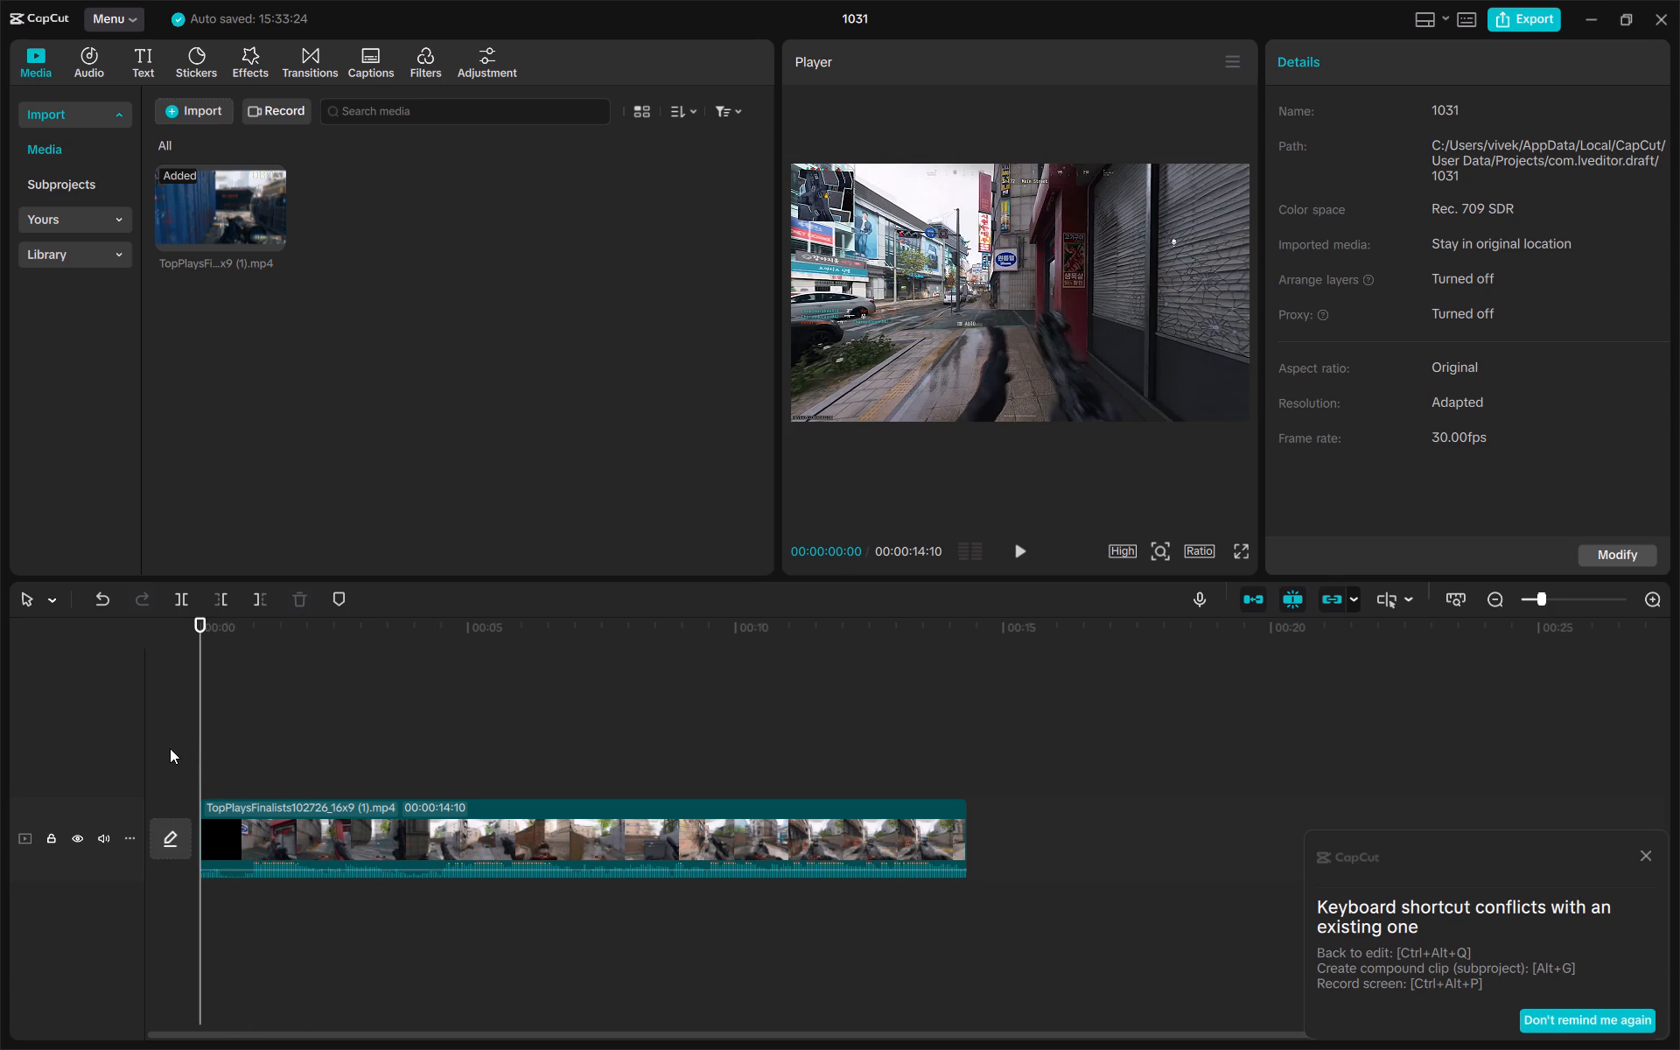
# Play the isolated street play clip from its start through to its end.
pyautogui.moveTo(196, 738); pyautogui.dragTo(129, 757)
pyautogui.press('space')
pyautogui.press('space')
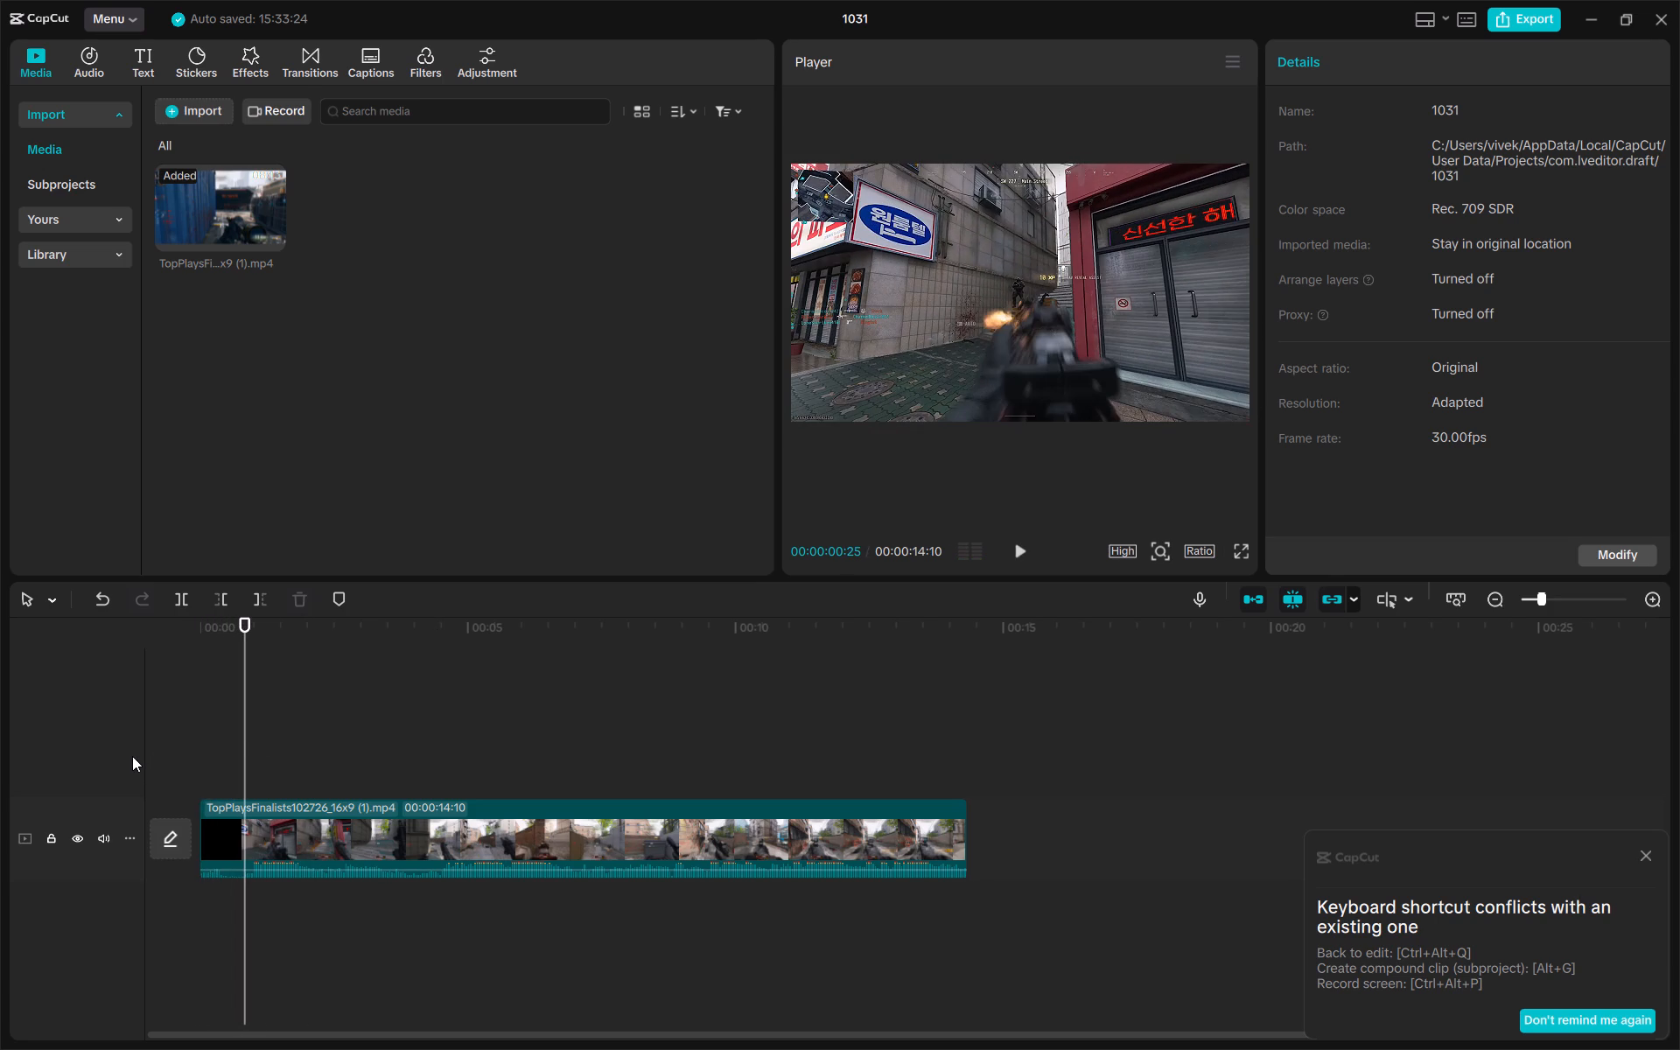
pyautogui.moveTo(255, 729); pyautogui.dragTo(246, 732)
pyautogui.moveTo(246, 732); pyautogui.dragTo(40, 752)
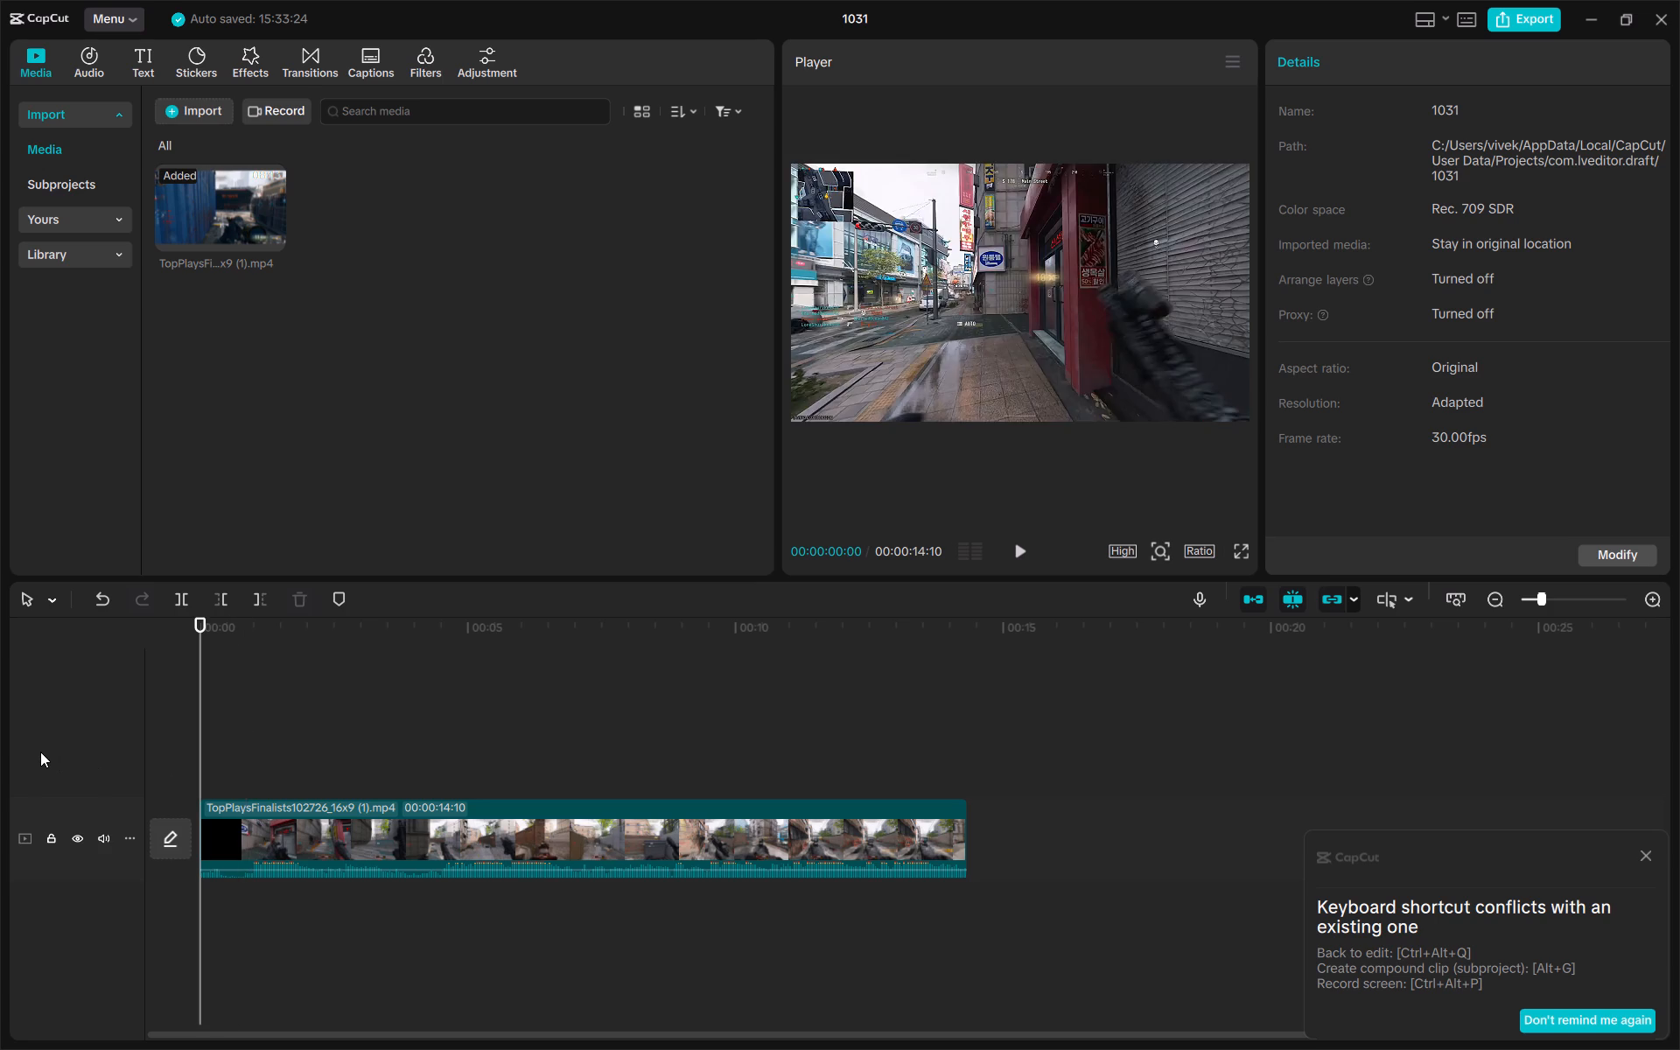
pyautogui.press('space')
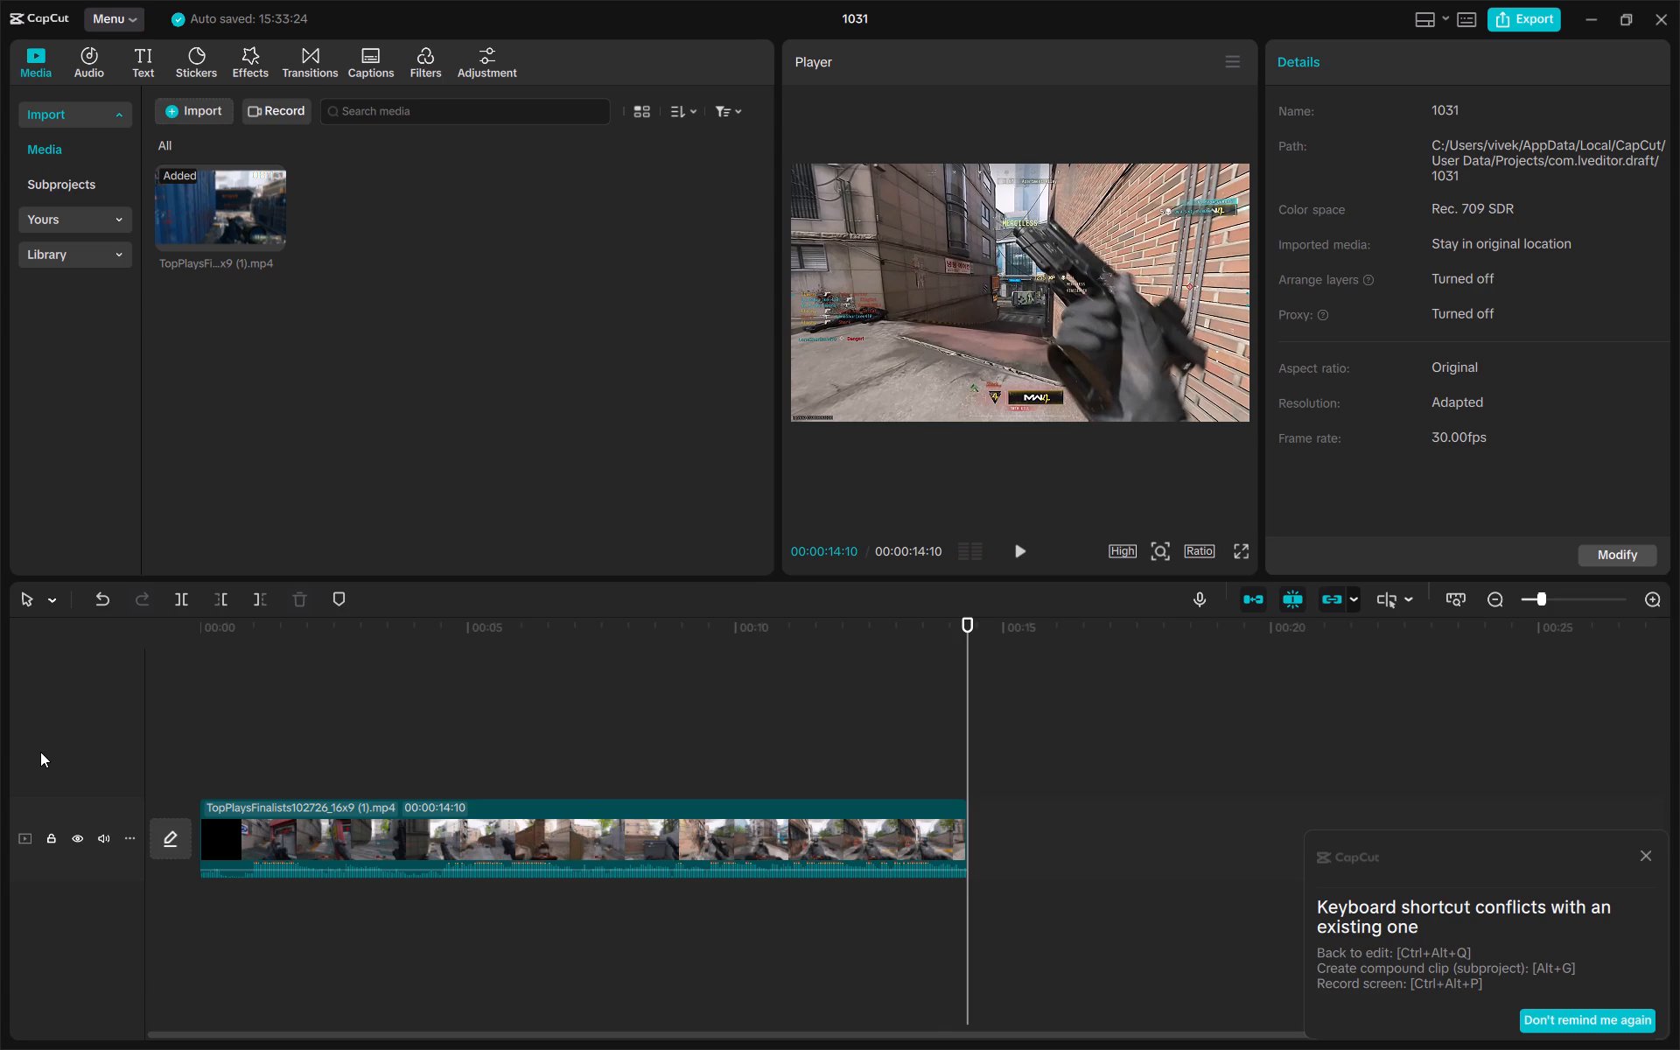
# Raise the street play clip's volume to about 9.6 dB and preview its opening.
pyautogui.click(232, 869)
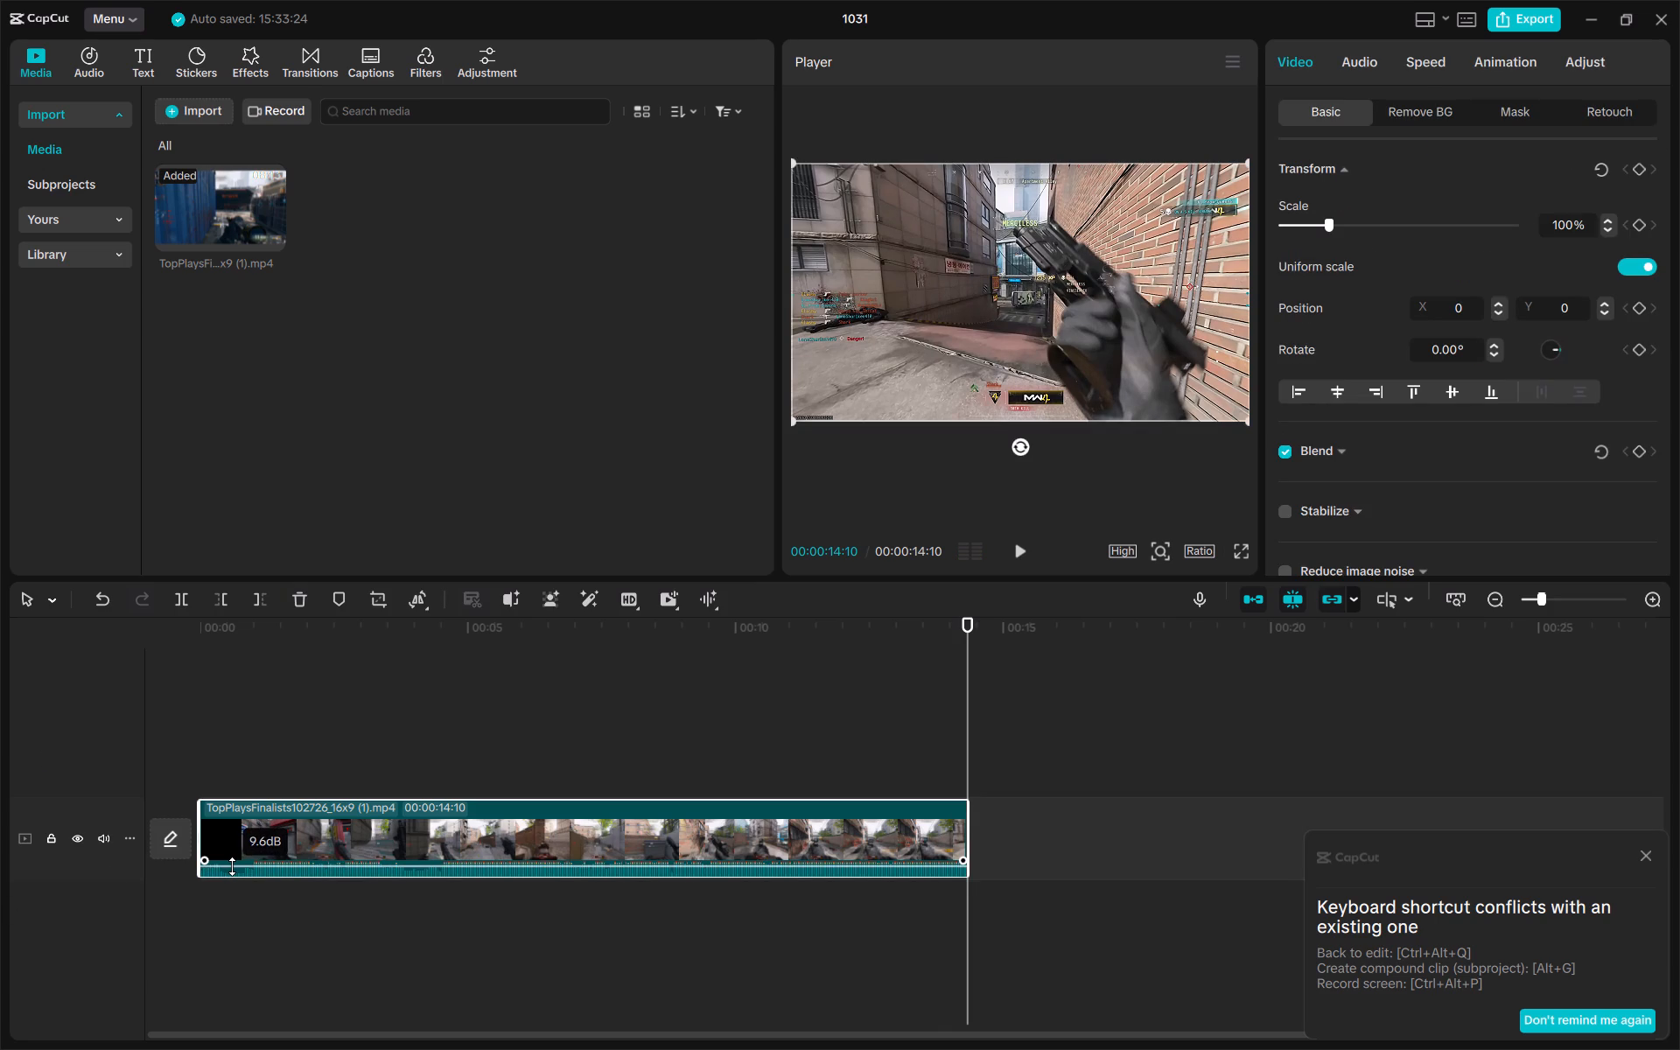
pyautogui.press('space')
pyautogui.press('space')
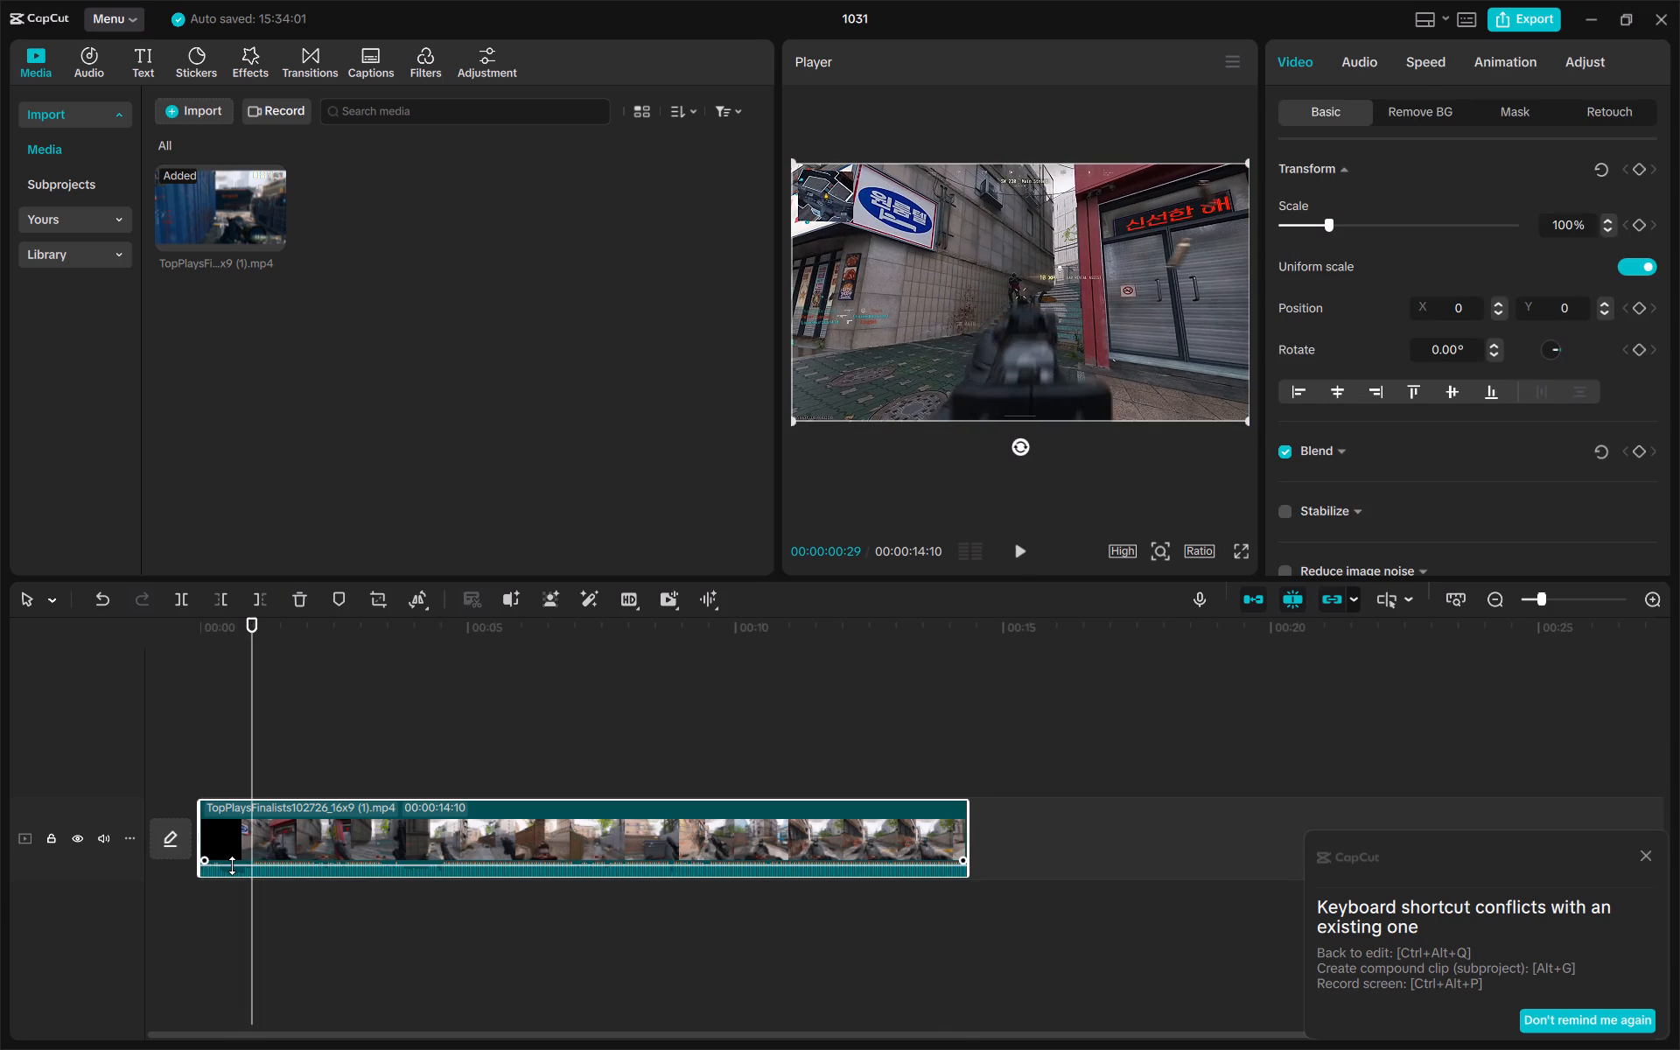
# Import kiravale-phonk-music-593661 from Downloads and place it on an audio track beneath the video, starting at 00:00.
pyautogui.click(199, 108)
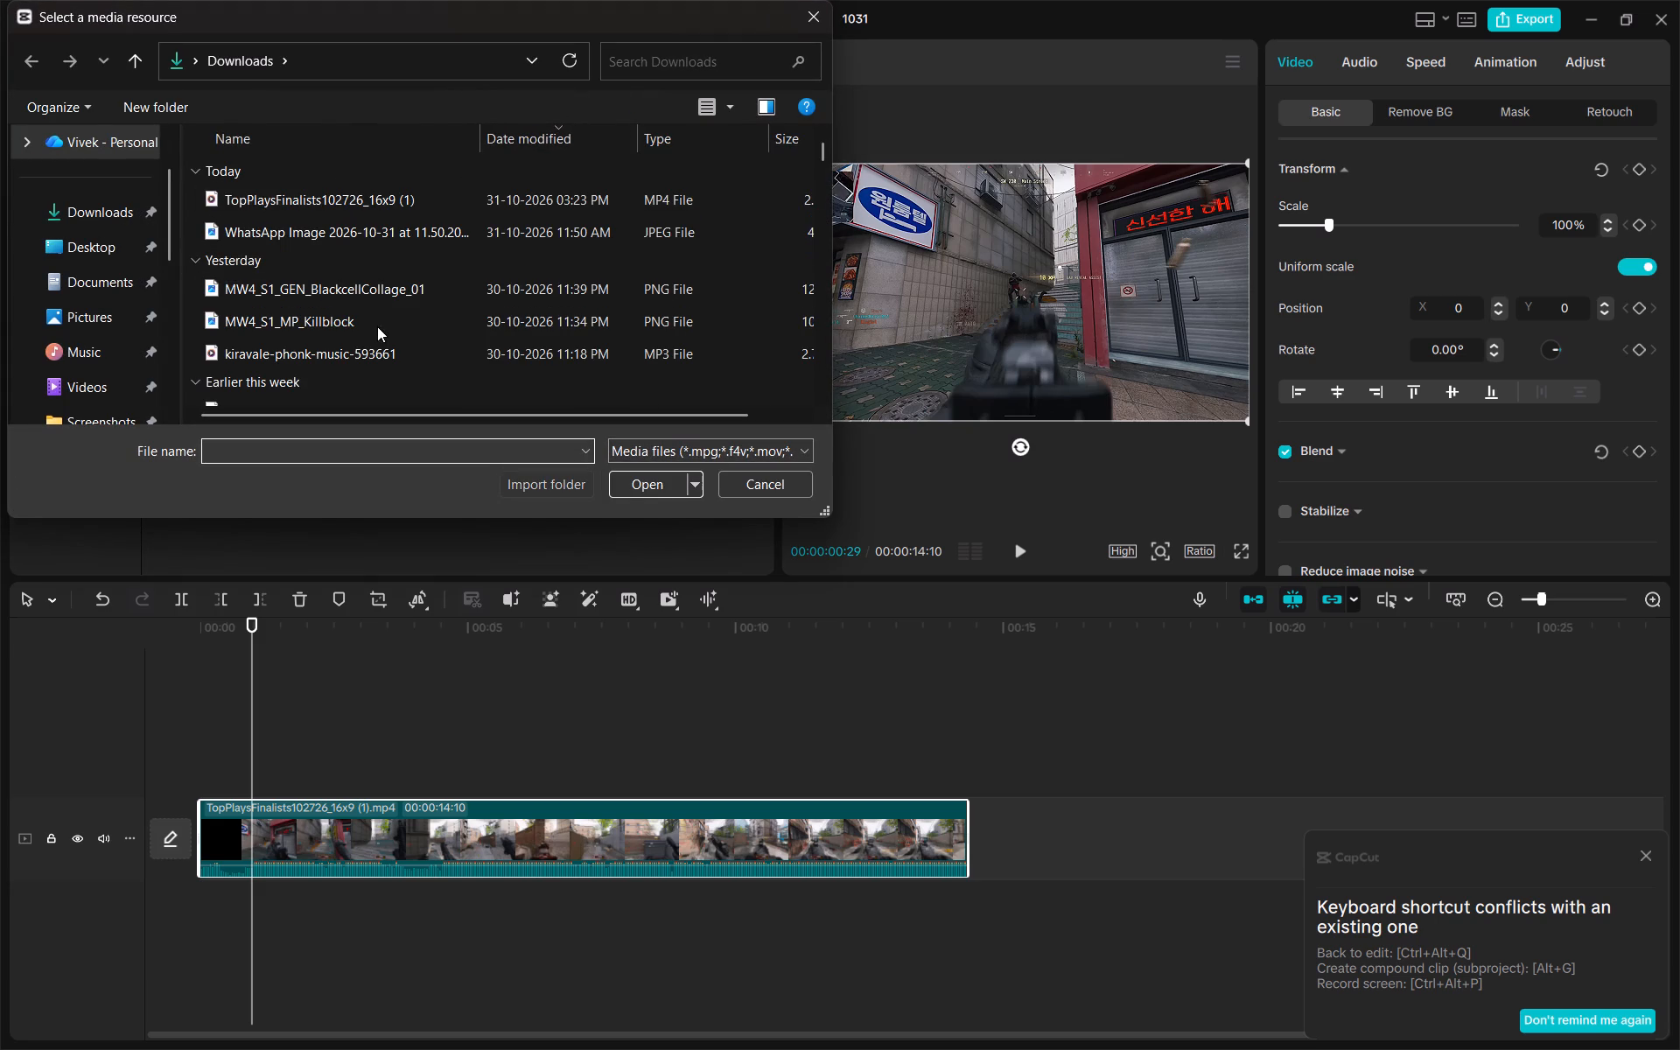
pyautogui.click(377, 346)
pyautogui.click(645, 487)
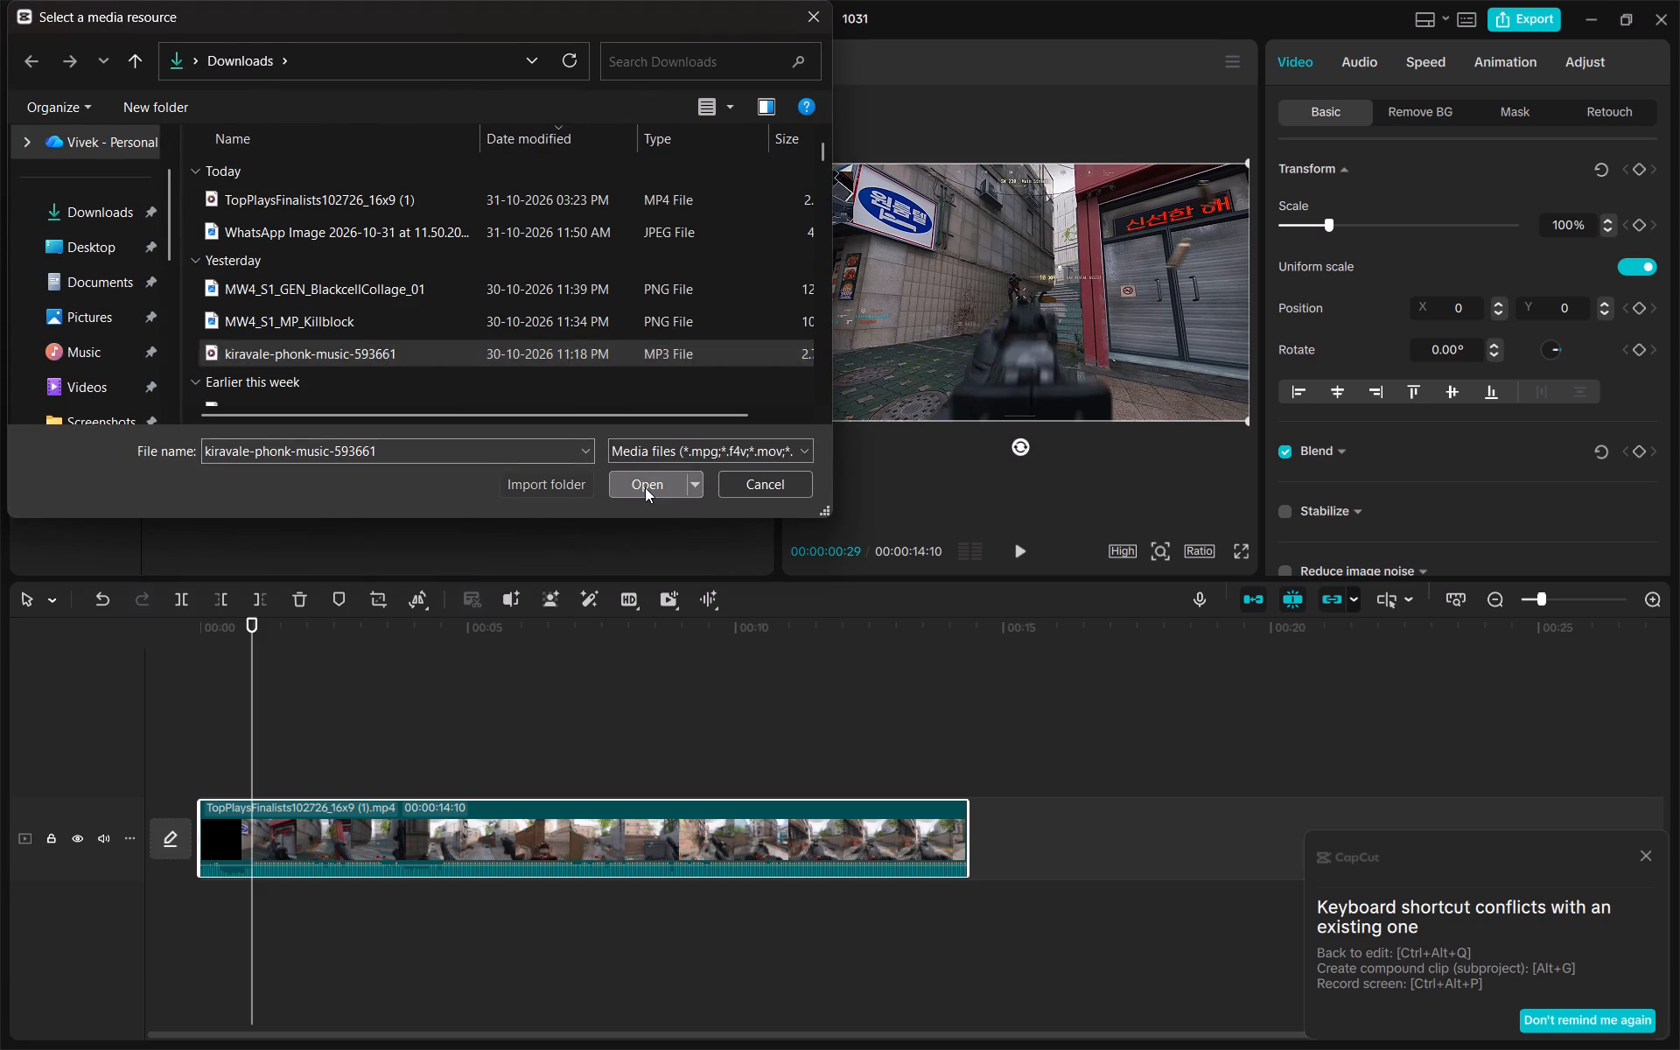
pyautogui.moveTo(360, 227); pyautogui.dragTo(376, 457)
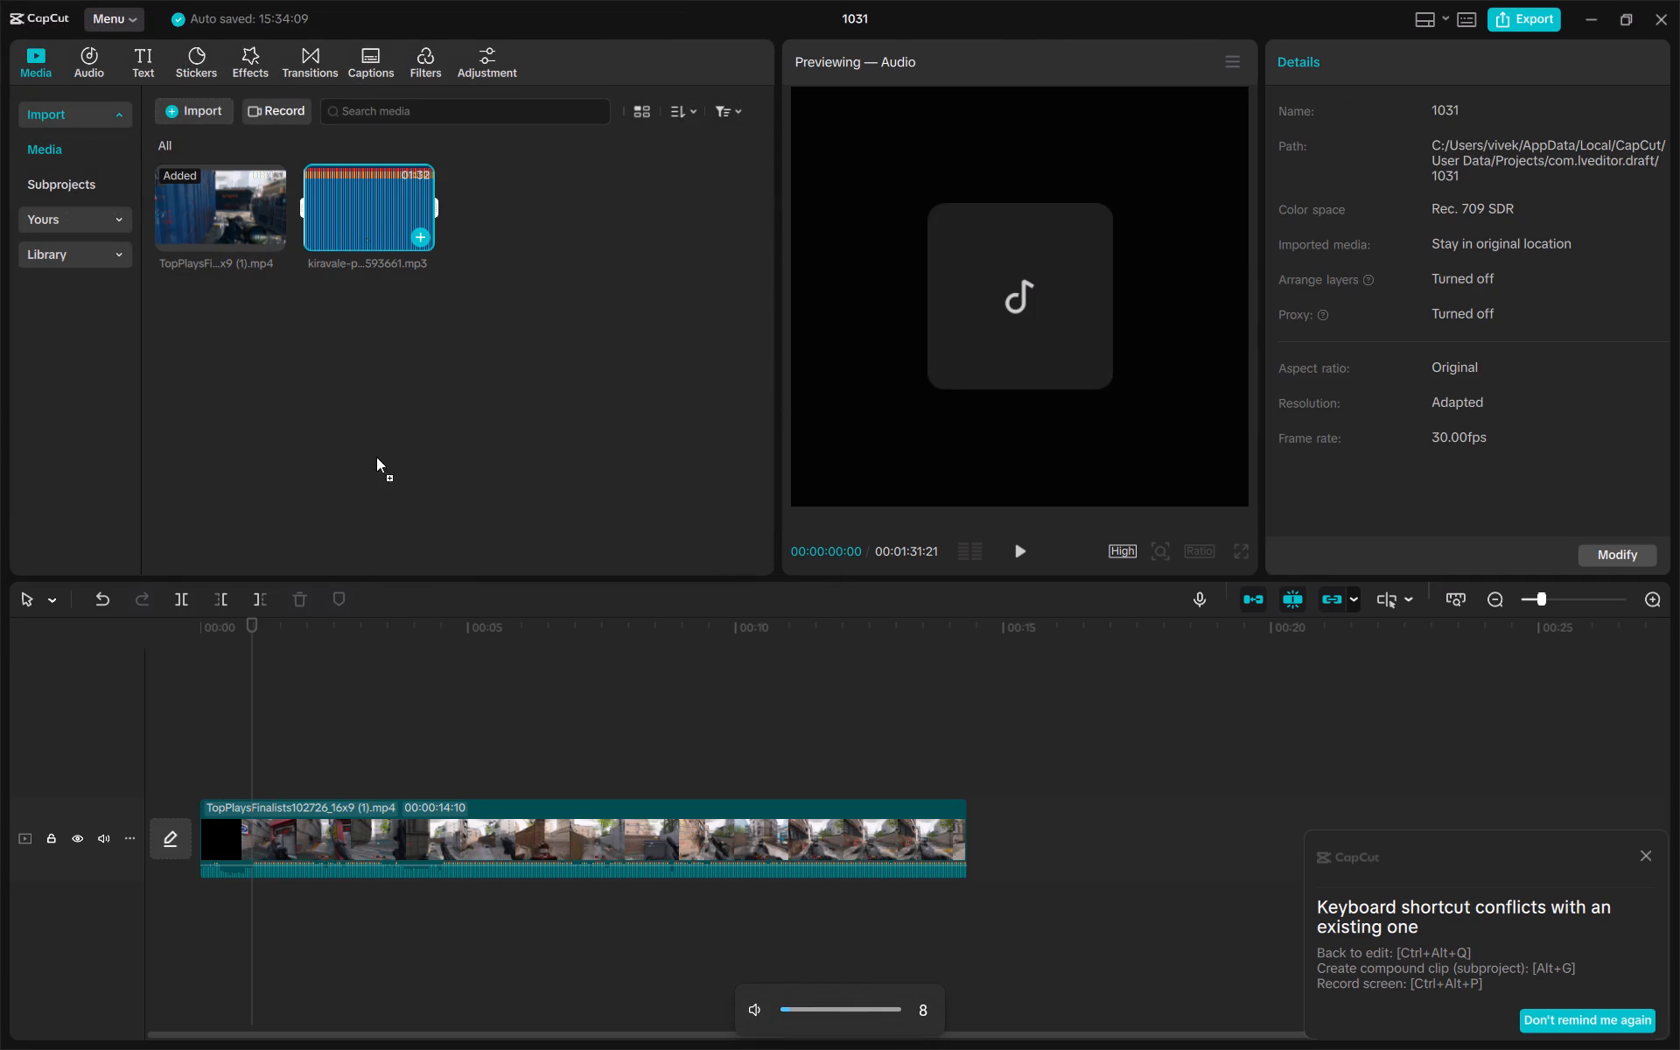
pyautogui.moveTo(376, 457); pyautogui.dragTo(277, 896)
pyautogui.moveTo(325, 903); pyautogui.dragTo(206, 913)
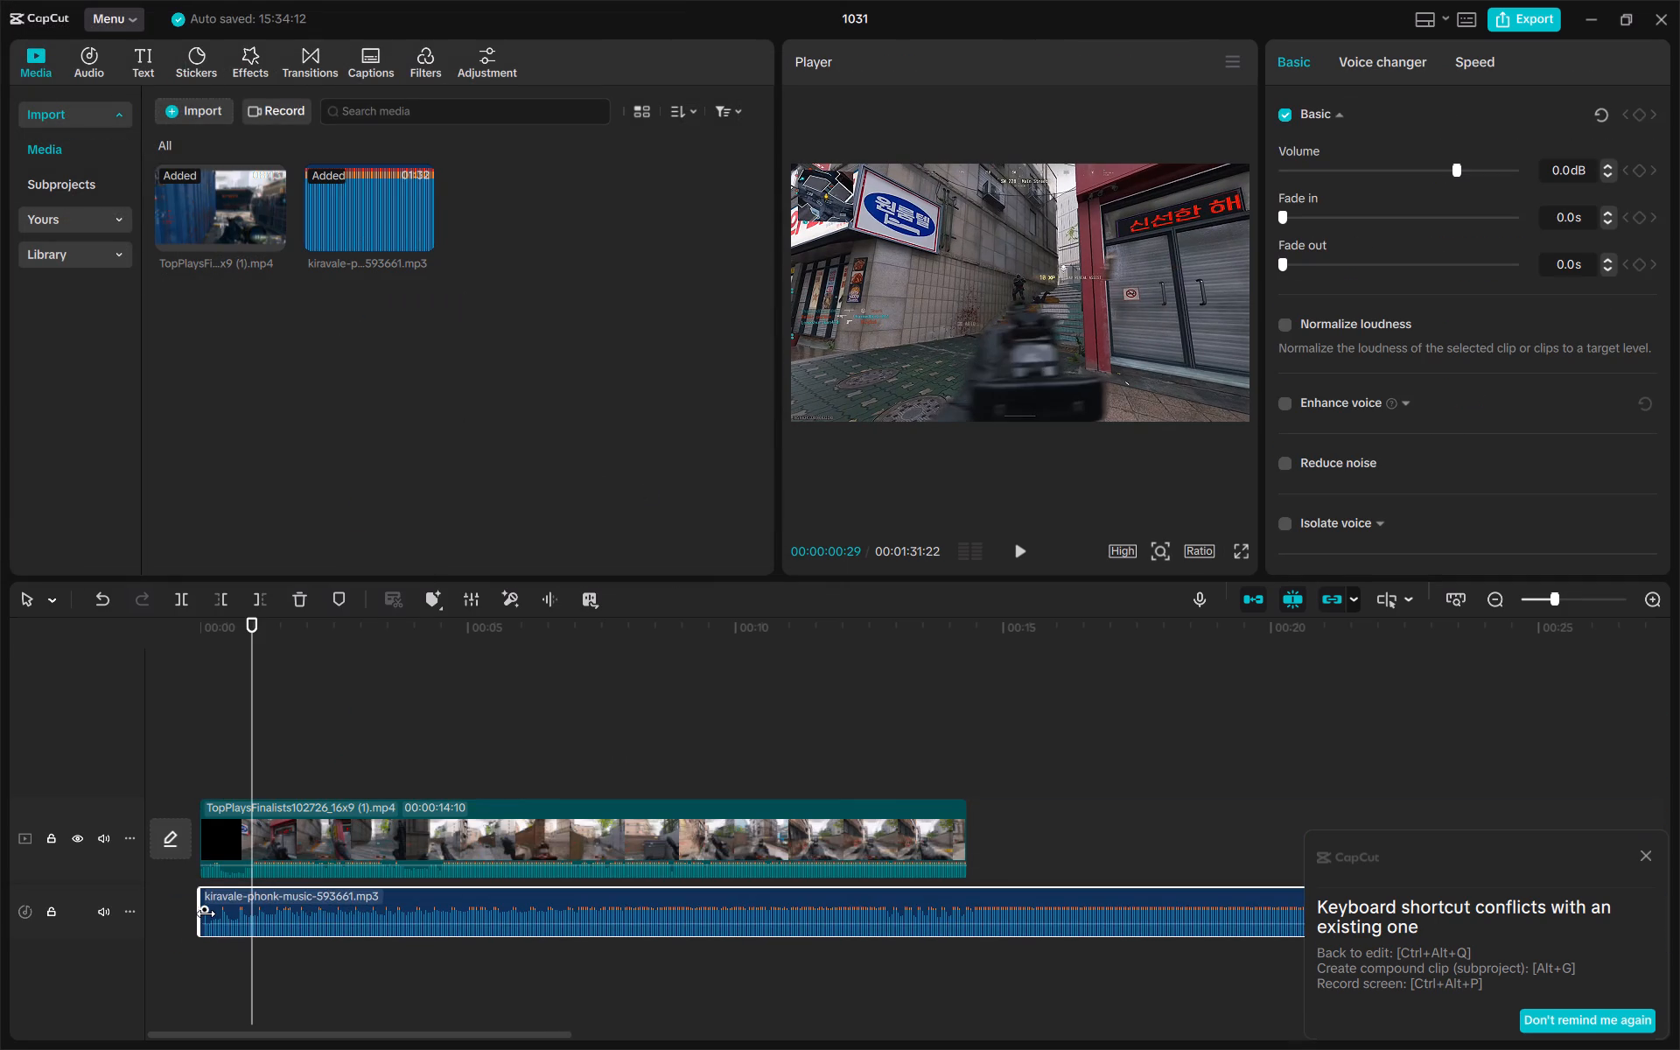
# Play the street play together with the phonk music, restarting once from the beginning, to judge the mix.
pyautogui.press('space')
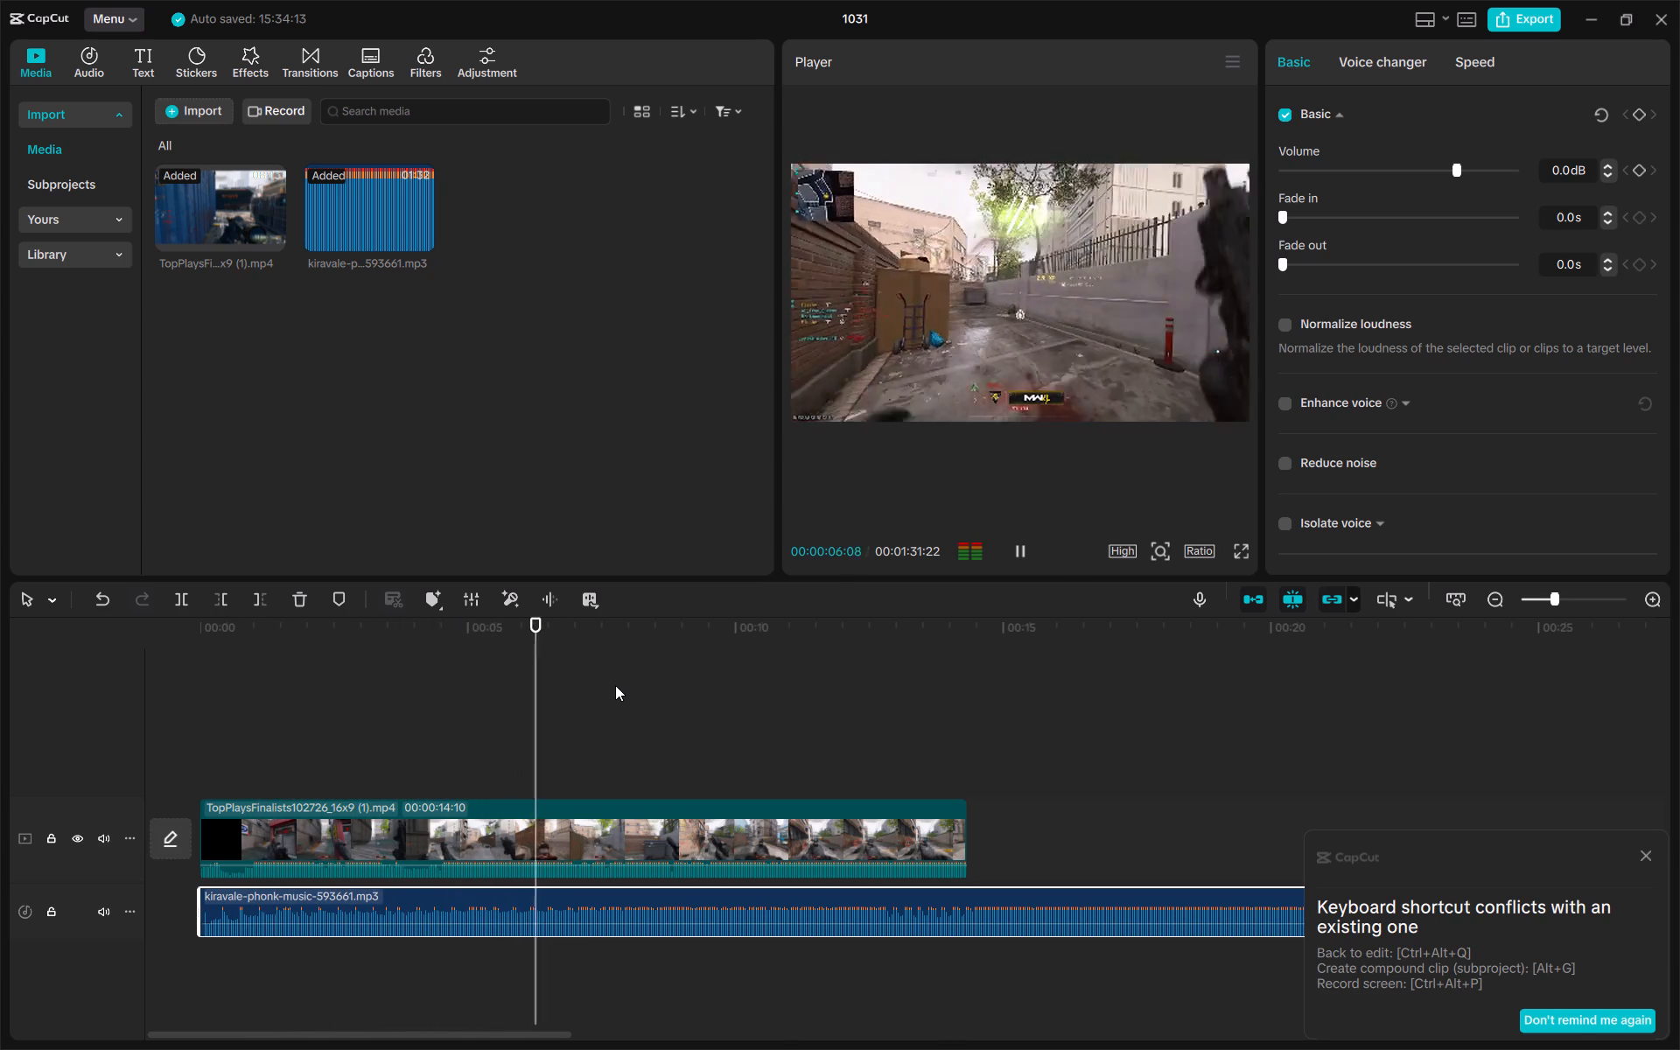
pyautogui.click(190, 731)
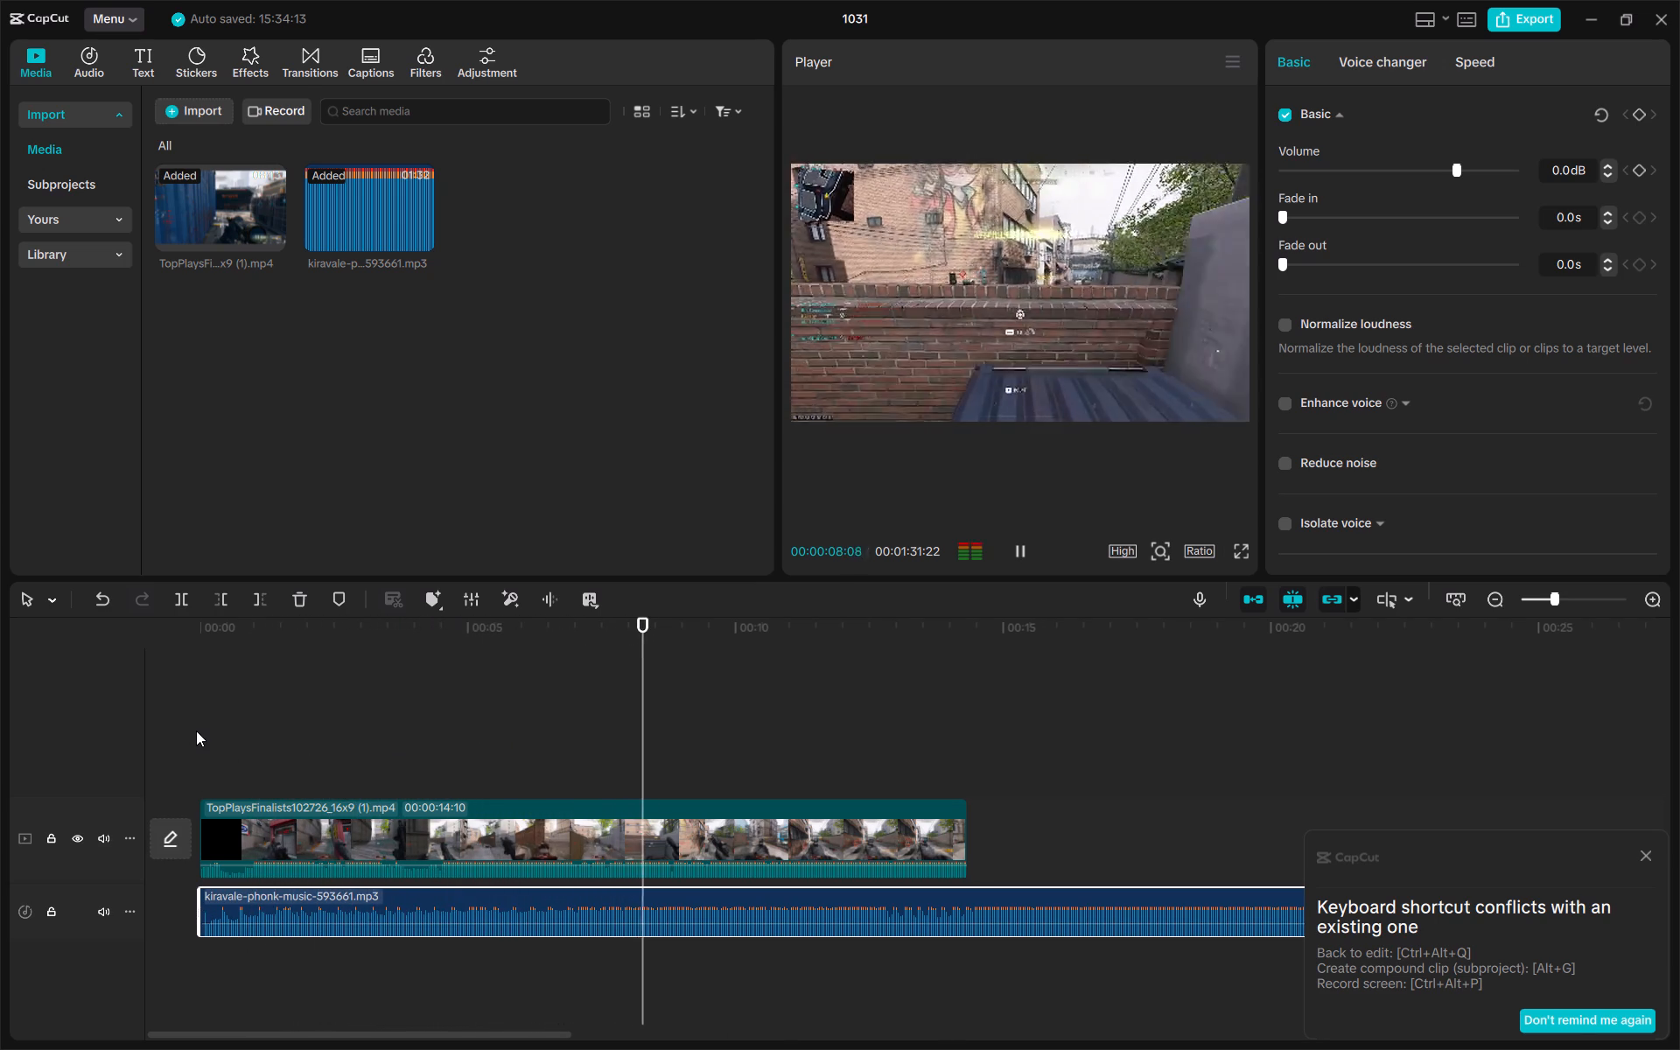
pyautogui.click(196, 731)
pyautogui.click(200, 731)
pyautogui.press('space')
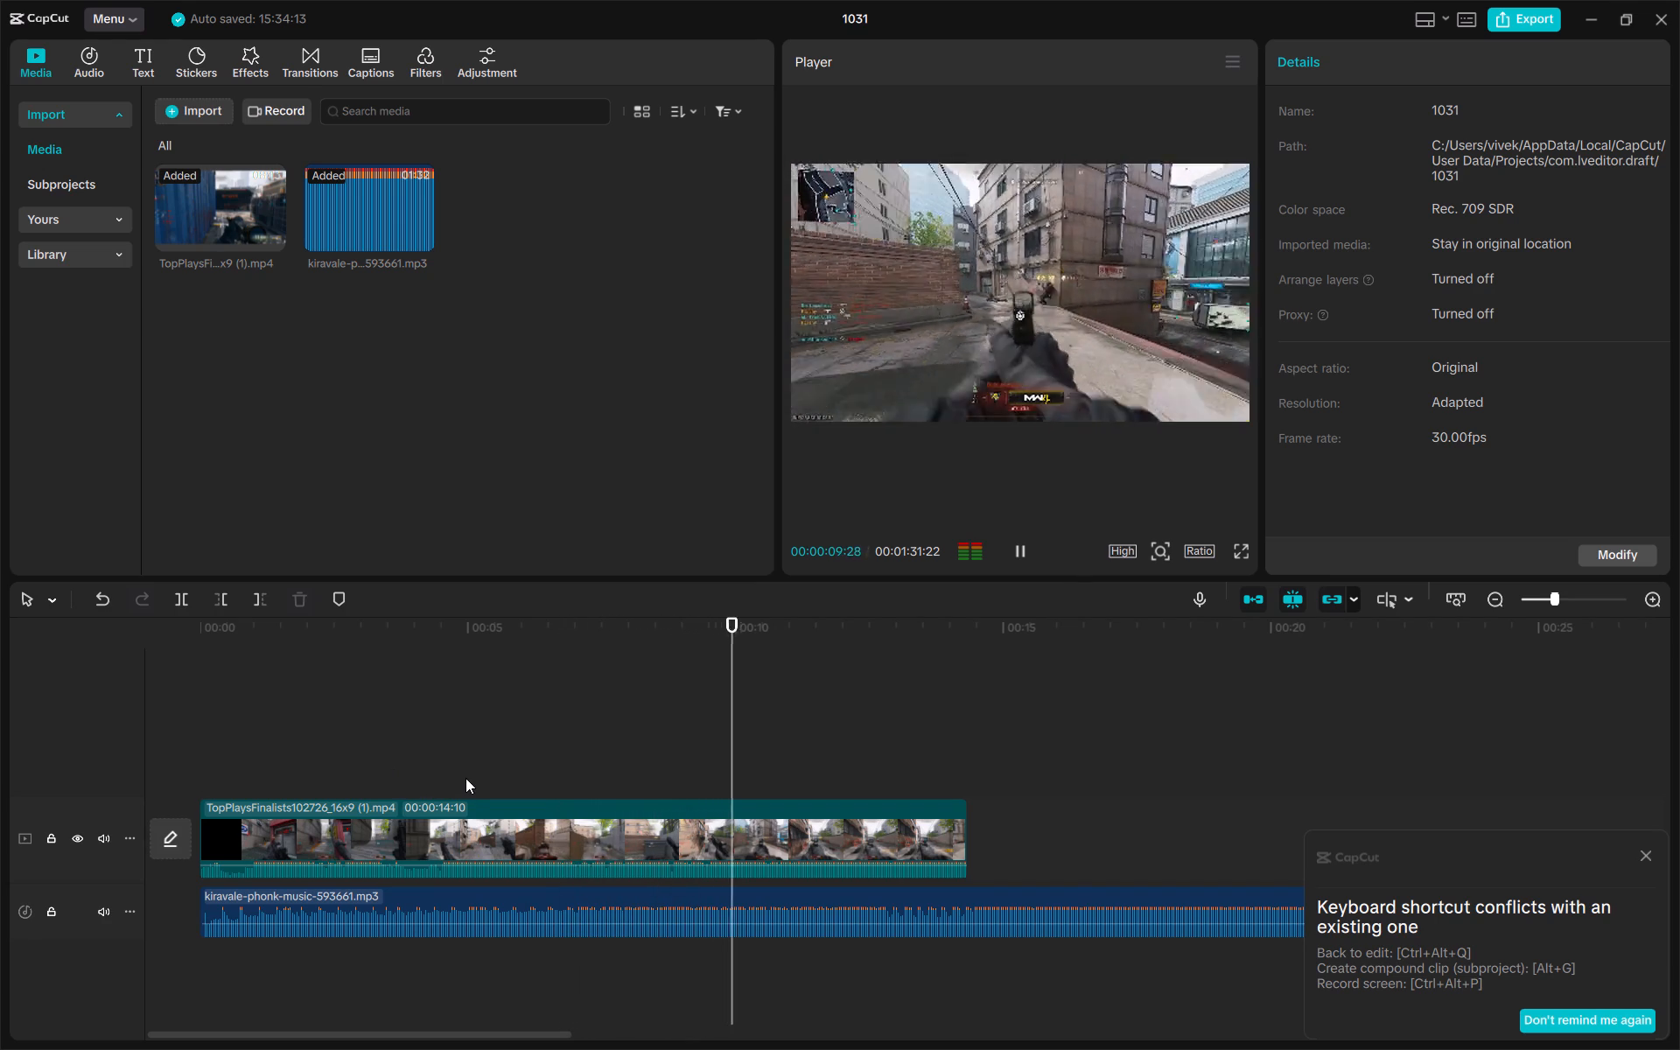
pyautogui.press('space')
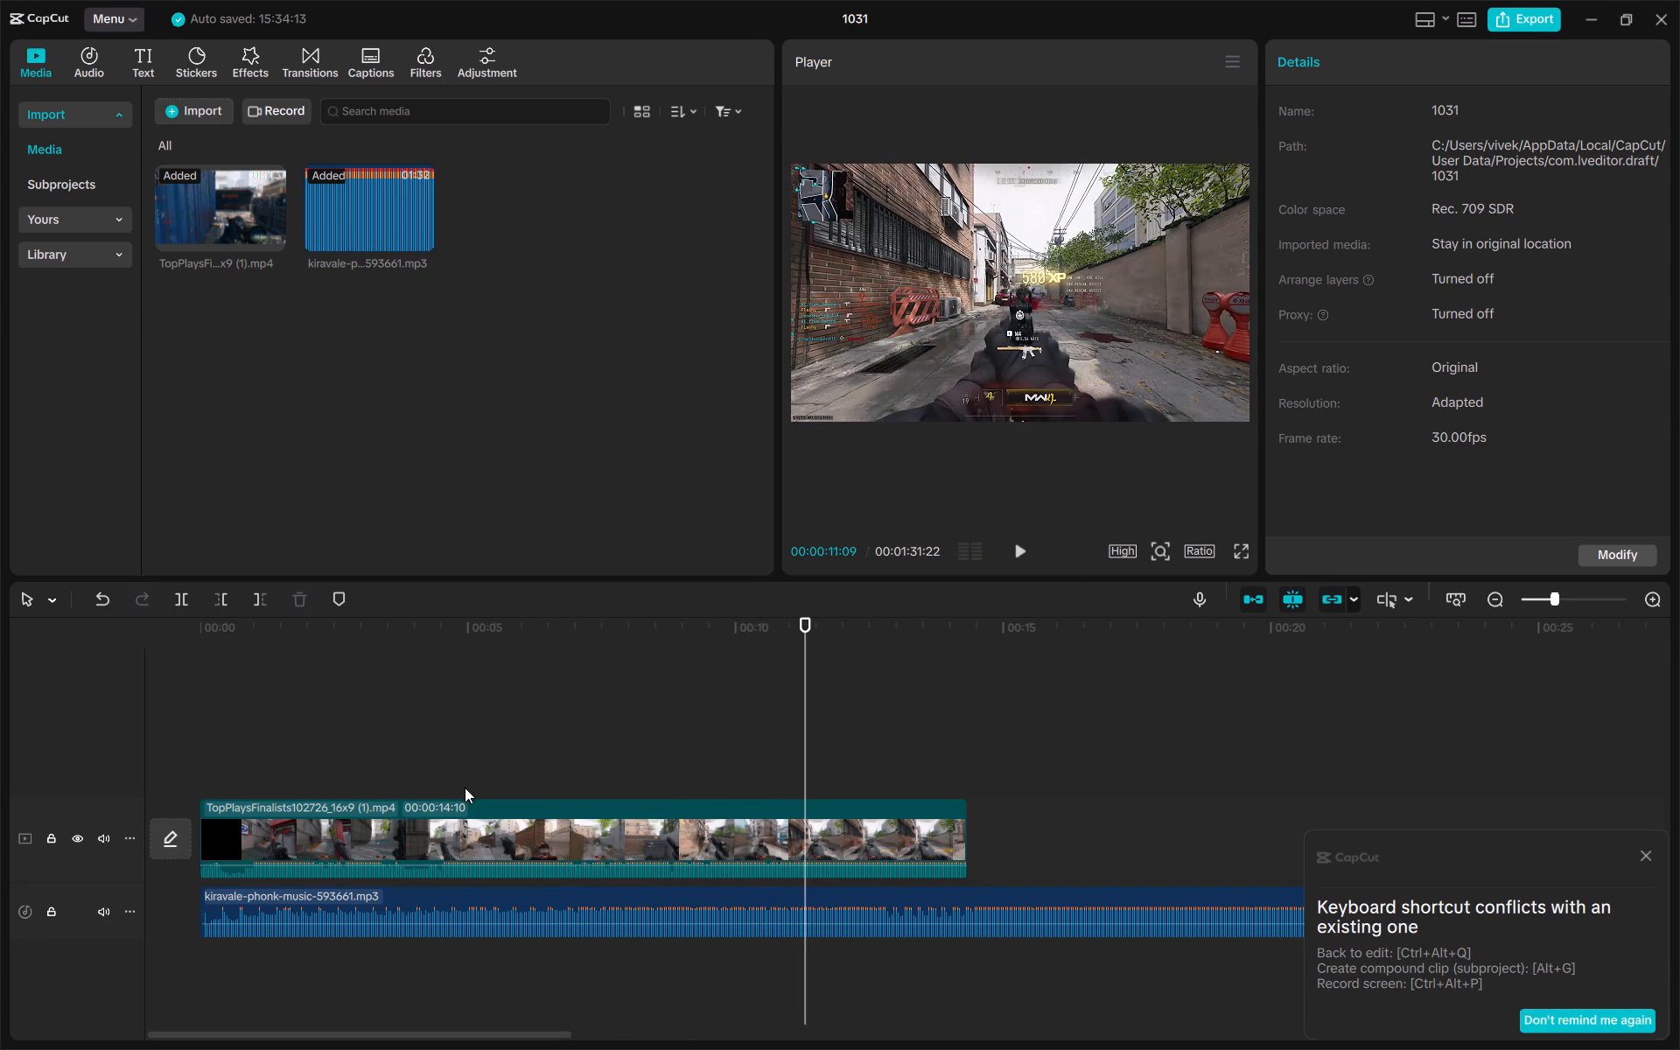
# Lower the phonk music's volume to -3.4 dB and play the mix from the beginning past the end of the video.
pyautogui.click(440, 923)
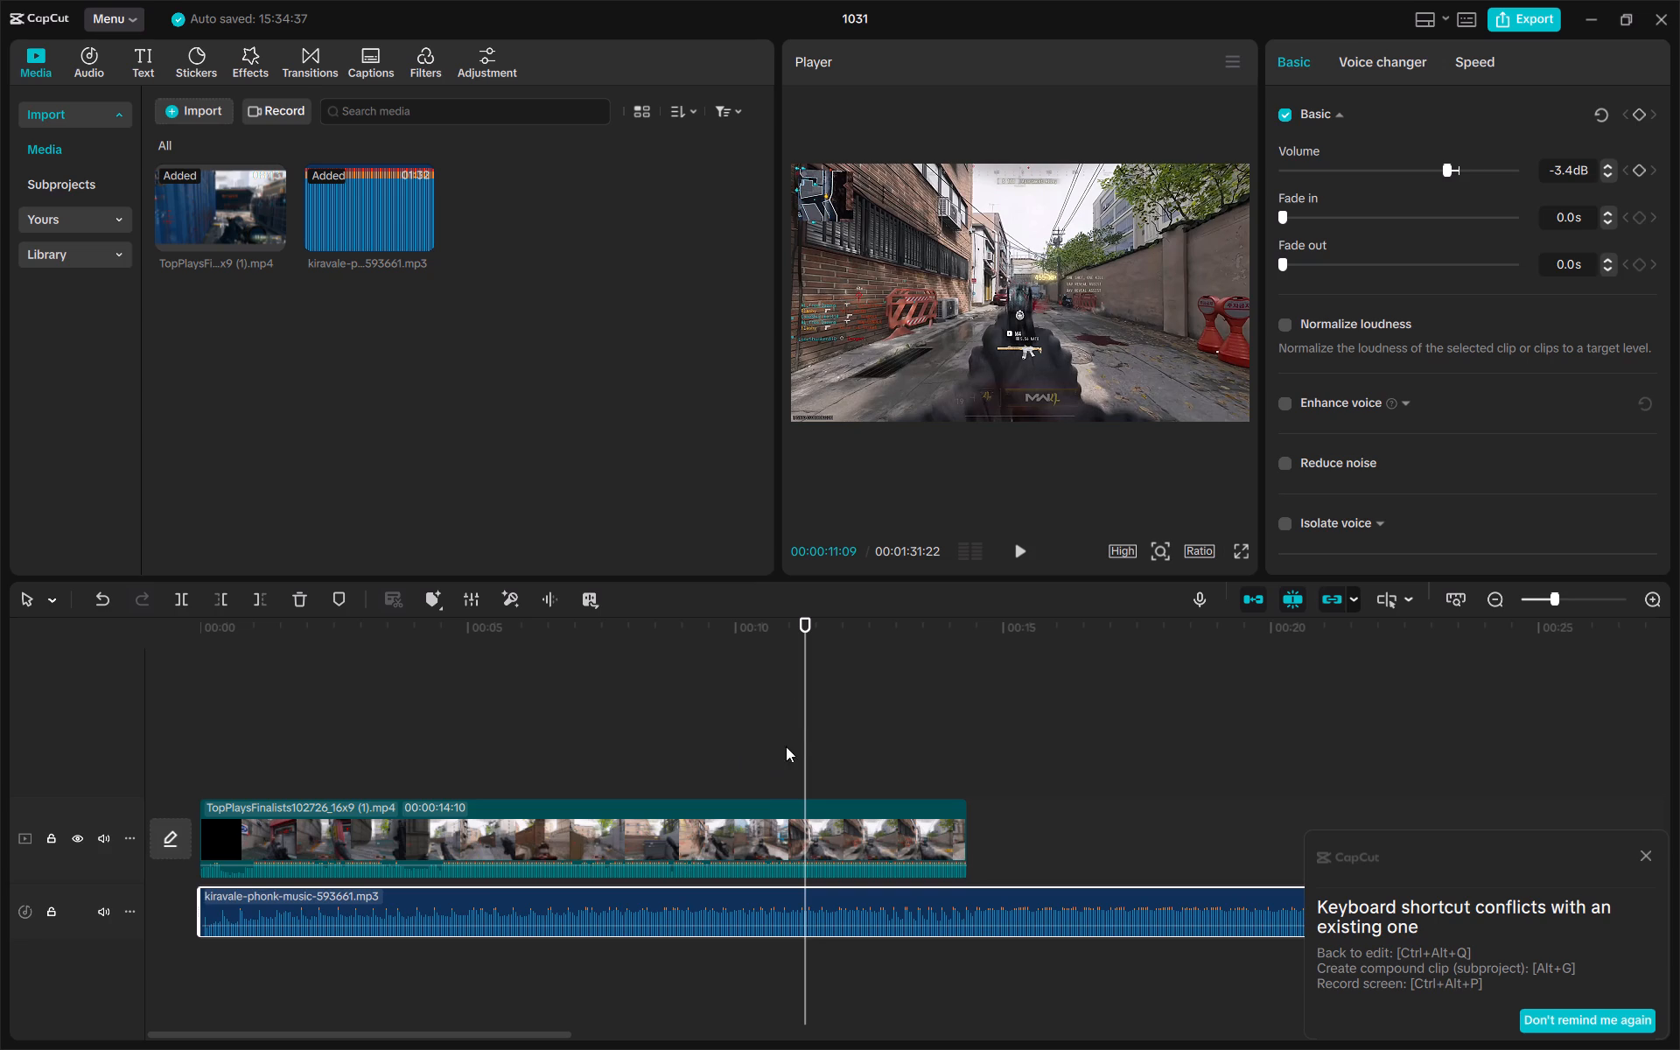
pyautogui.moveTo(808, 709); pyautogui.dragTo(0, 773)
pyautogui.press('space')
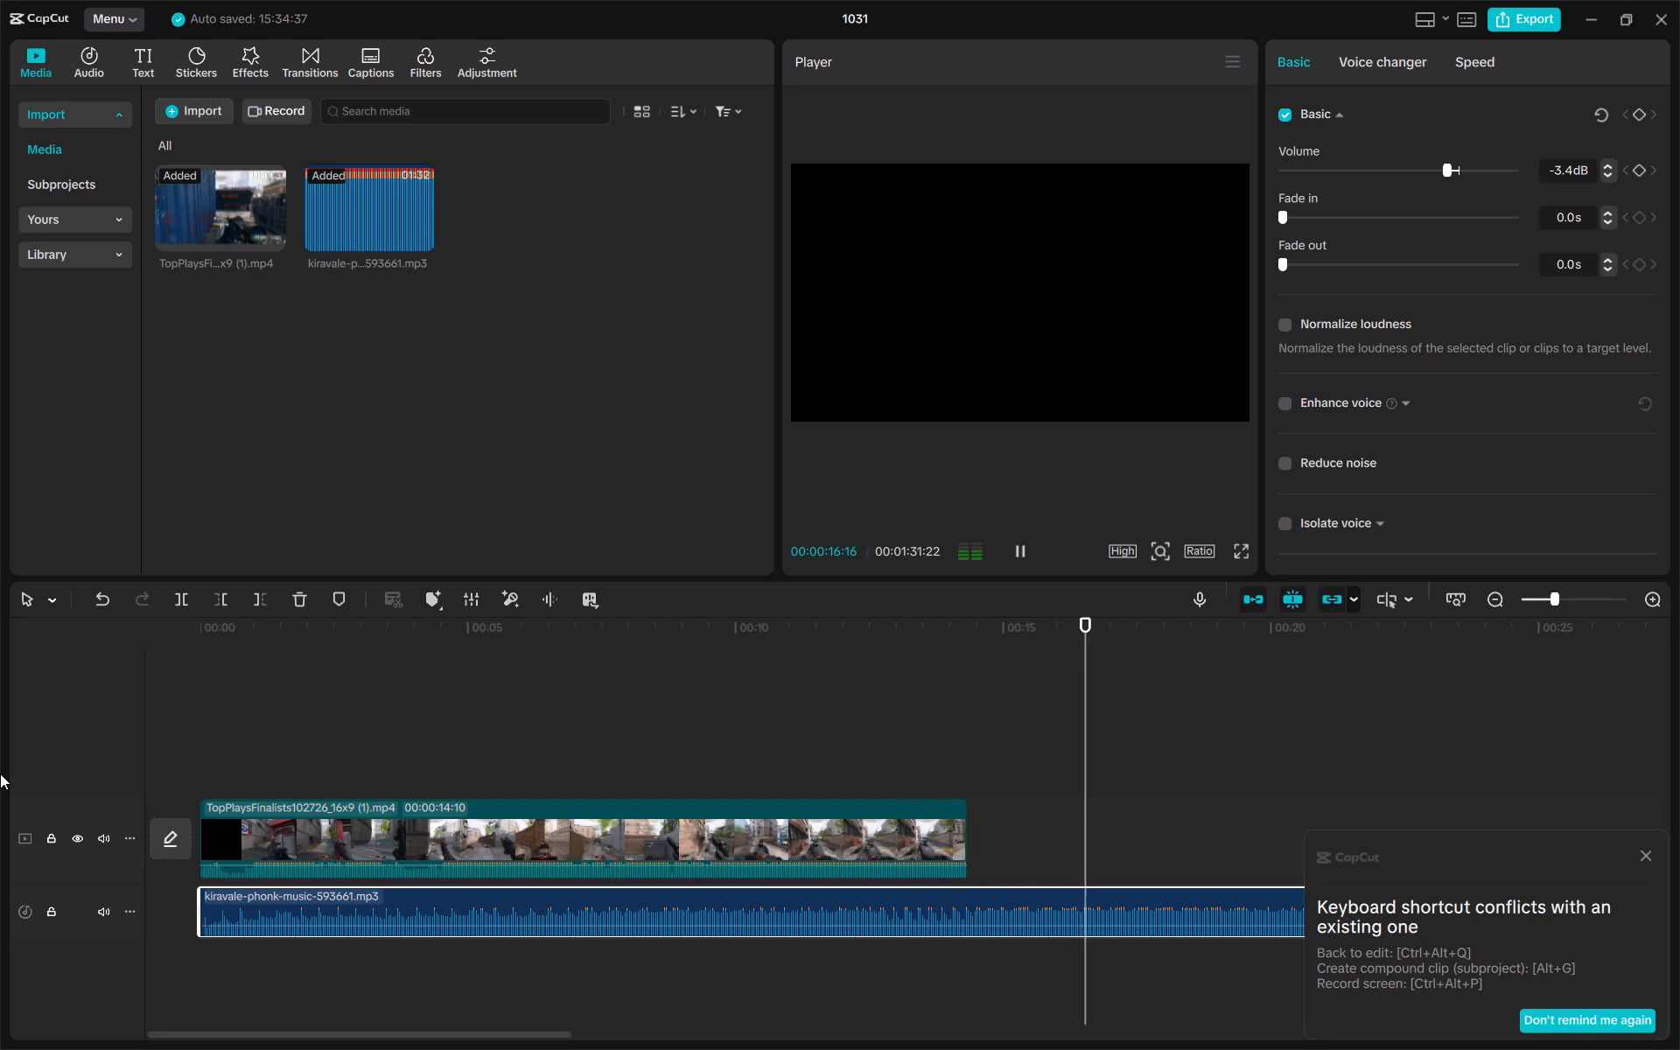
pyautogui.press('space')
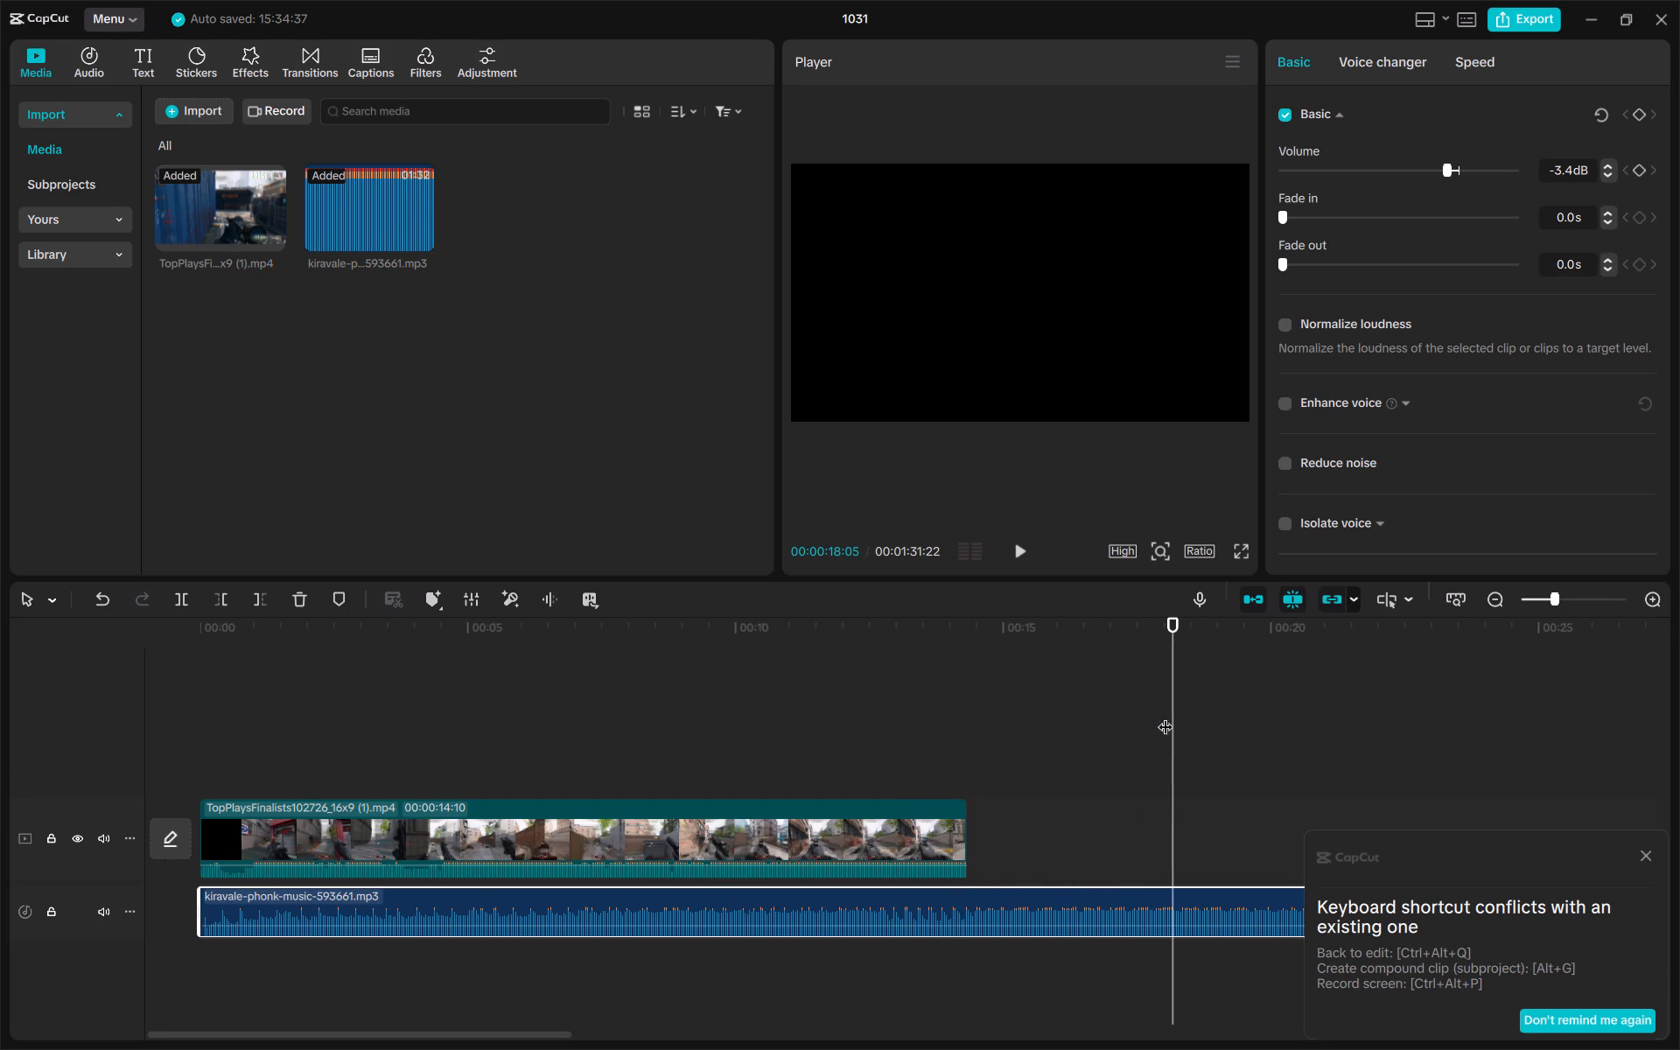
# Play and step frame by frame through seconds 2 to 5 of the timeline to locate a cut point in the music.
pyautogui.moveTo(1172, 717); pyautogui.dragTo(341, 773)
pyautogui.press('space')
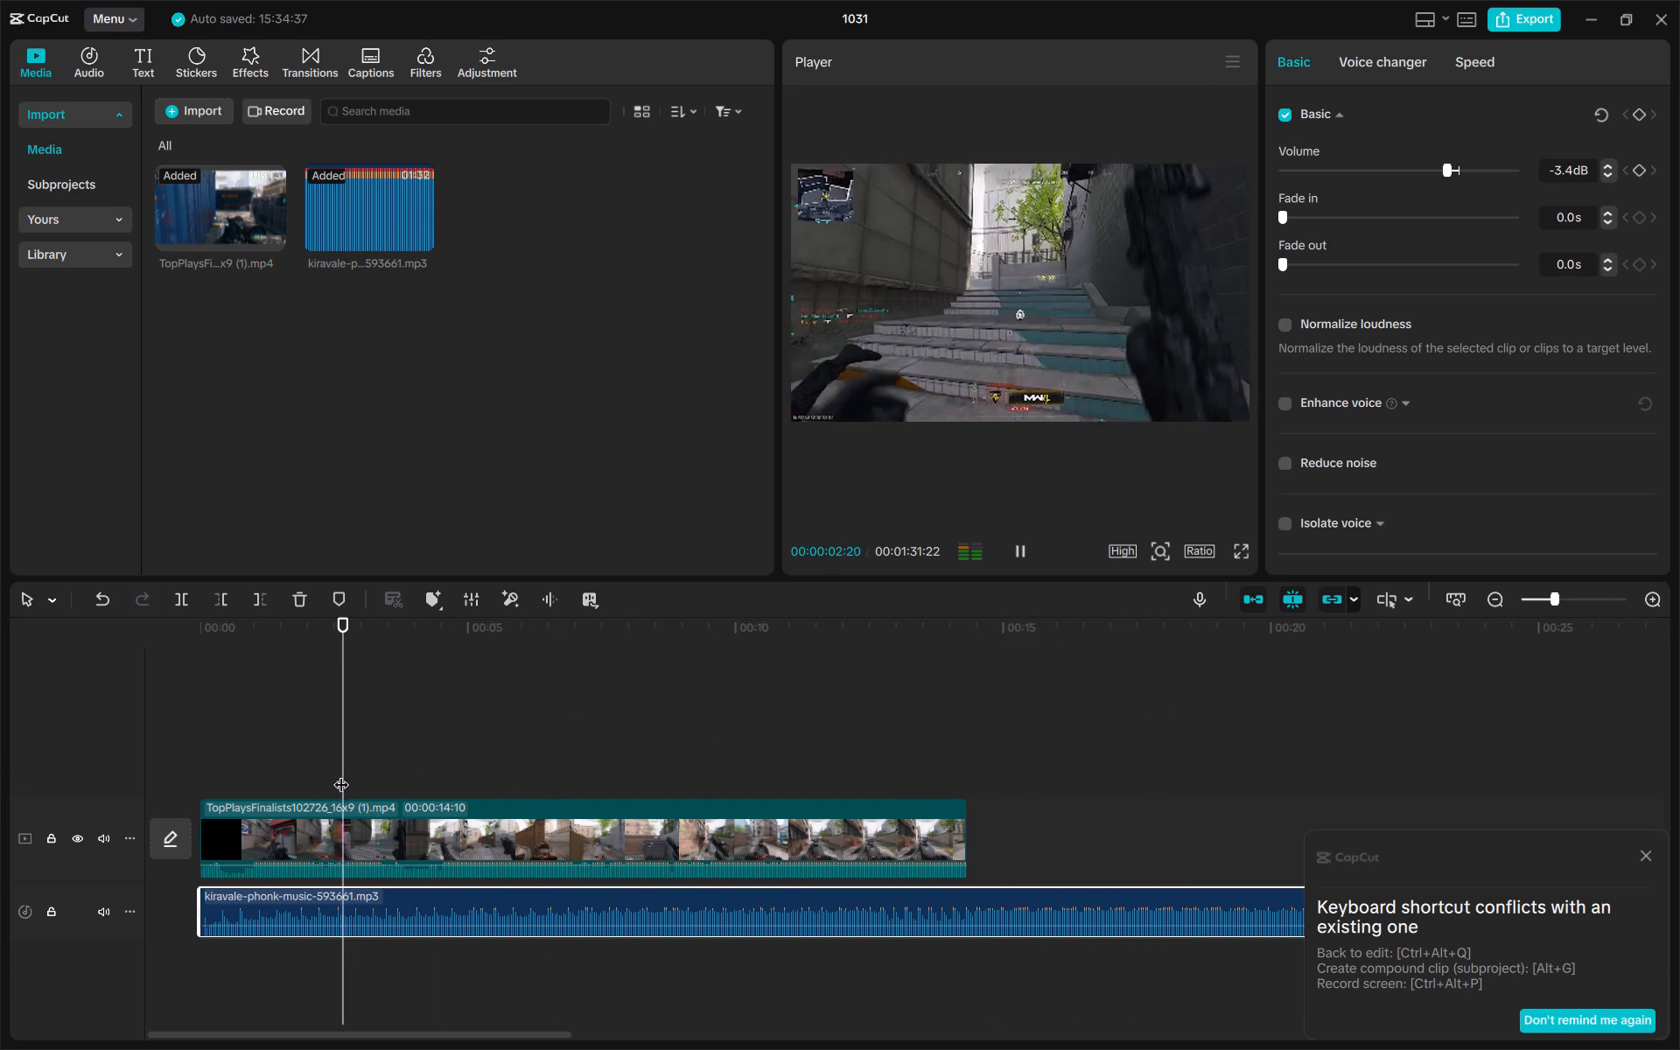
pyautogui.press('space')
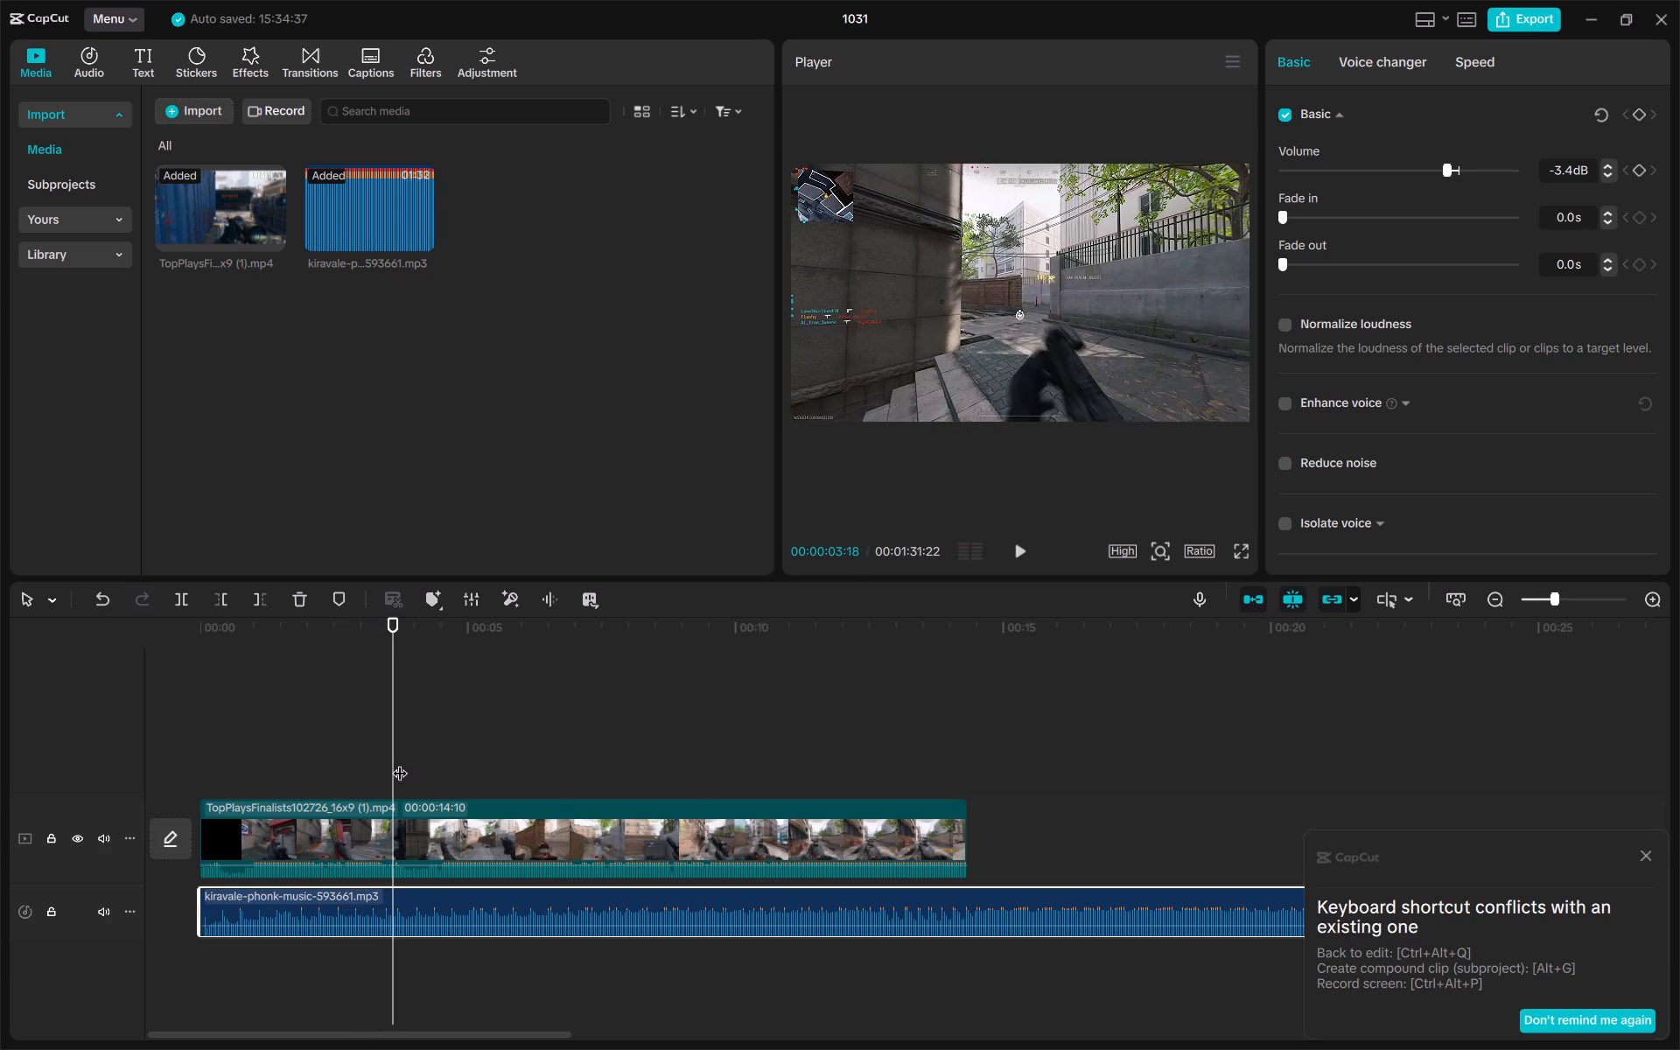
pyautogui.press('space')
pyautogui.press('space')
pyautogui.press('Left')
pyautogui.press('Left')
pyautogui.press('Left')
pyautogui.press('Left')
pyautogui.press('Left')
pyautogui.press('Left')
pyautogui.press('Left')
pyautogui.press('Left')
pyautogui.press('Left')
pyautogui.press('Left')
pyautogui.press('Left')
pyautogui.press('Left')
pyautogui.press('Left')
pyautogui.press('Left')
pyautogui.press('Left')
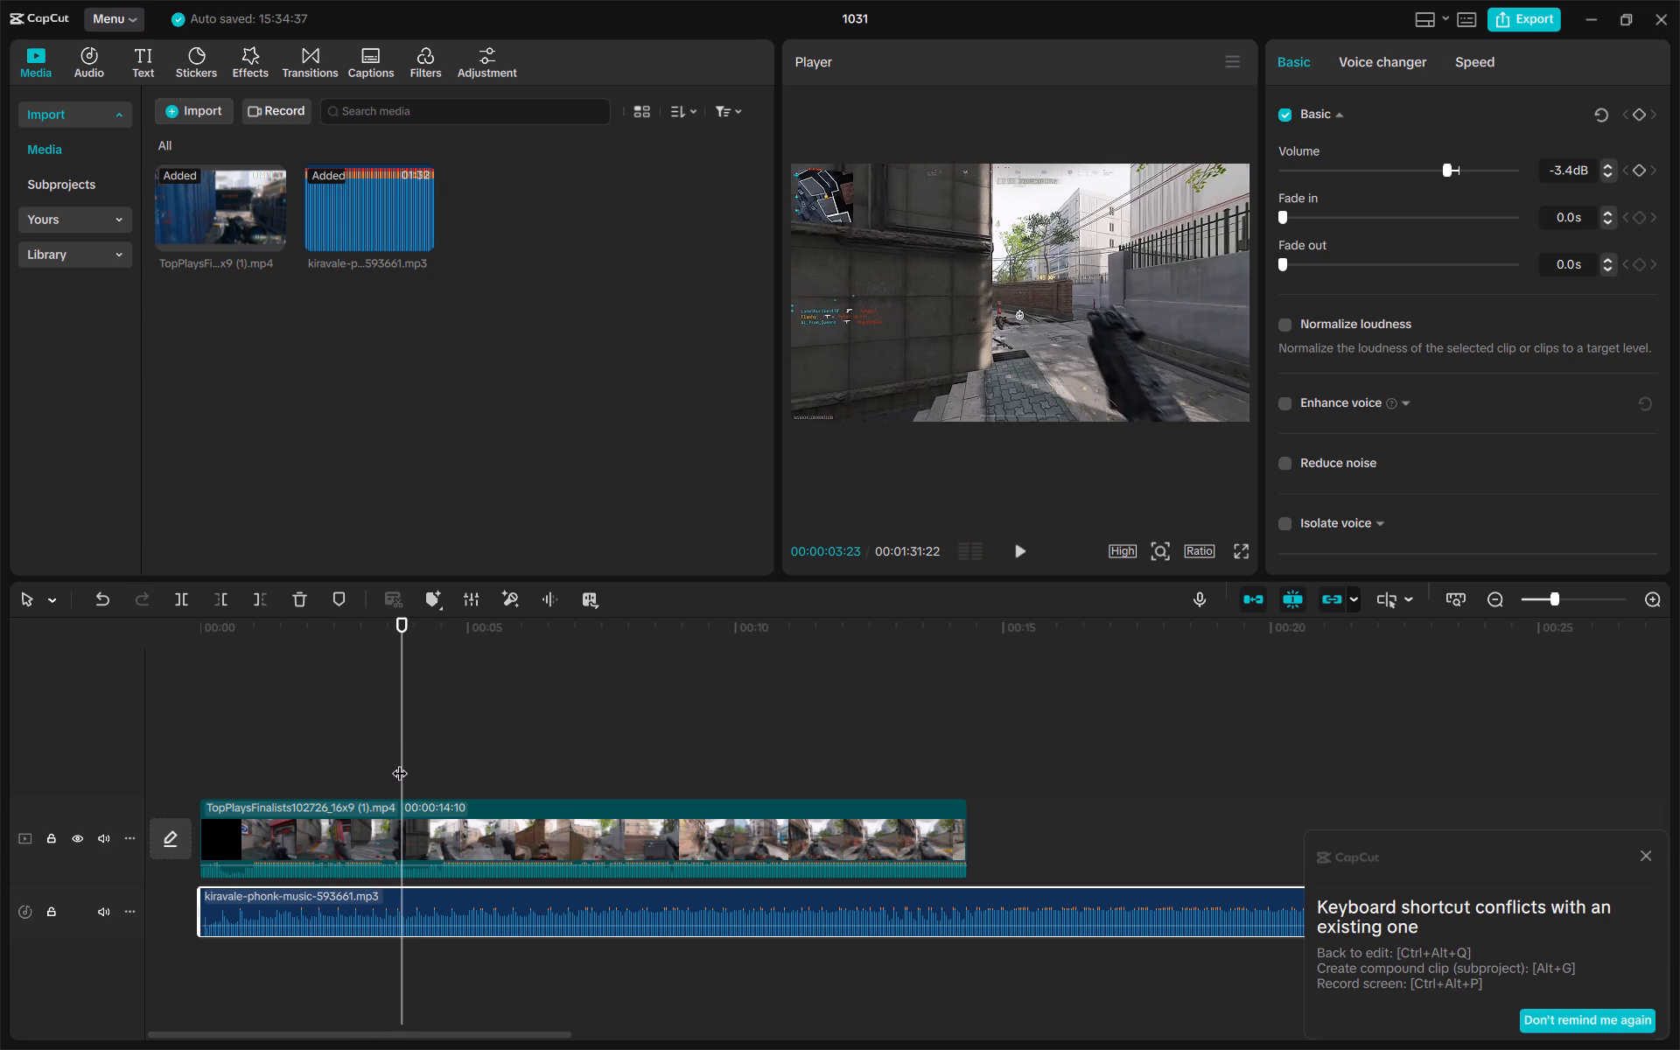
pyautogui.press('space')
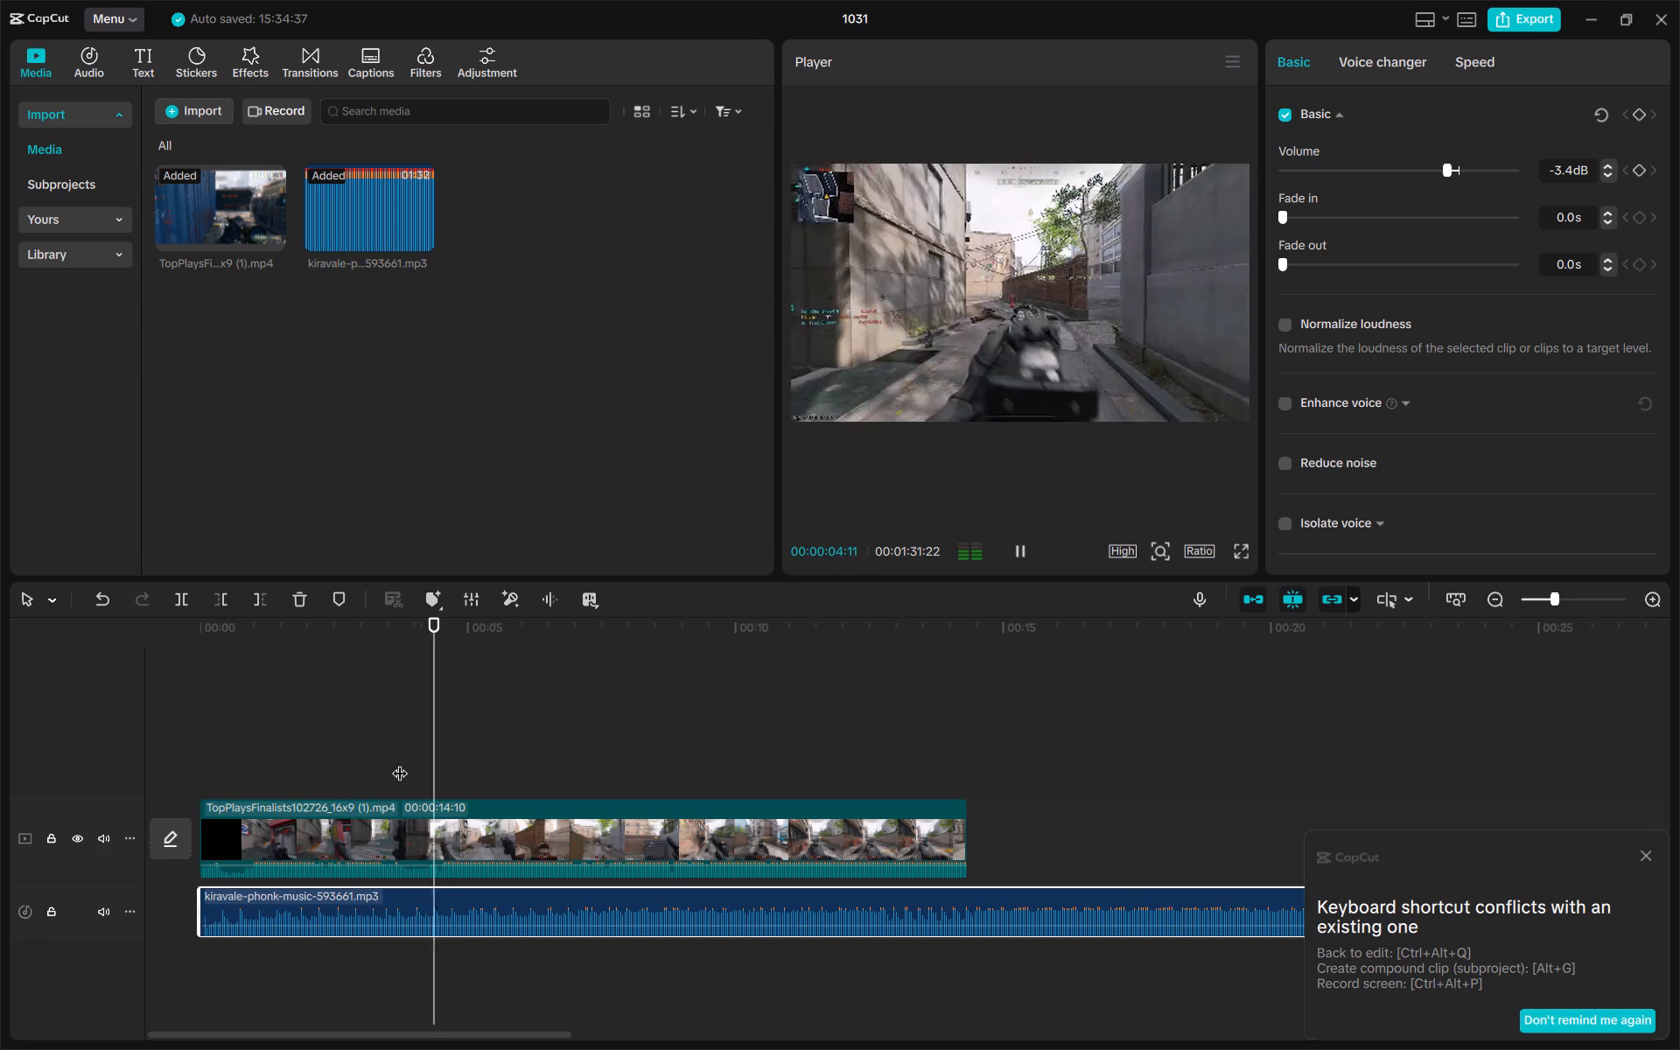
pyautogui.press('space')
pyautogui.press('Left')
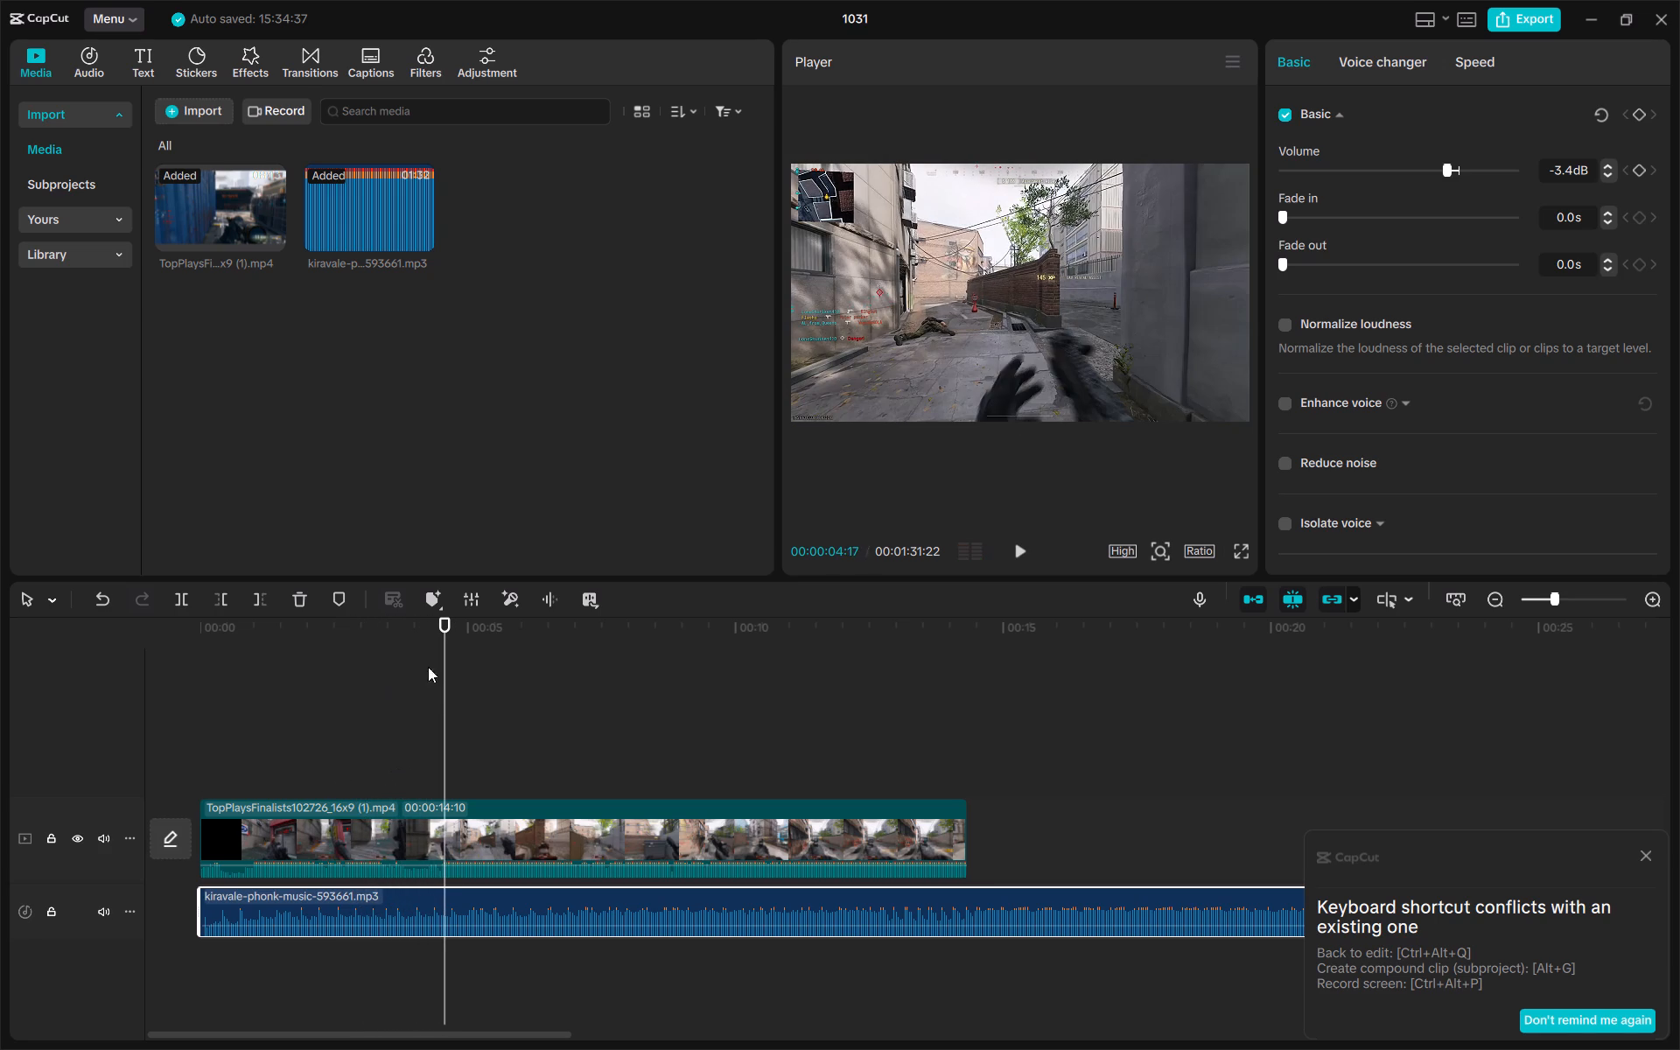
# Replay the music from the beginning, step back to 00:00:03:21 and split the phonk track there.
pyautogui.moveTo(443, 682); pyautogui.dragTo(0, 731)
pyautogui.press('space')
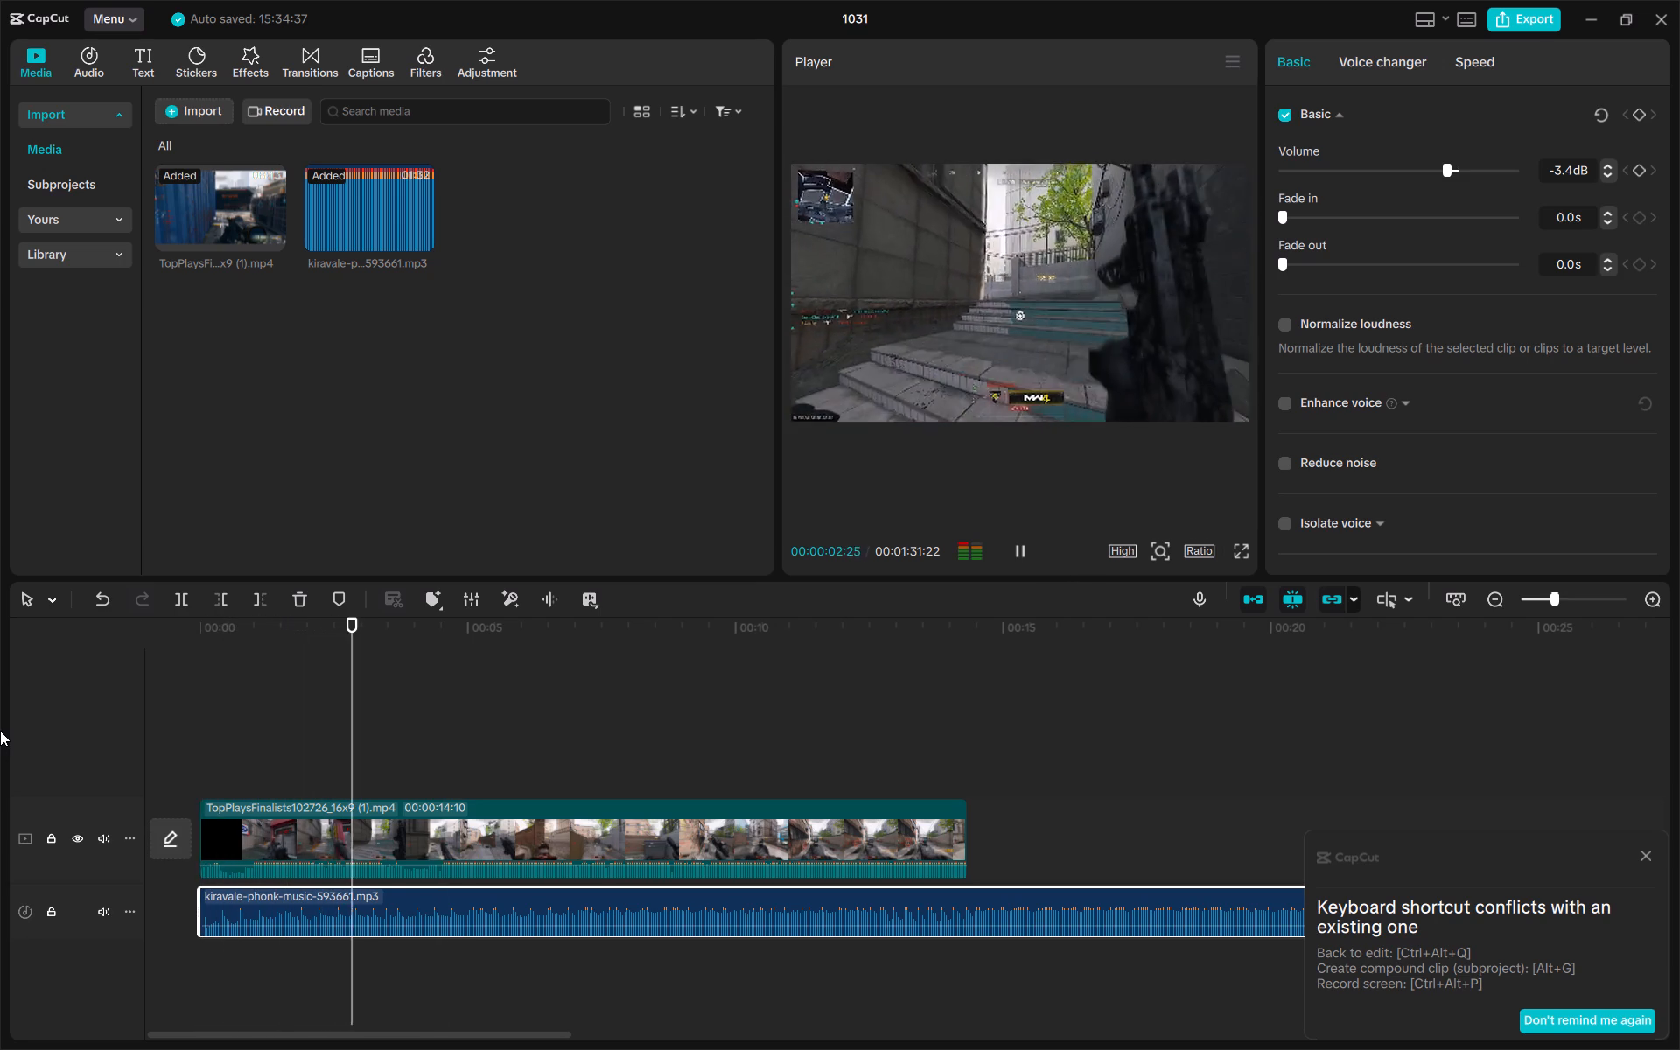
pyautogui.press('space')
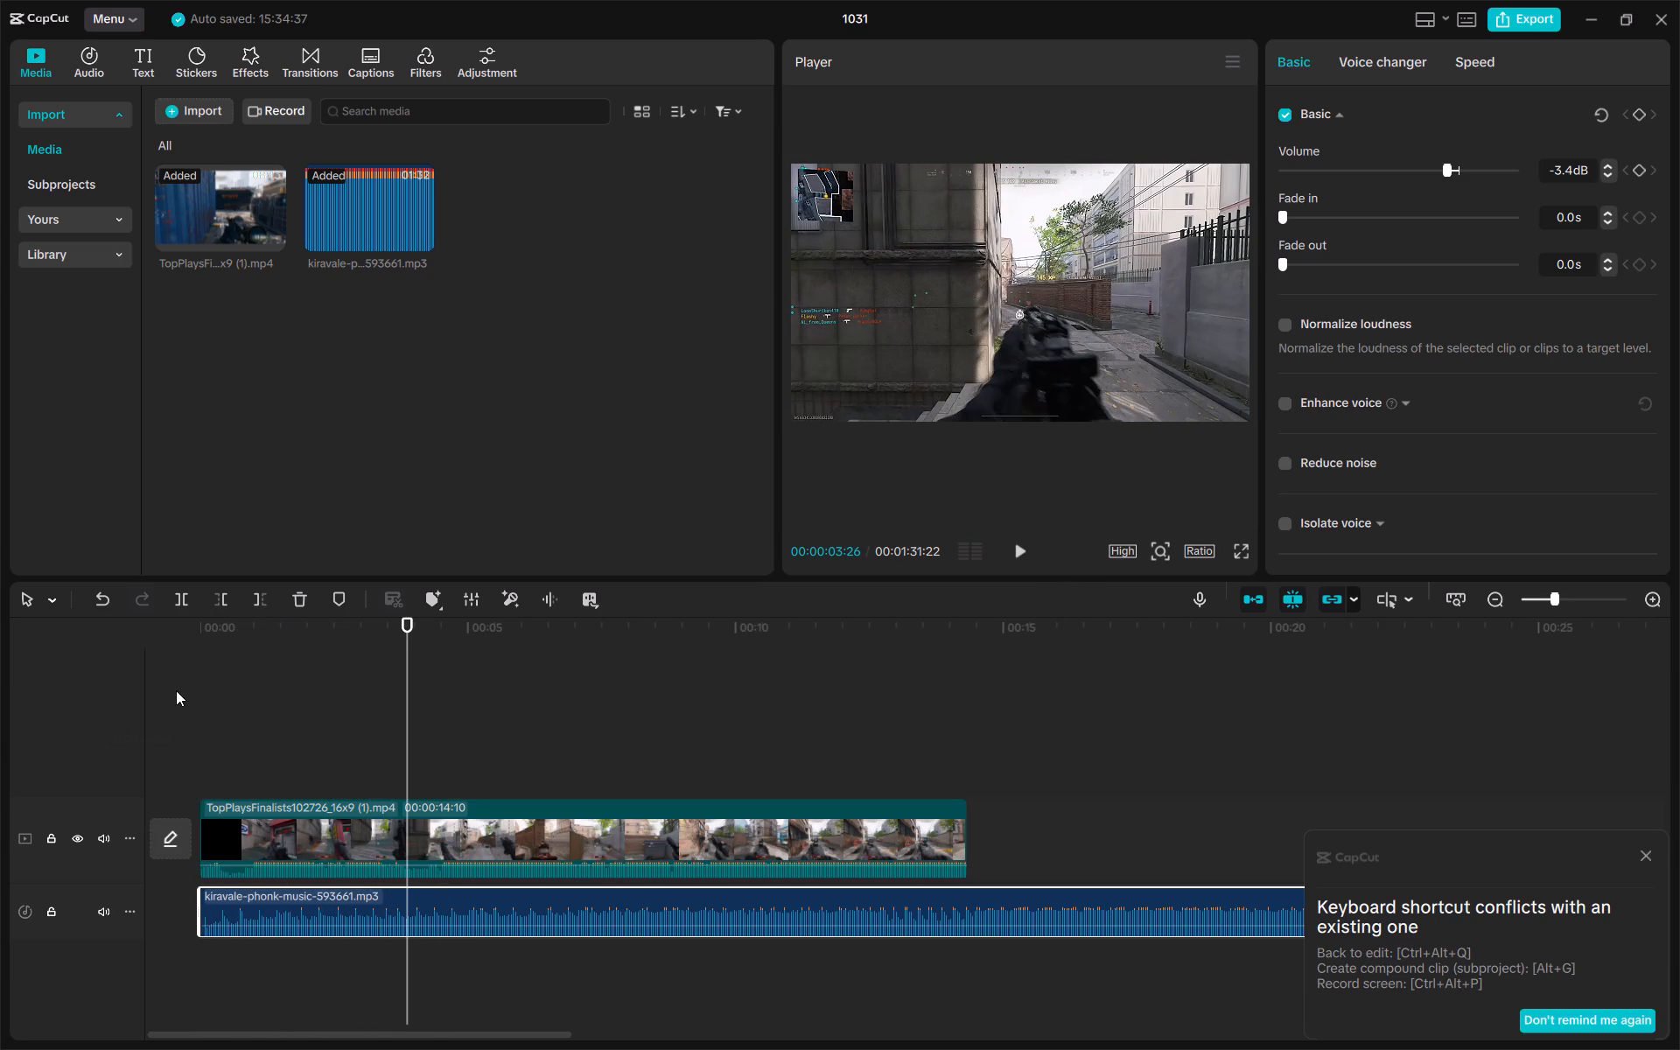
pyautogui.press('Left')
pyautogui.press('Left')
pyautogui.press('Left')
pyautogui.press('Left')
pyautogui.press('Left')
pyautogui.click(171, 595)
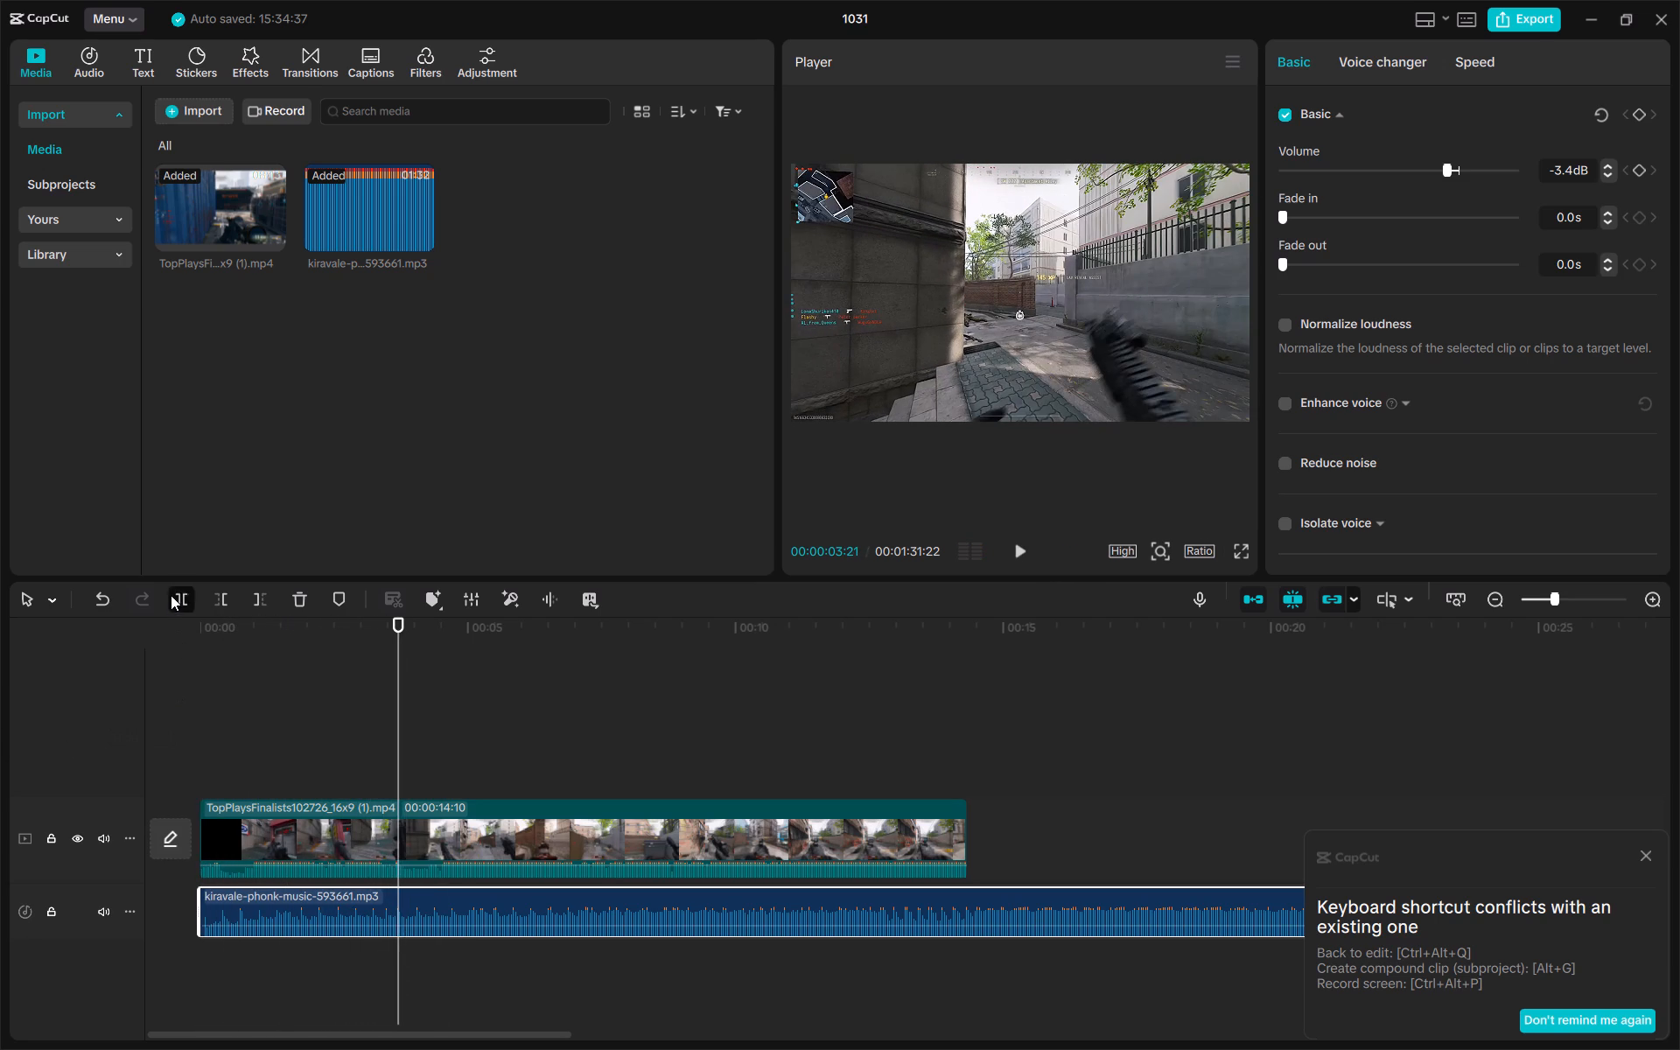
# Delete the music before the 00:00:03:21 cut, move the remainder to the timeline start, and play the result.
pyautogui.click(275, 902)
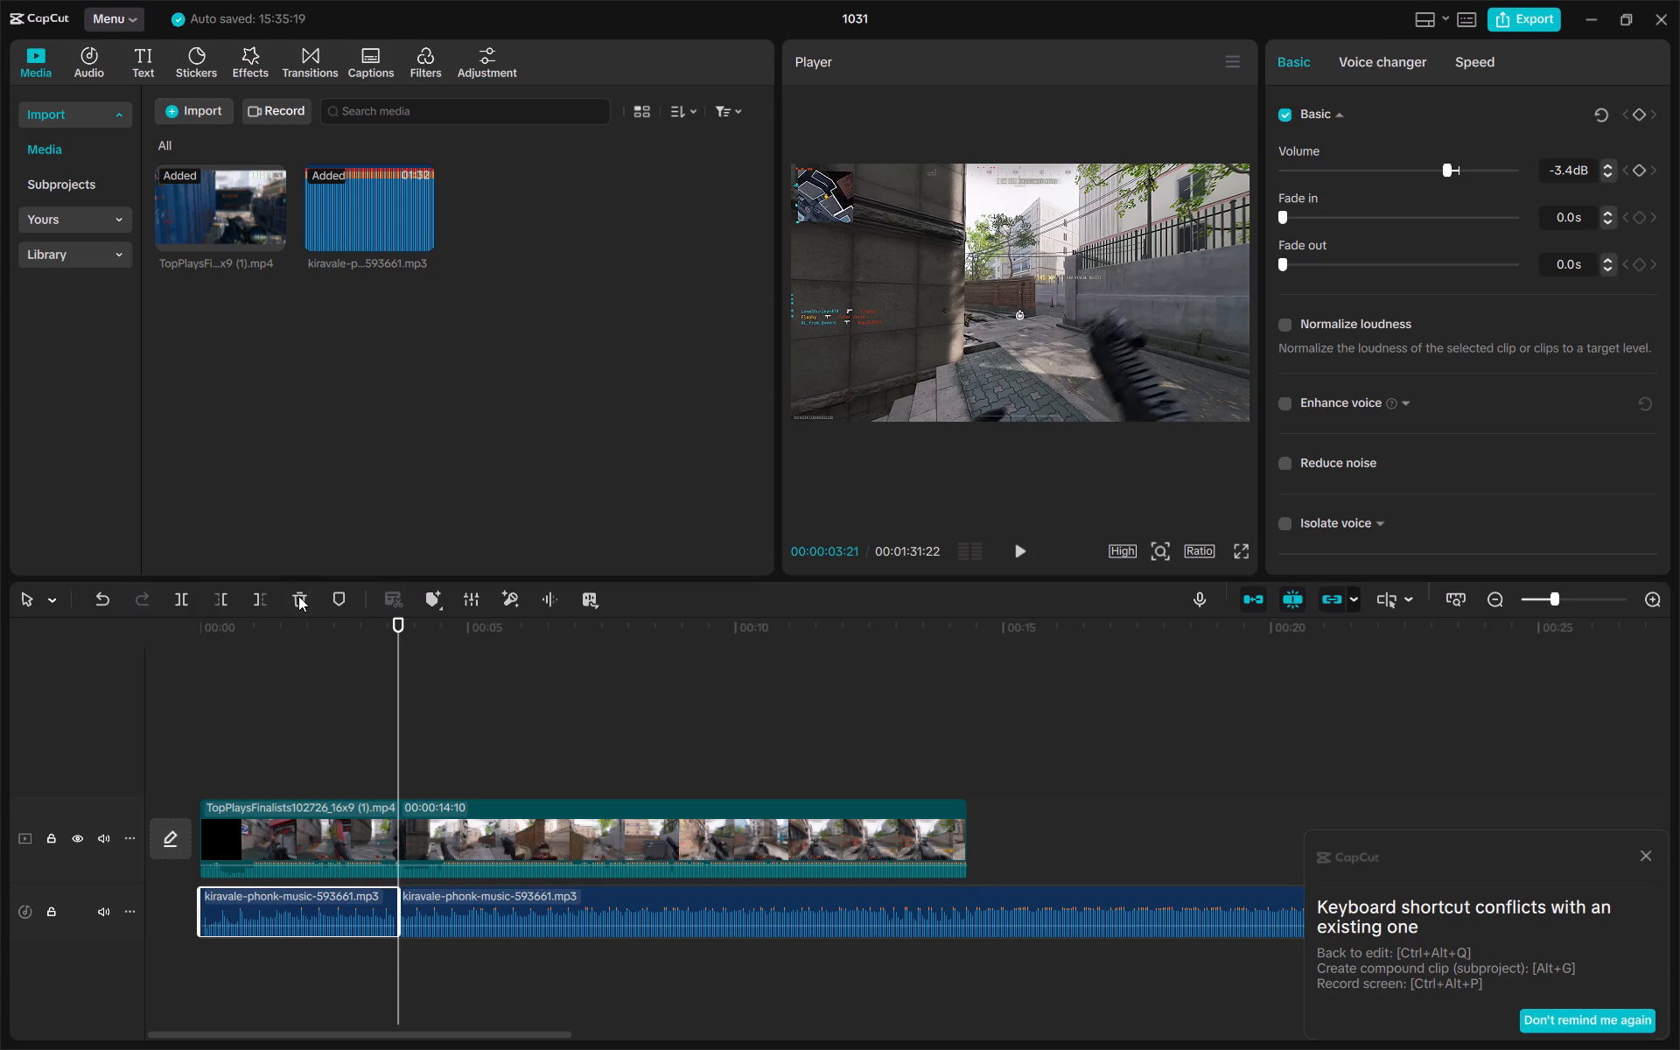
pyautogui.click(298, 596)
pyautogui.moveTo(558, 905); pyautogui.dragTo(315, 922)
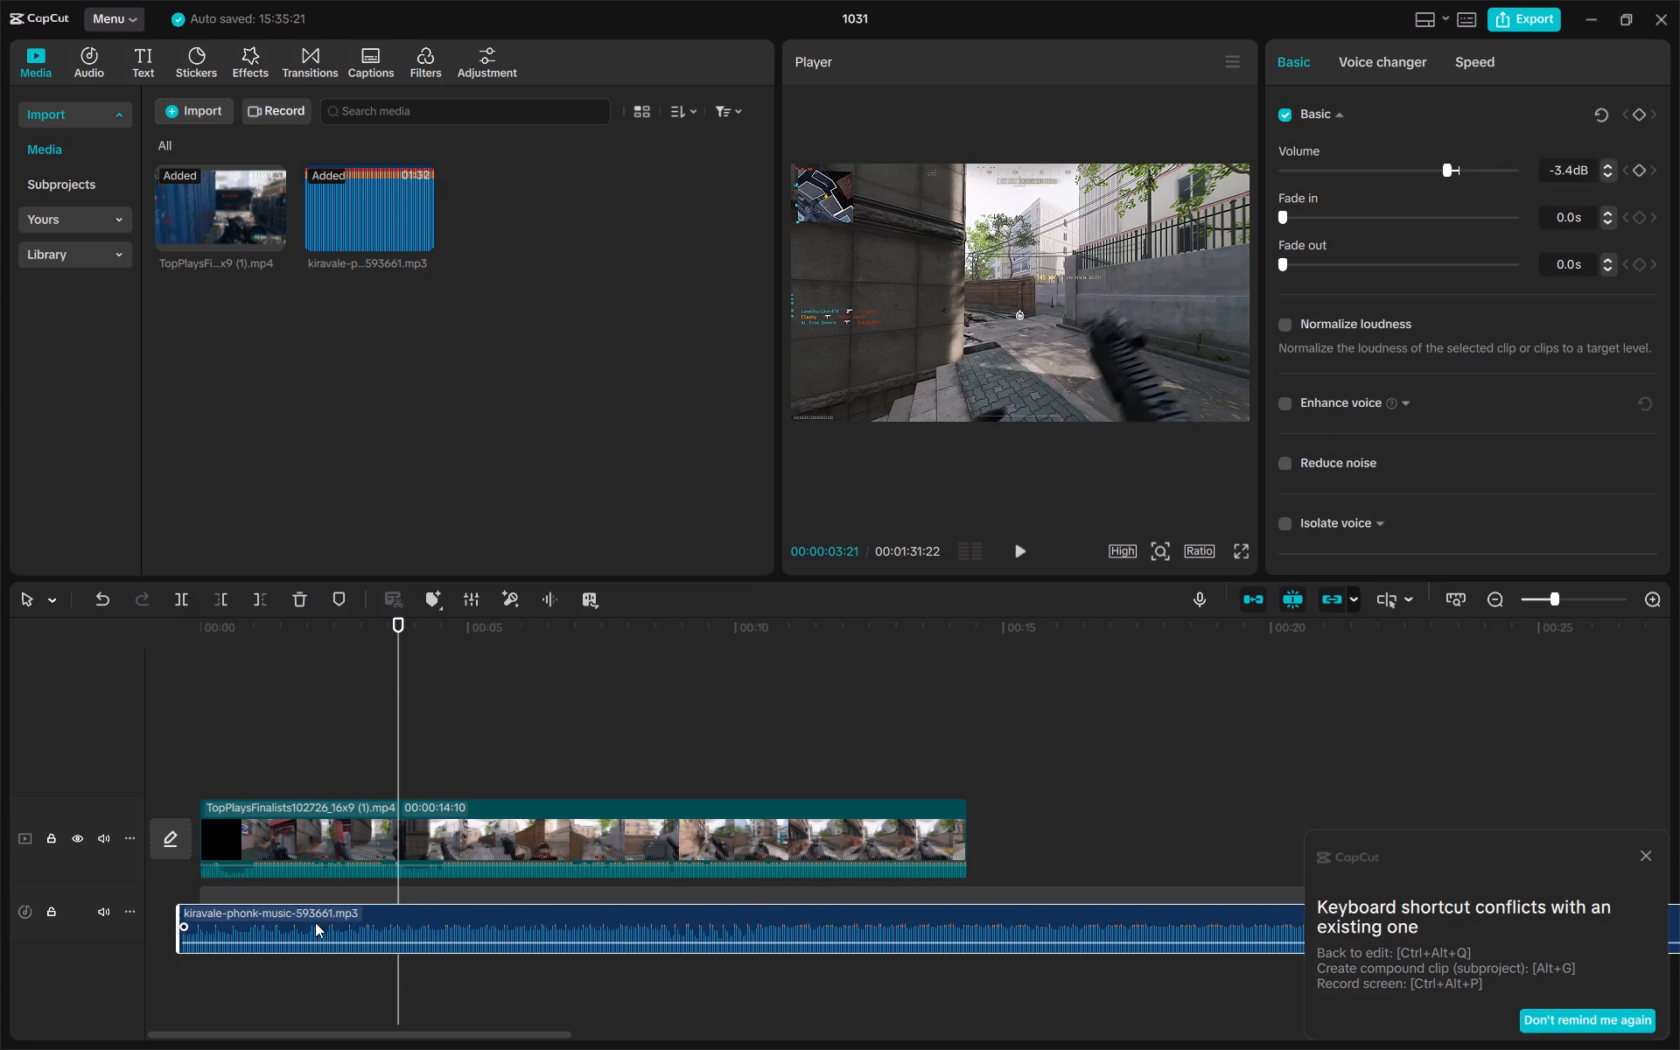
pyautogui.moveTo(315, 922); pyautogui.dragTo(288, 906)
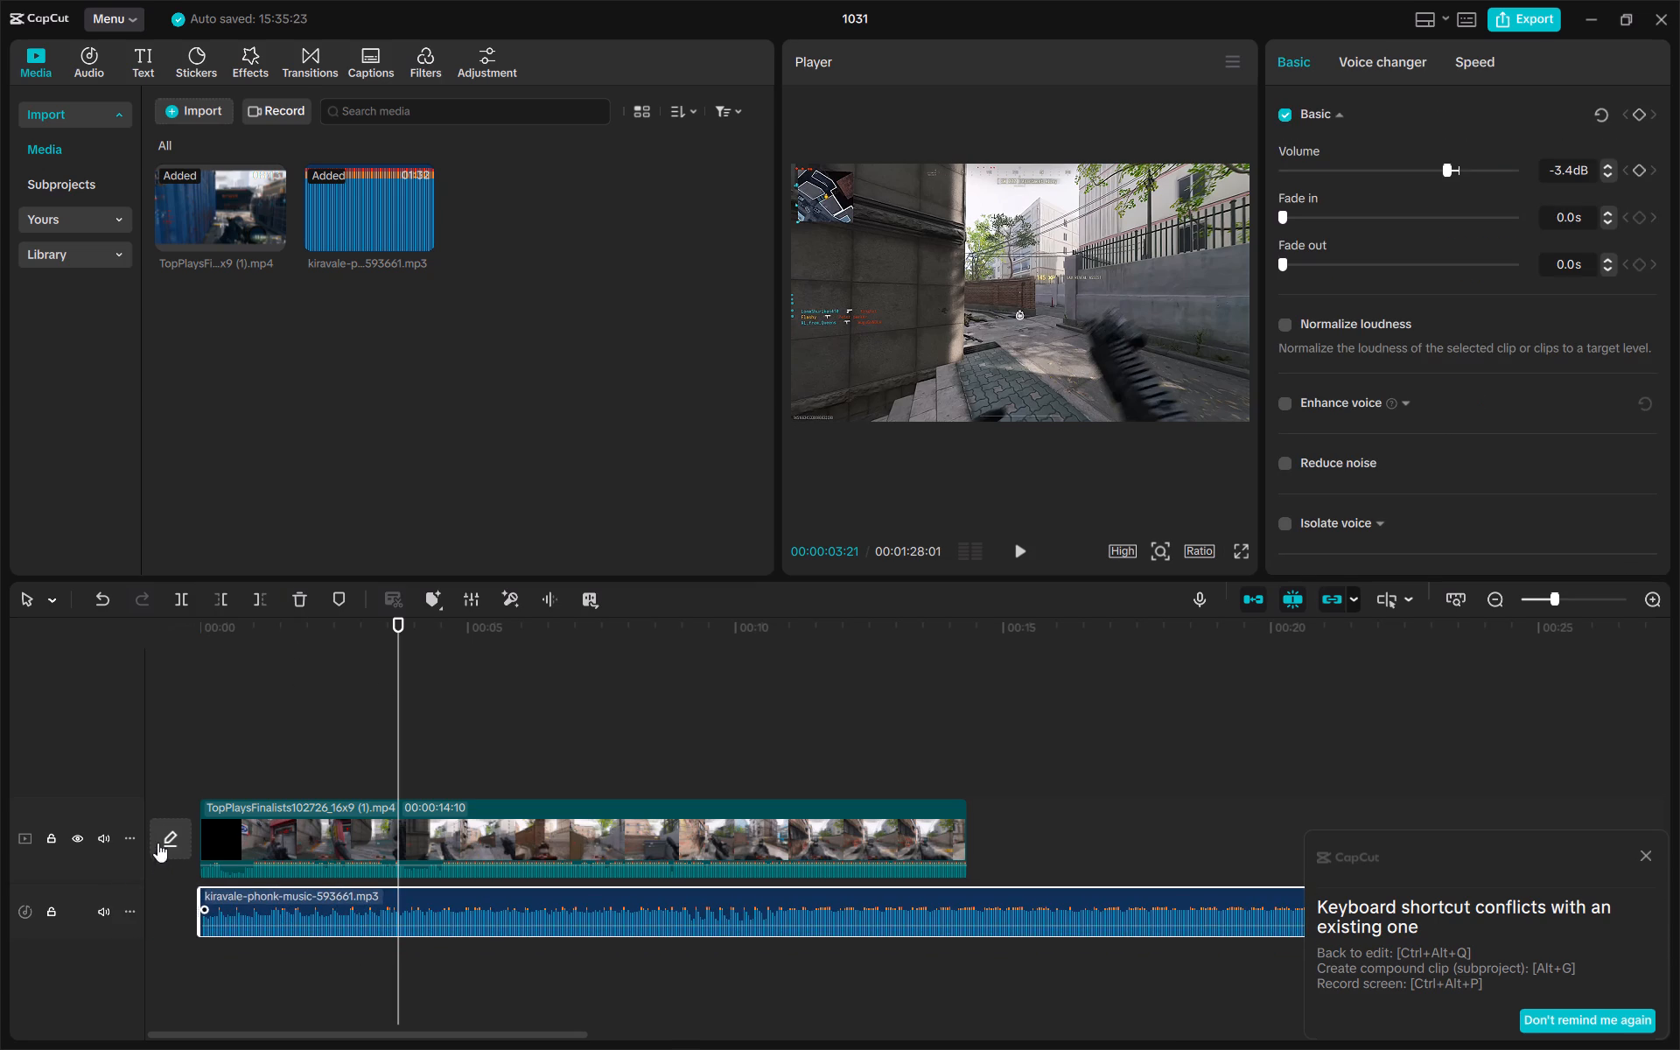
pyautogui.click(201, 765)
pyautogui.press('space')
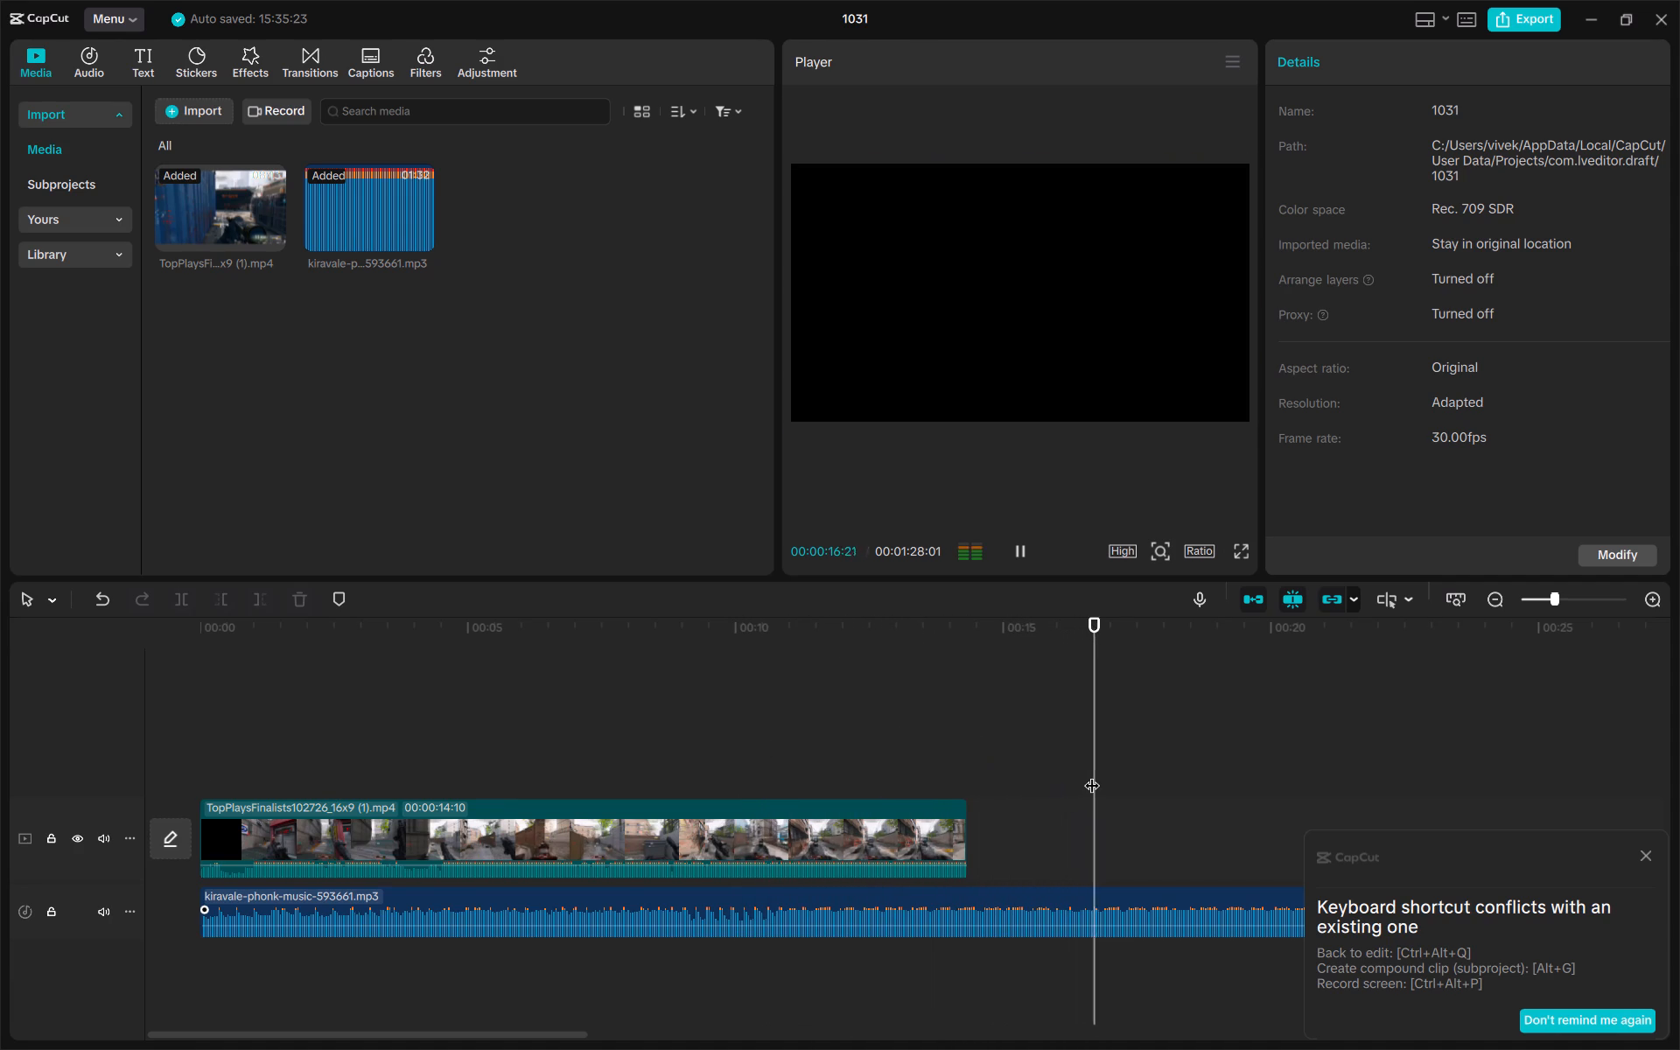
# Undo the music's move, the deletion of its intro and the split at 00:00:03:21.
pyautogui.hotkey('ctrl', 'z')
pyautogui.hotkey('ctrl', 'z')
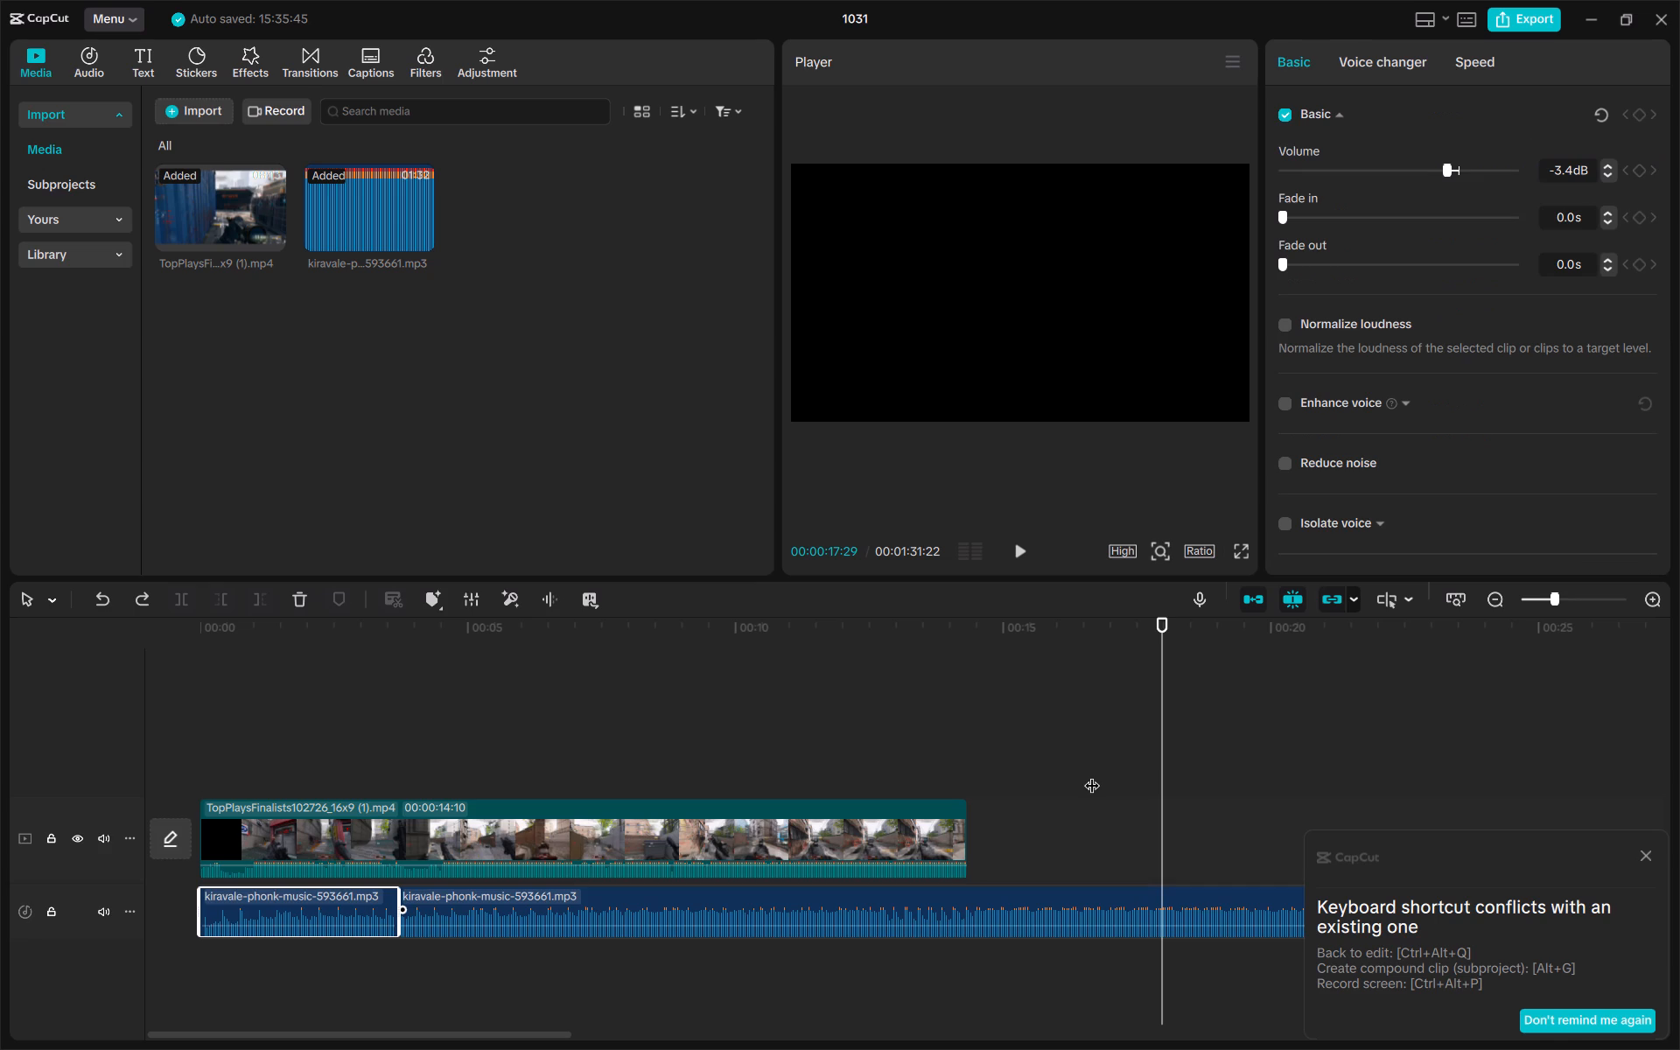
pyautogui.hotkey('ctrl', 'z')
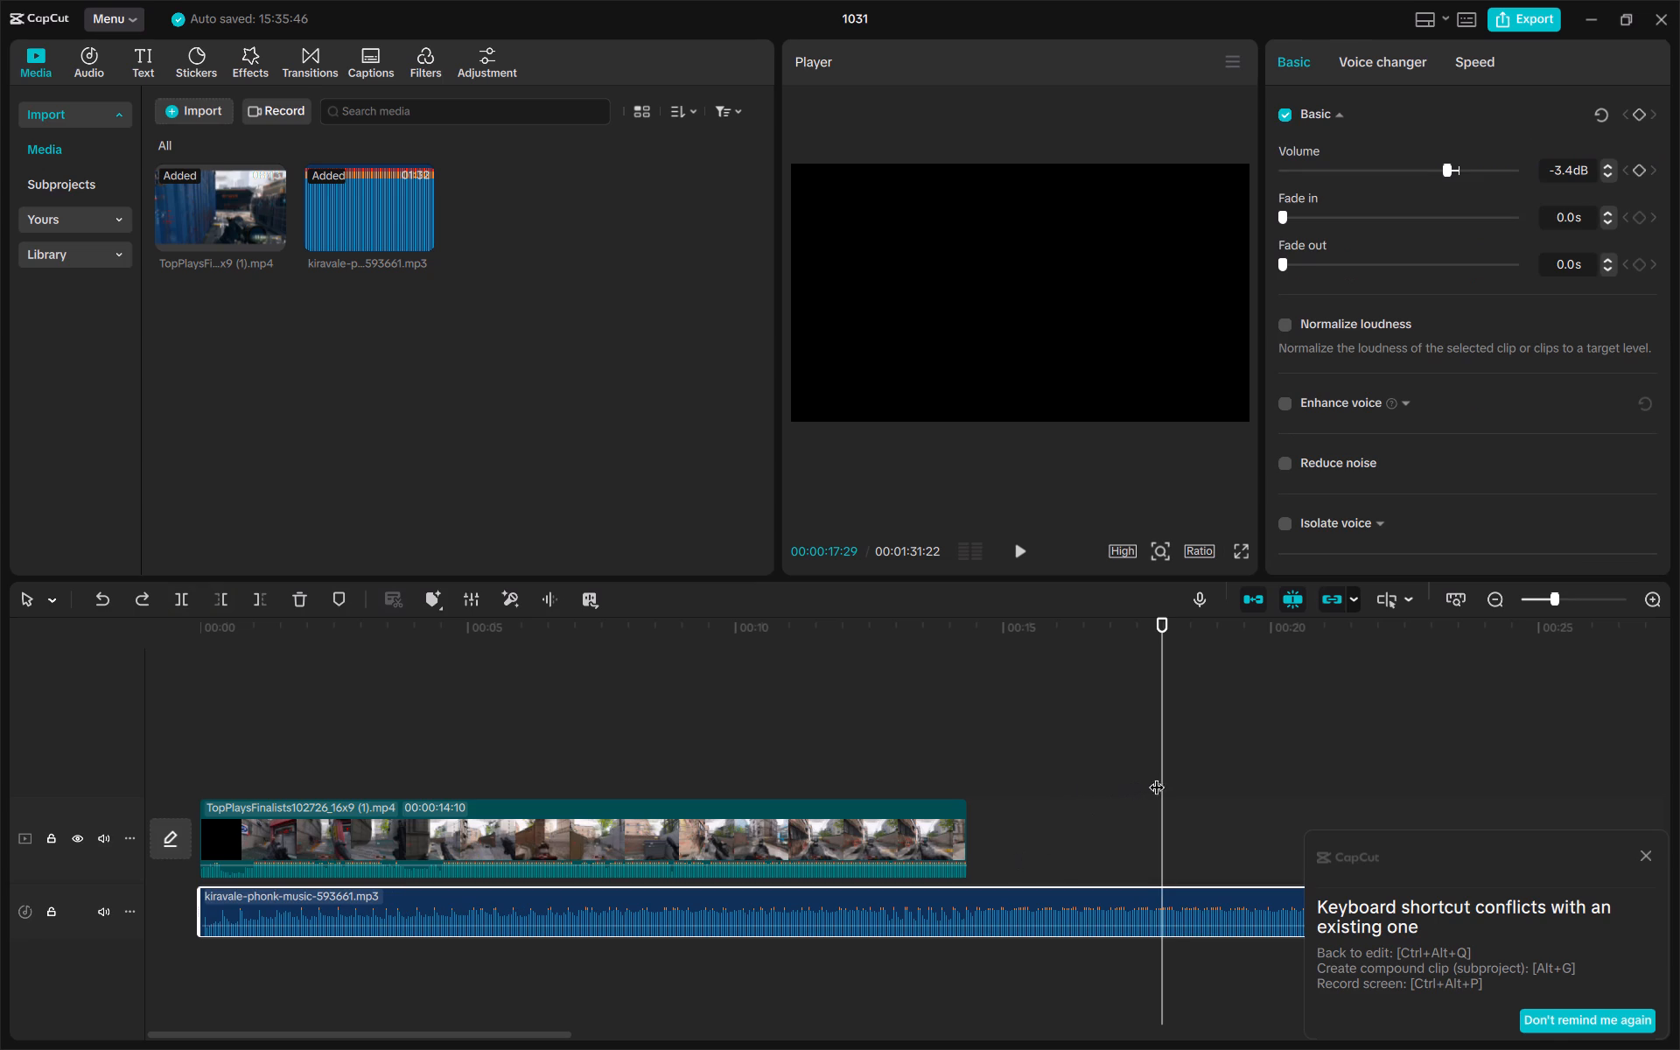
# Split the phonk music at 00:00:14:10, where the street play clip ends.
pyautogui.moveTo(1161, 775); pyautogui.dragTo(969, 794)
pyautogui.click(184, 591)
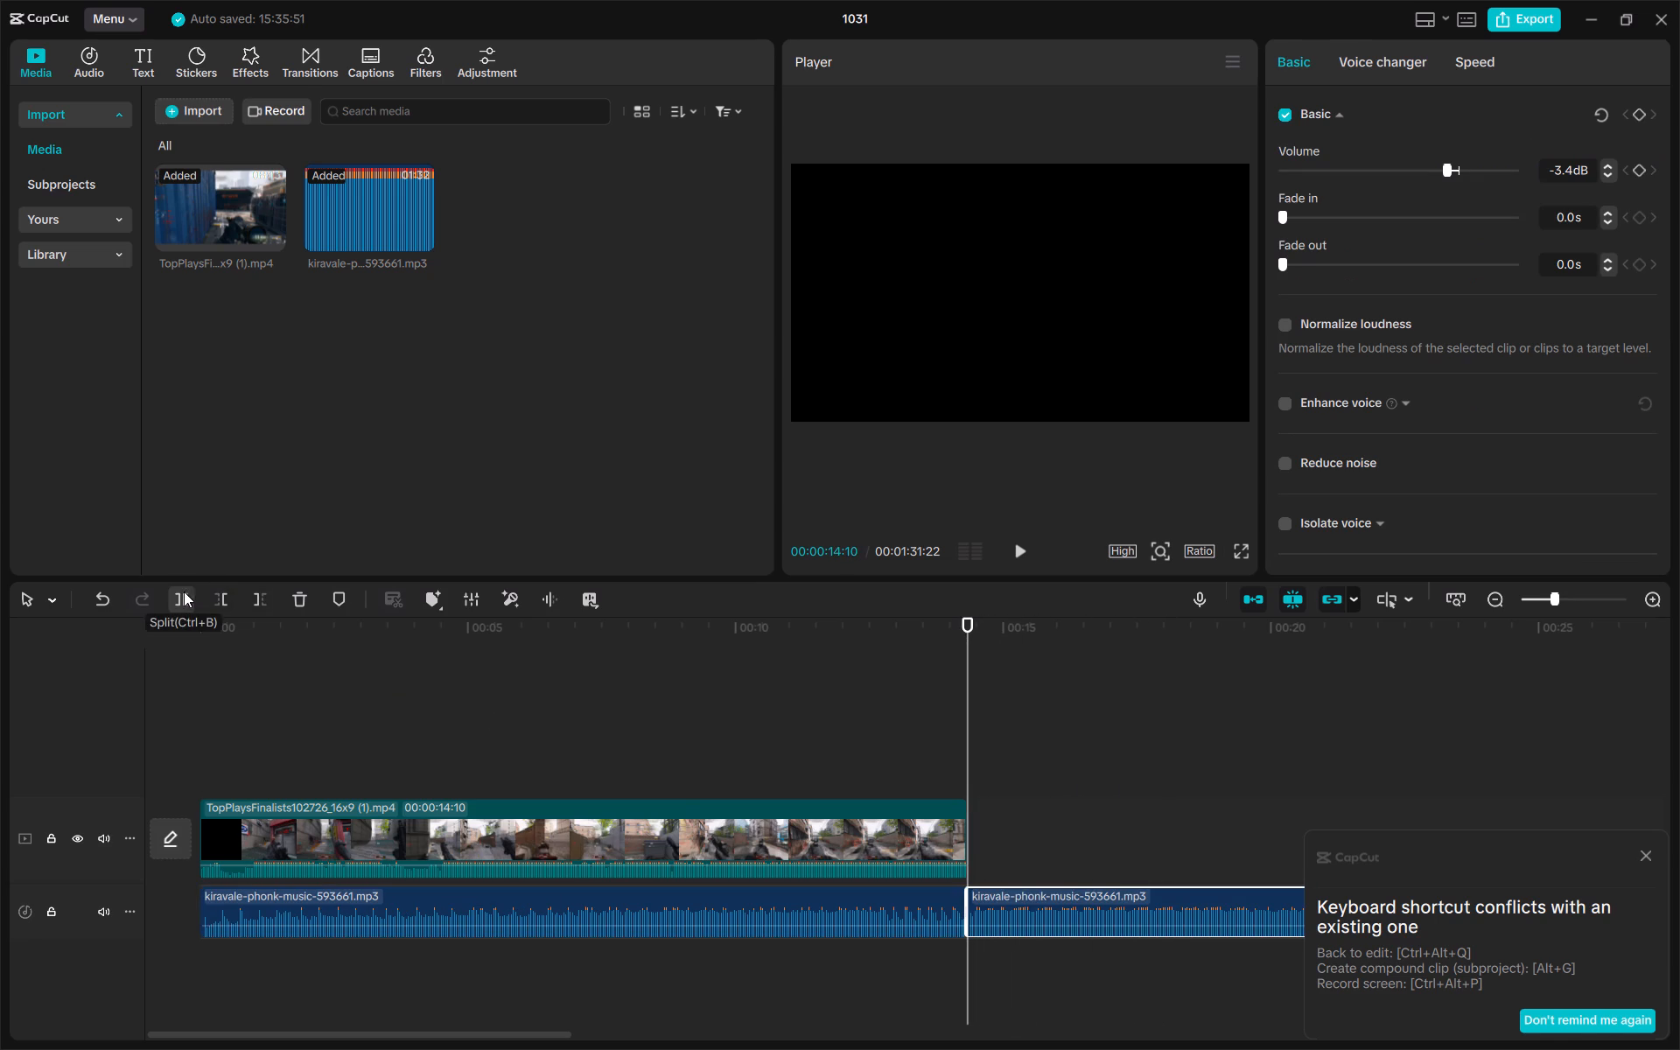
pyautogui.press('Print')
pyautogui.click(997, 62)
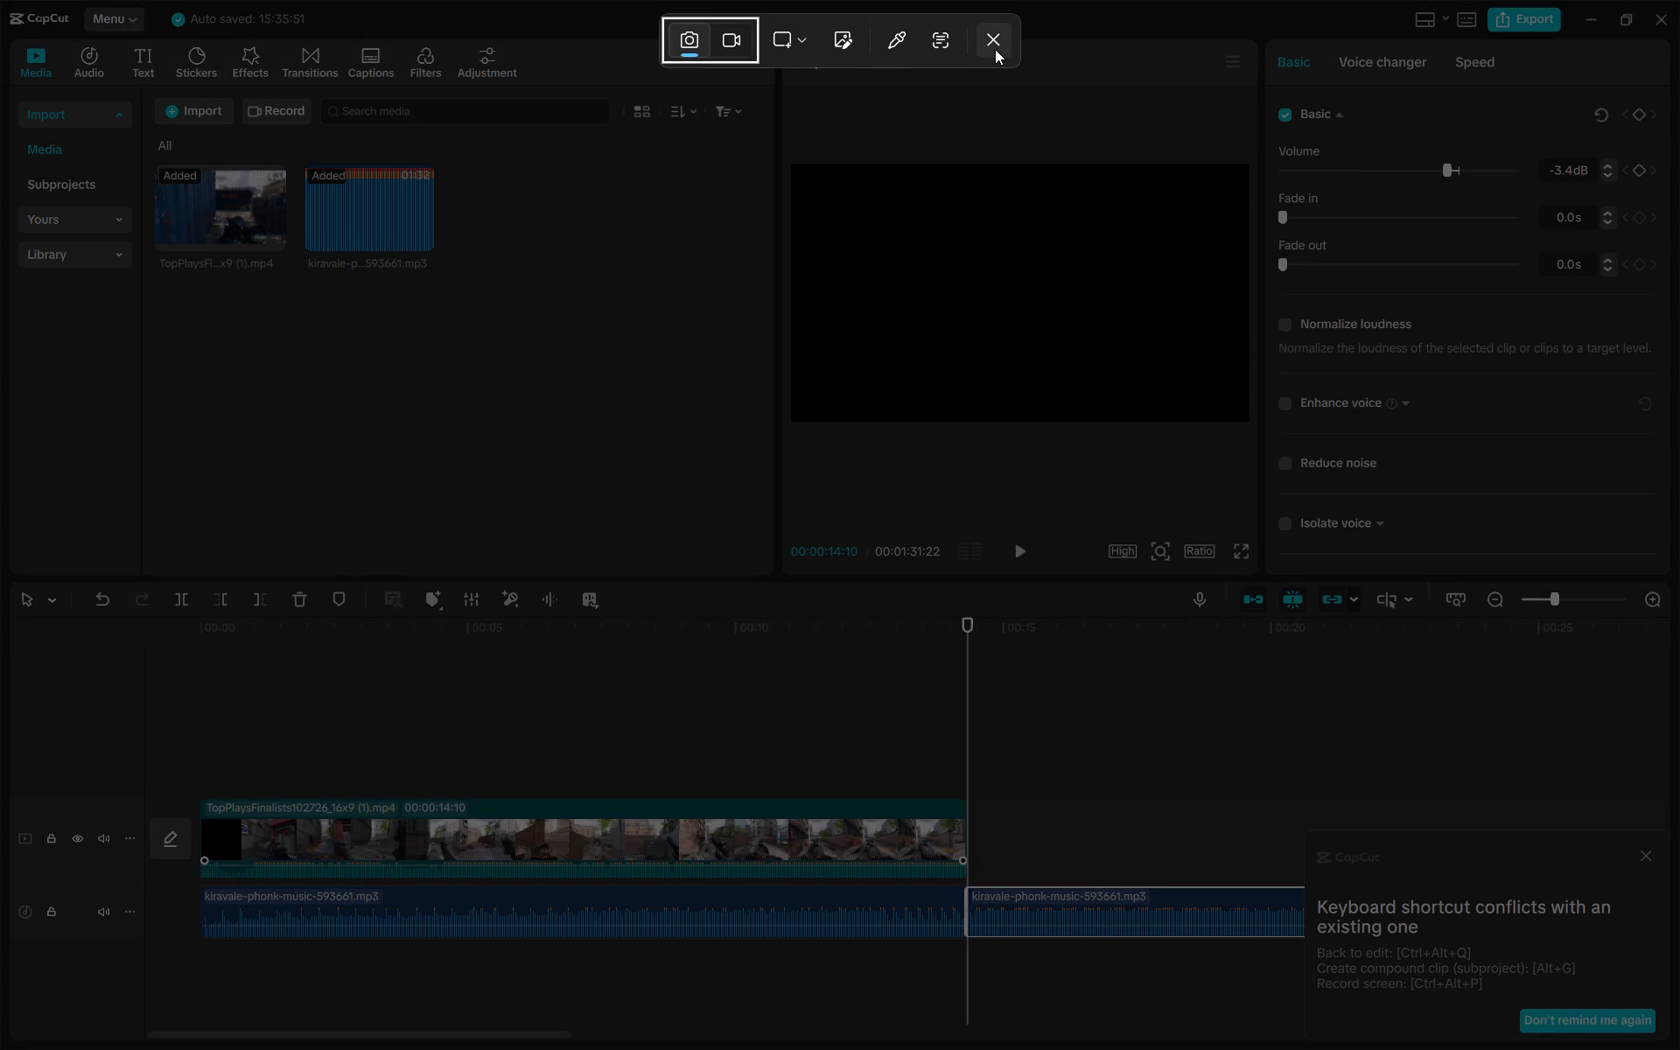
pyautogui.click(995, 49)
# Delete the phonk music after the 00:00:14:10 cut and play the trimmed video from the beginning.
pyautogui.press('Delete')
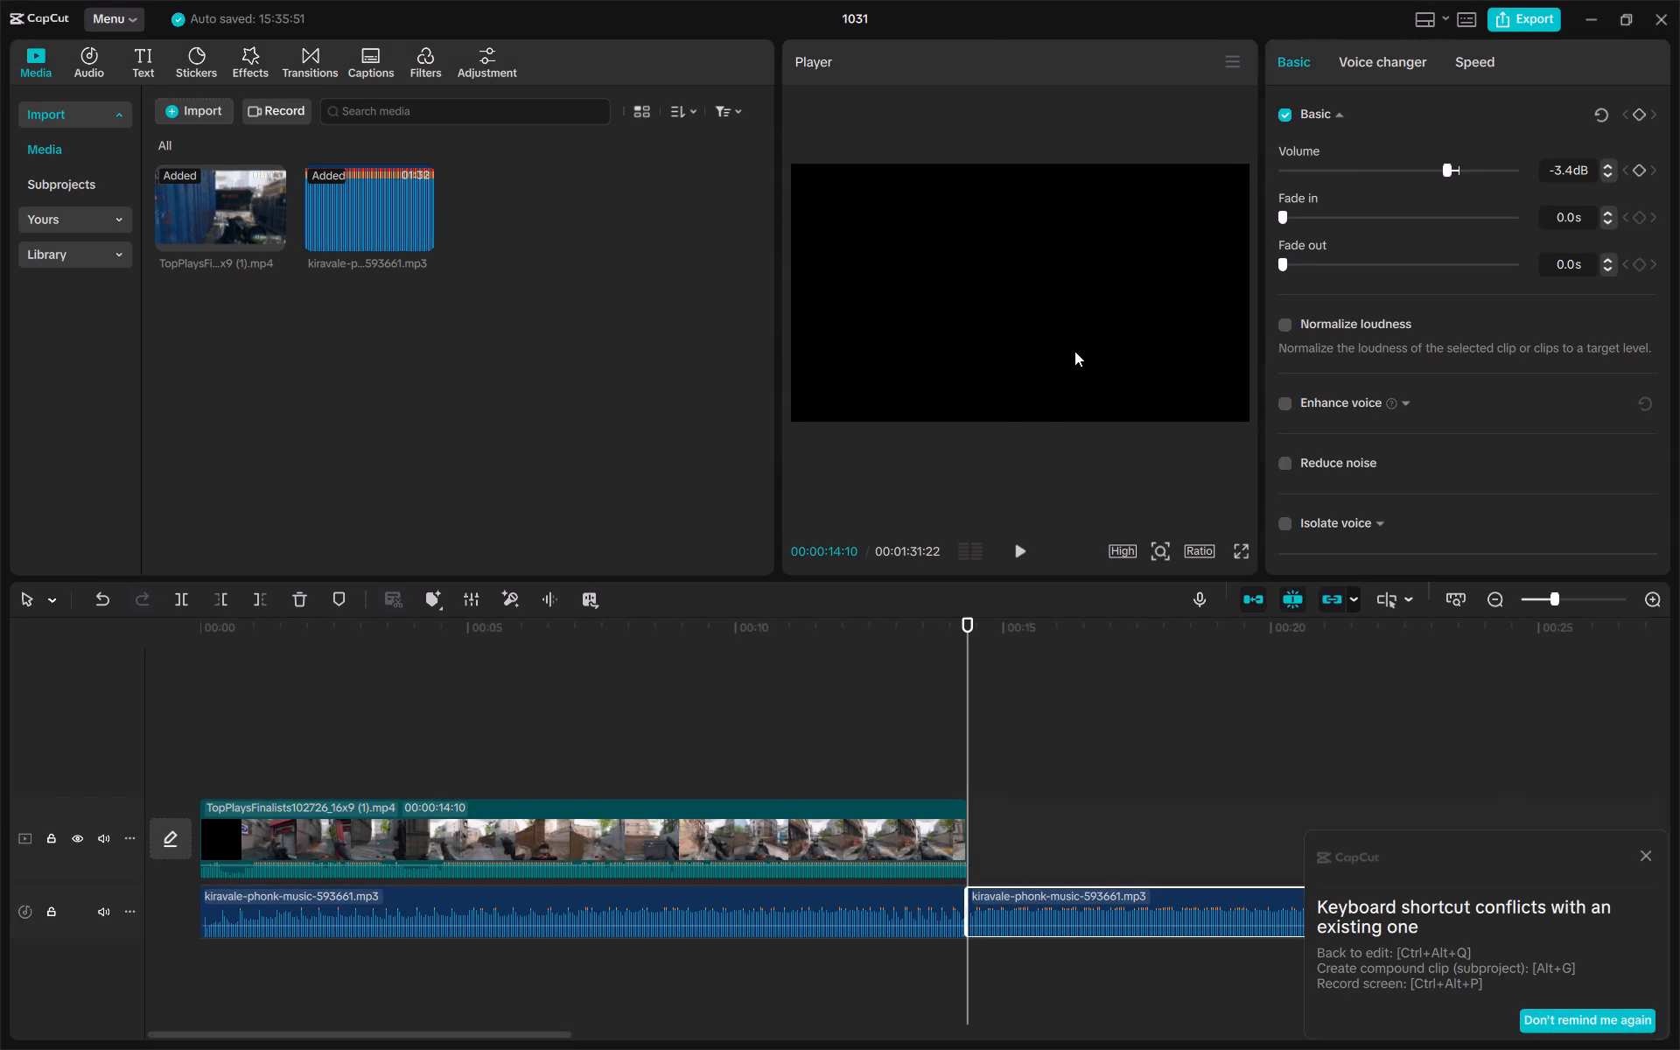
pyautogui.moveTo(969, 729); pyautogui.dragTo(35, 771)
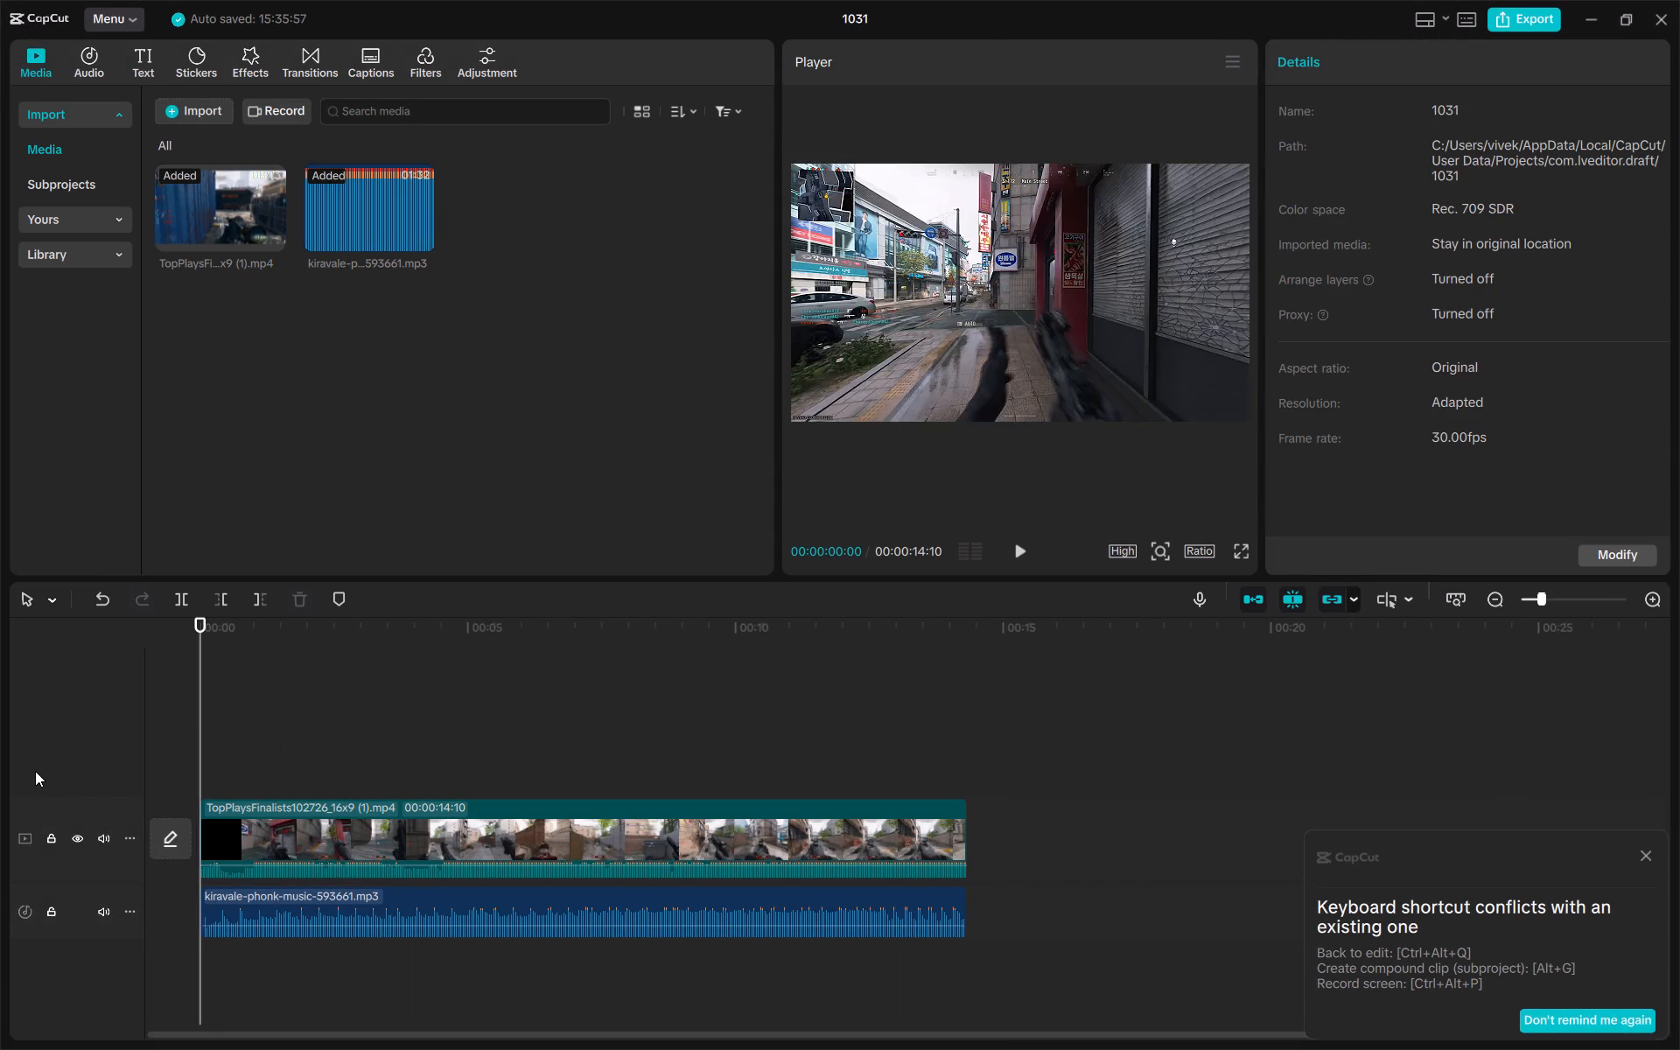
pyautogui.press('space')
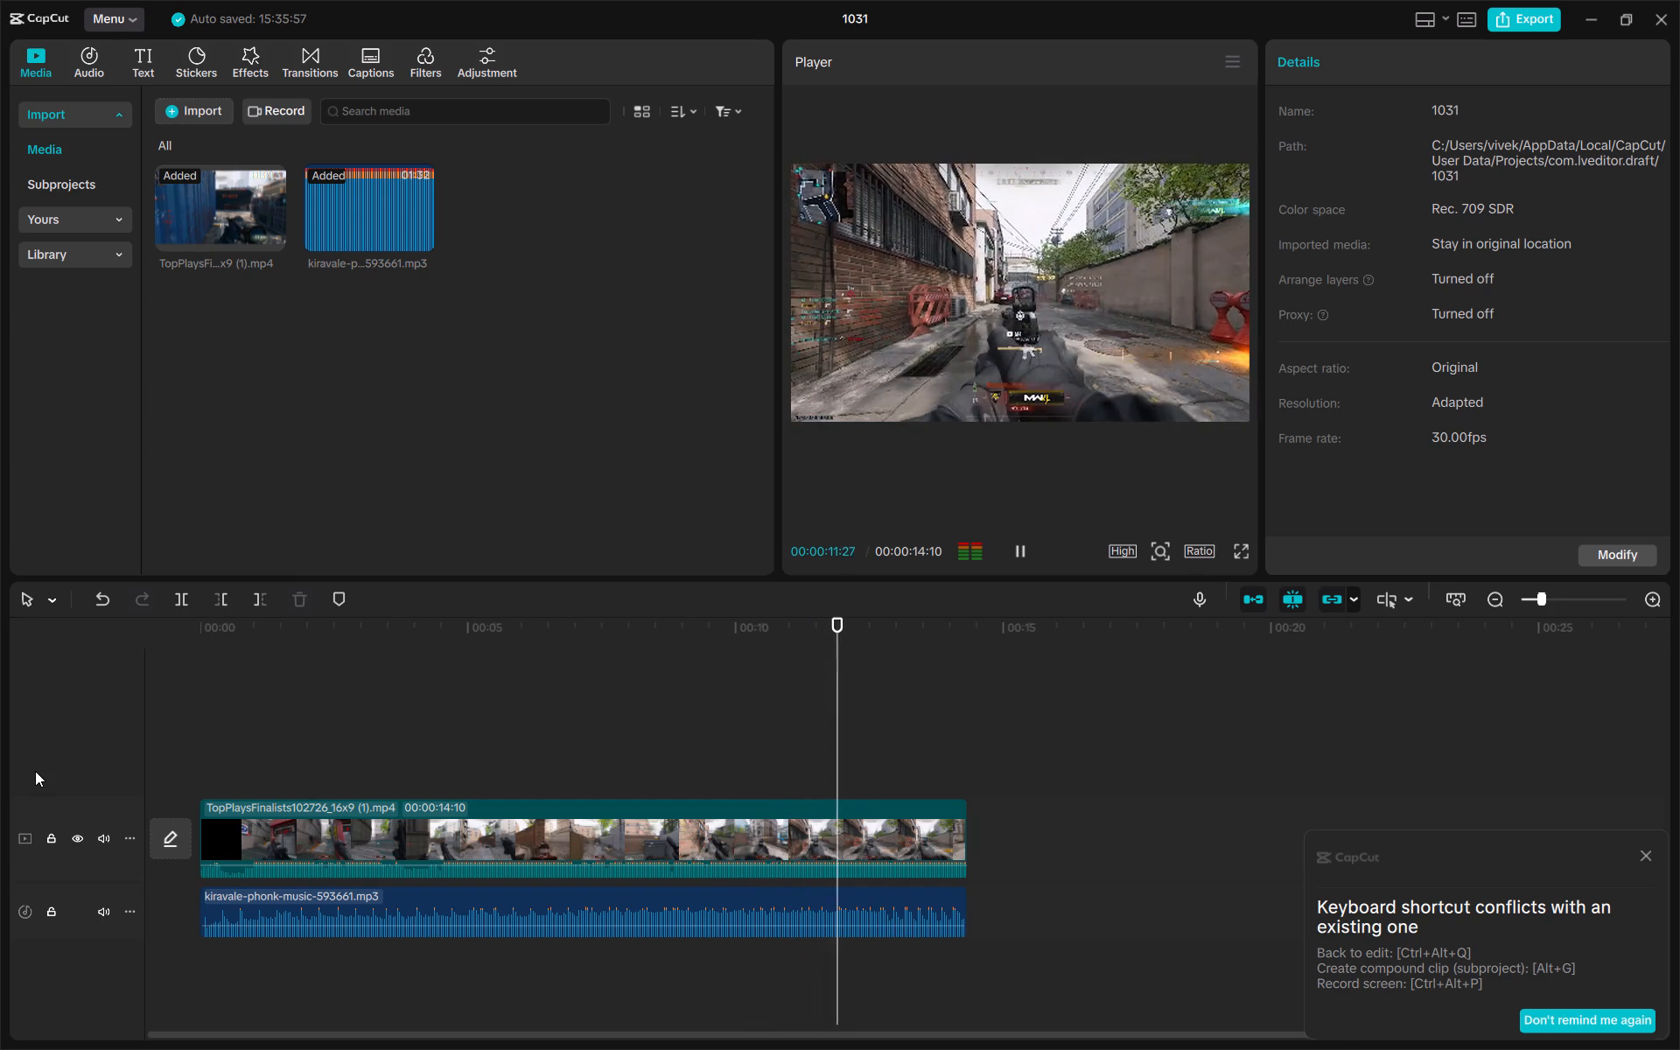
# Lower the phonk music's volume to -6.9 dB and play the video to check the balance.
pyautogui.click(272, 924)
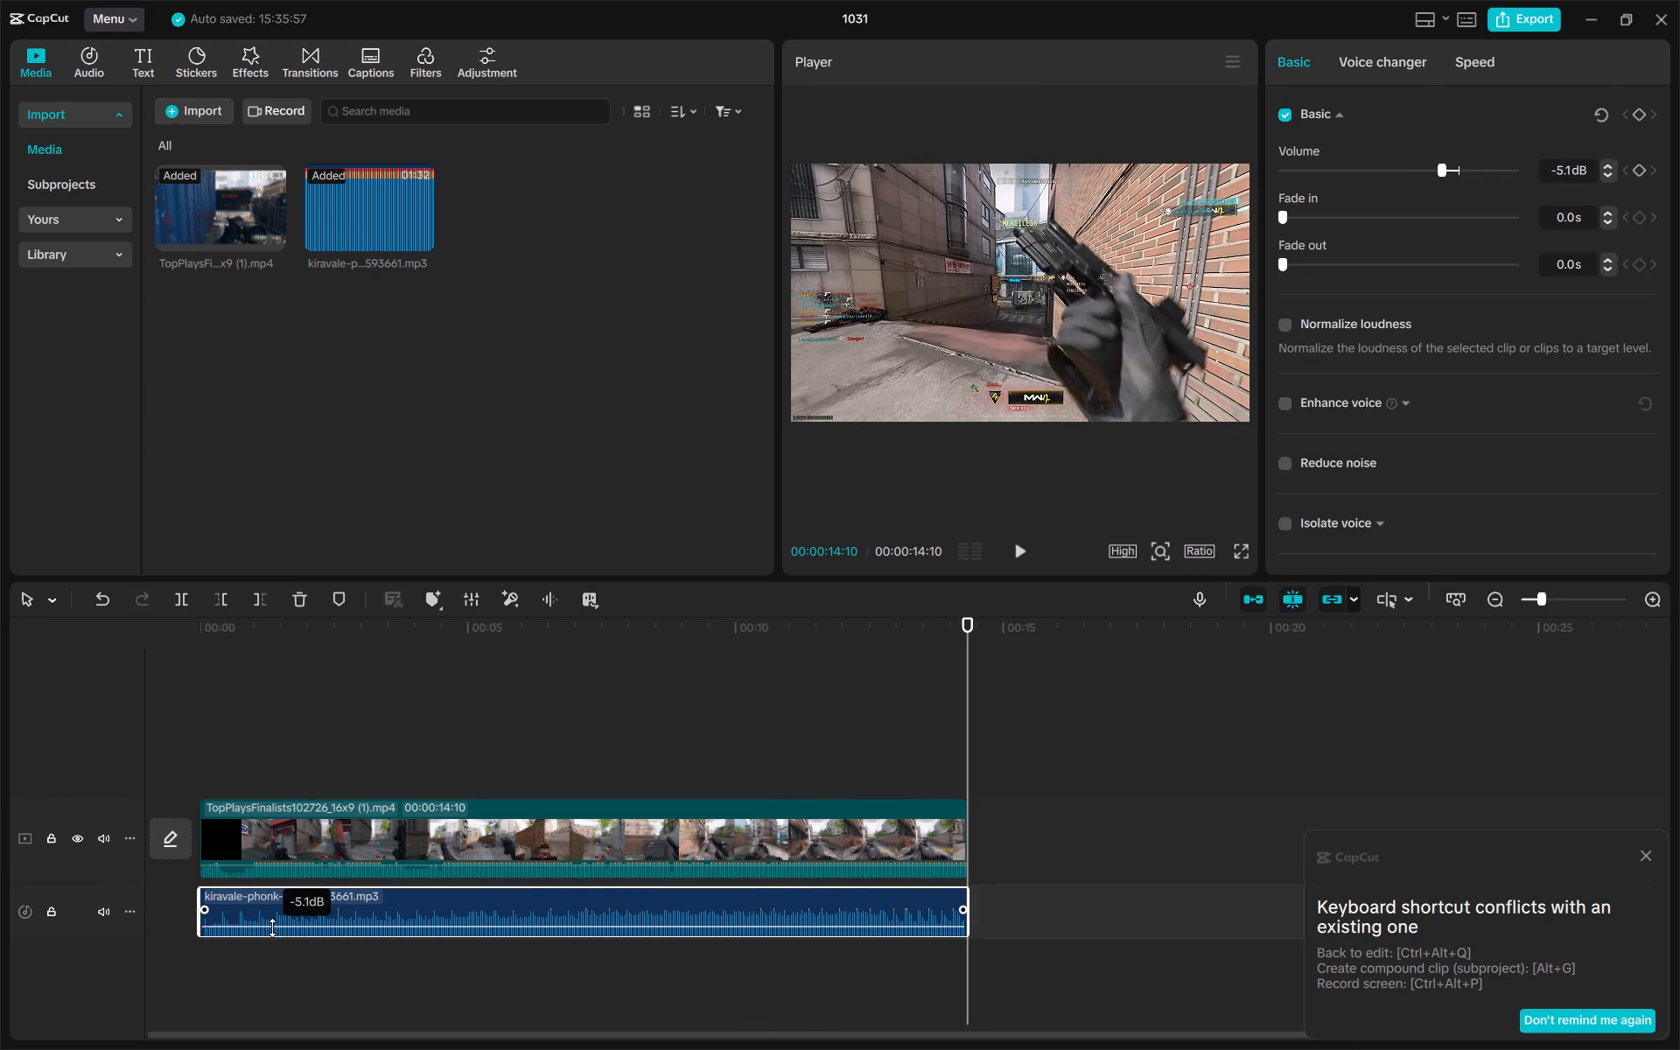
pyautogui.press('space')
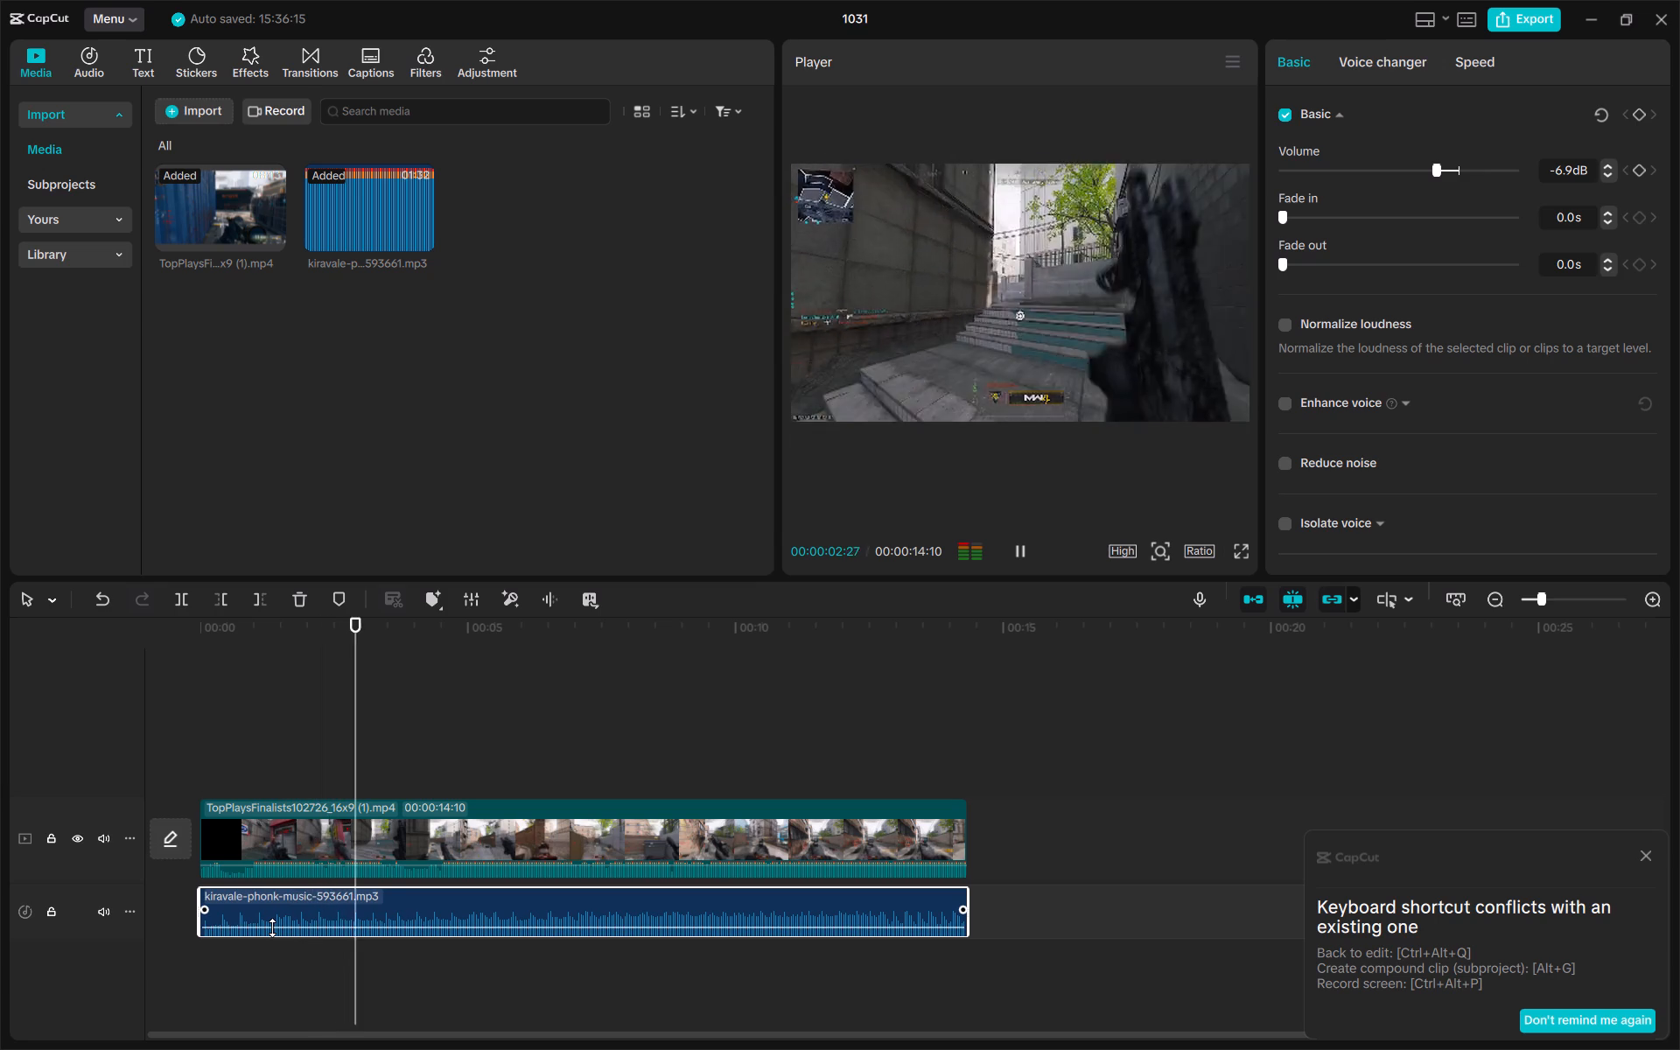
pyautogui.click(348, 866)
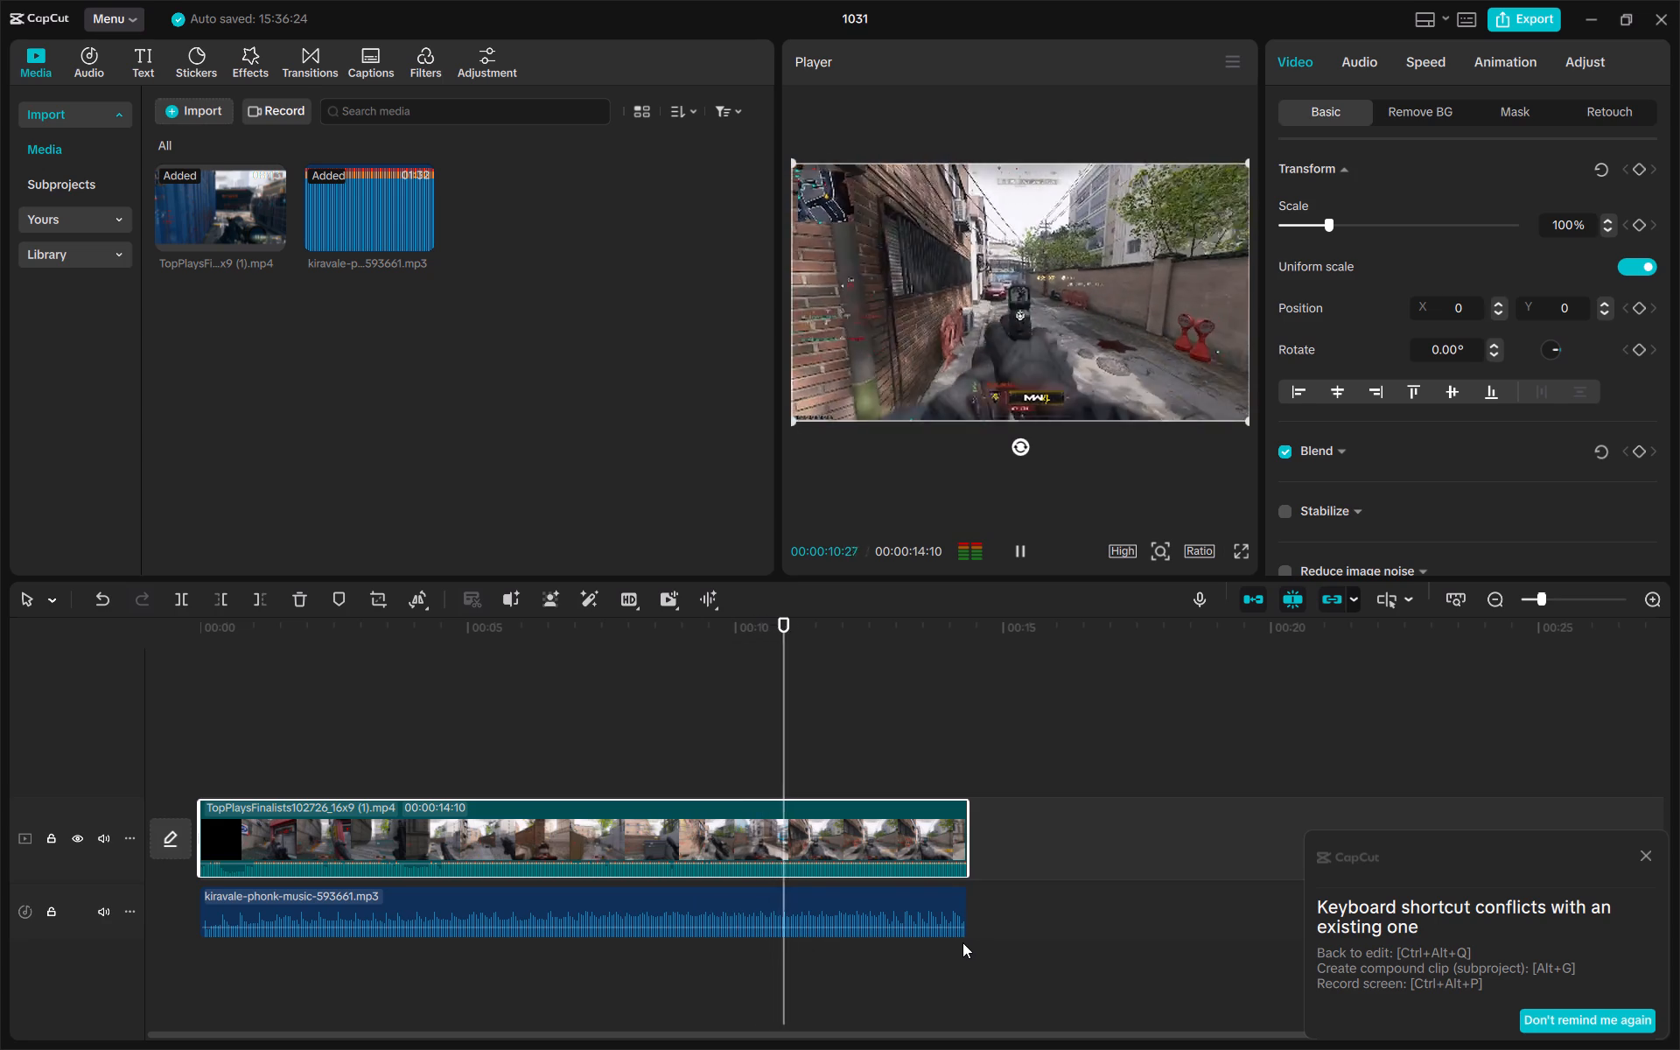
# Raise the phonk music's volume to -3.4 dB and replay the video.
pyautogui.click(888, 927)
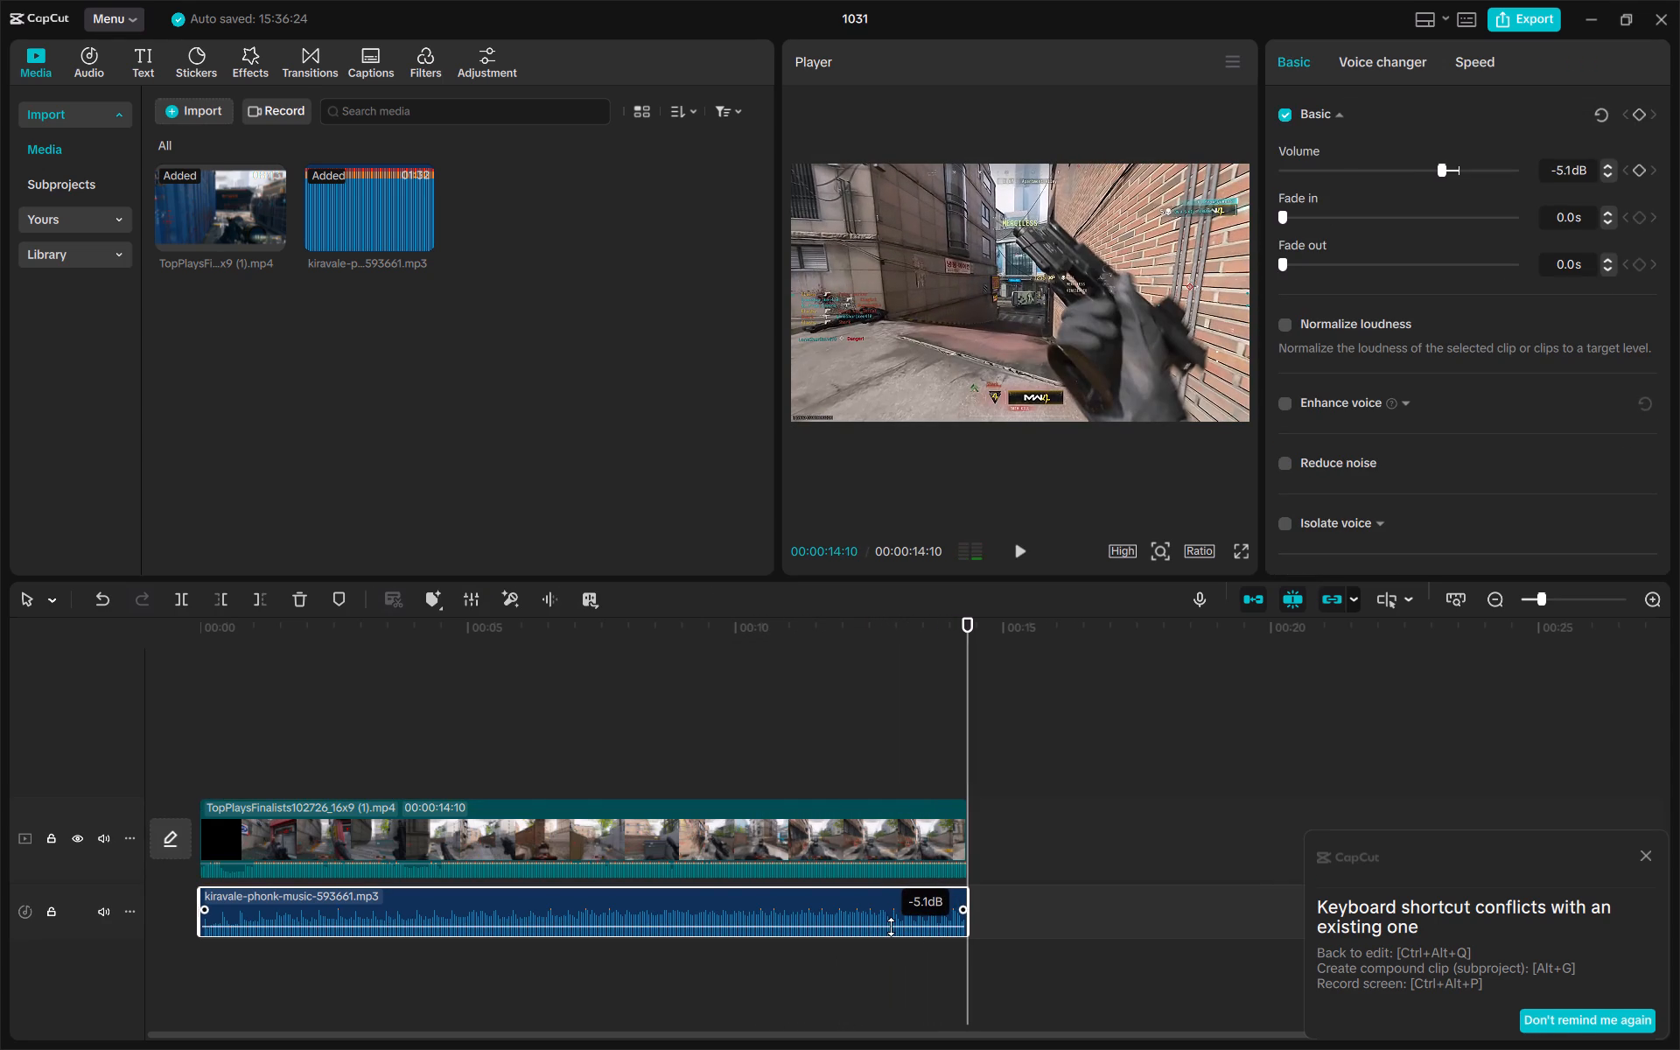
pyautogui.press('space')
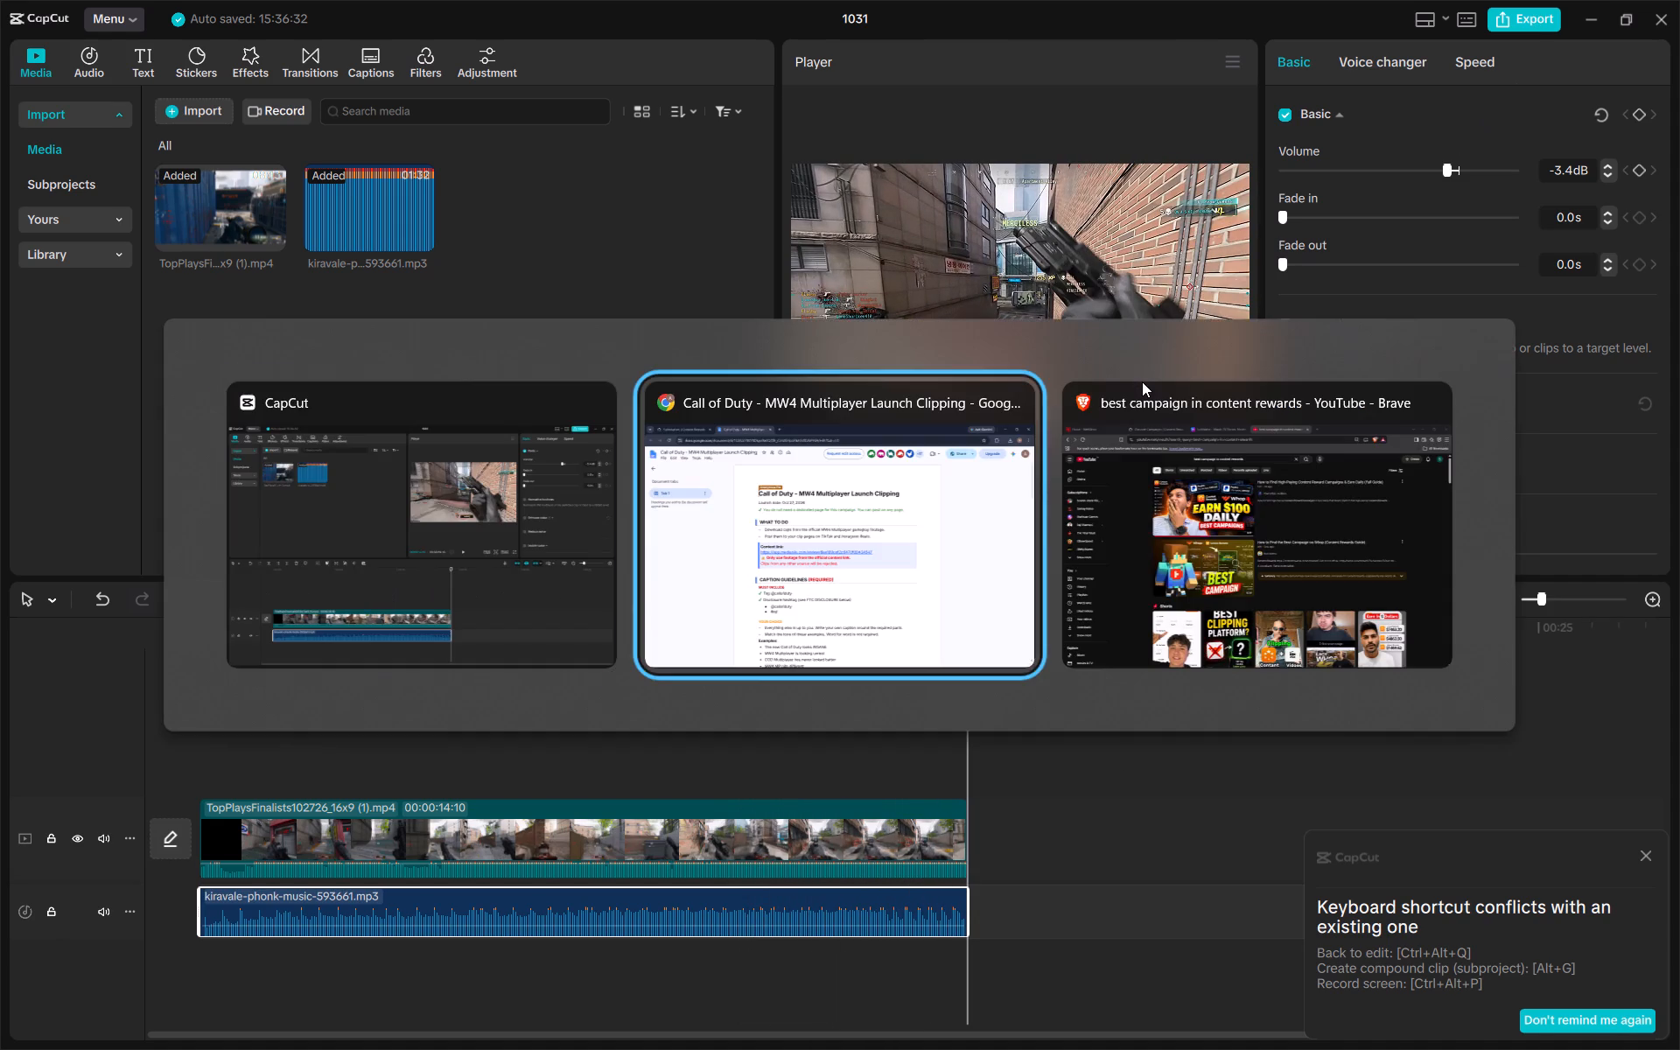
# Switch to Chrome and copy the example caption "COD Multiplayer has never looked better" from the MW4 Multiplayer Launch Clipping document's caption guidelines.
pyautogui.scroll(-3, 650, 555)
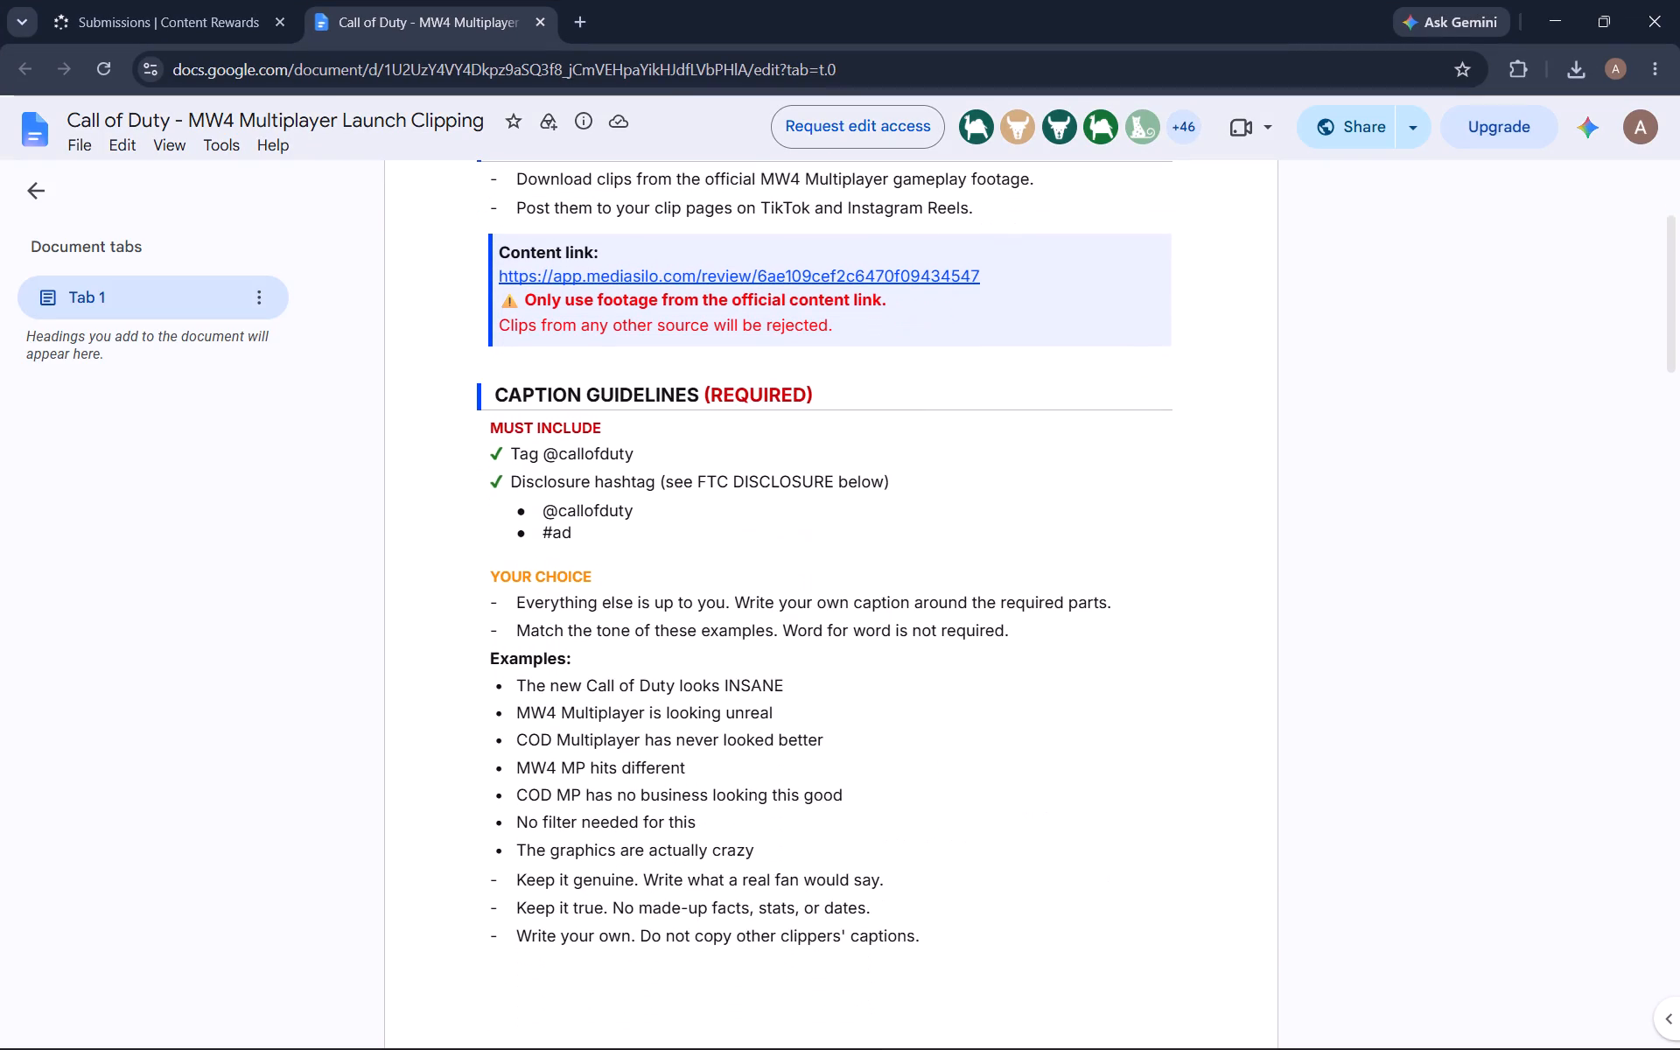
pyautogui.scroll(-1, 650, 555)
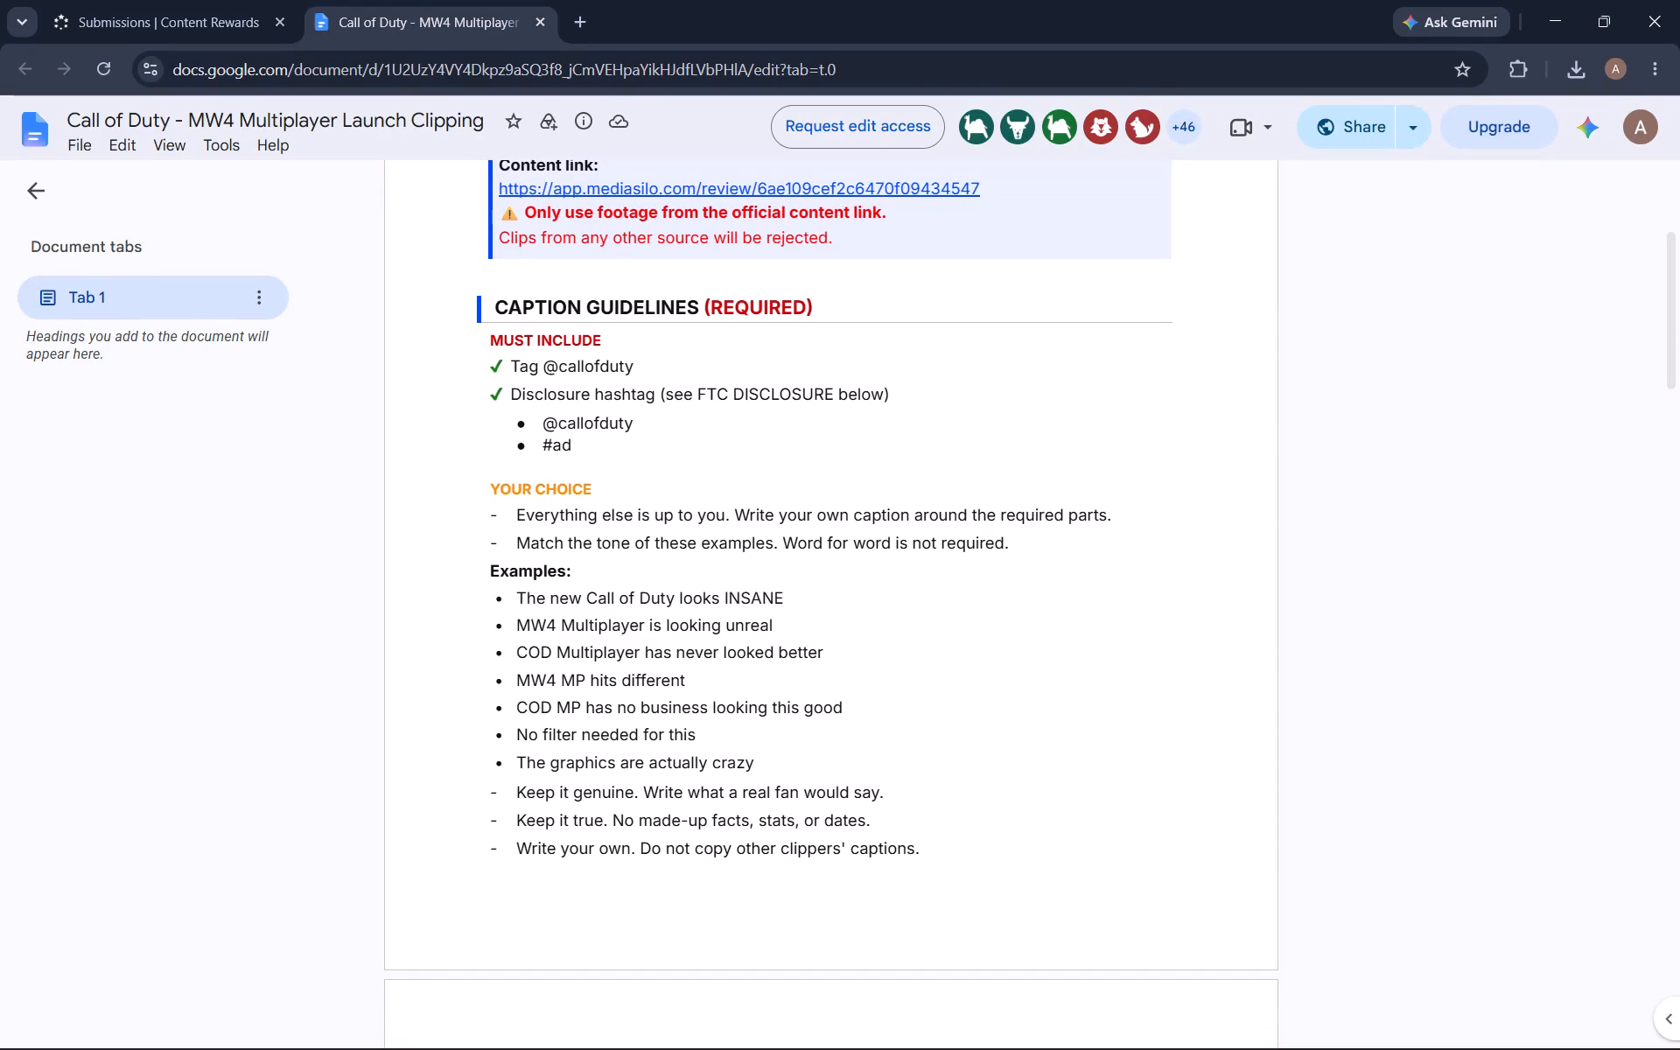
pyautogui.scroll(-1, 637, 841)
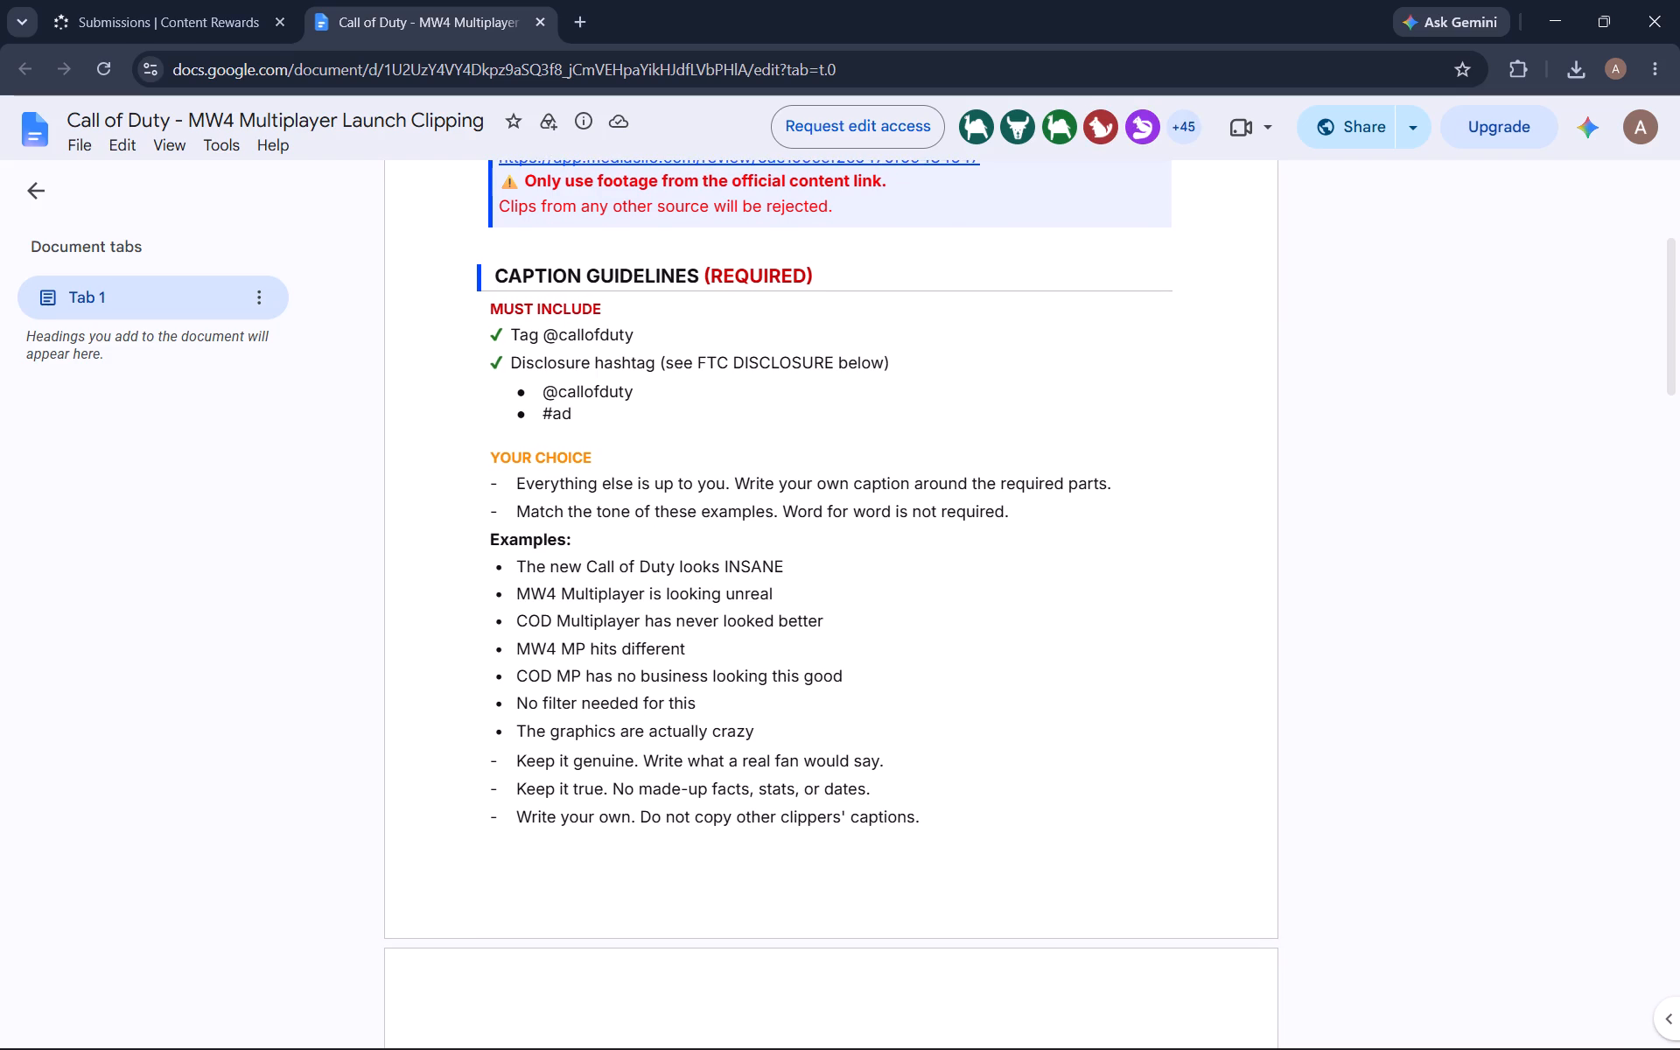
pyautogui.scroll(-2, 596, 750)
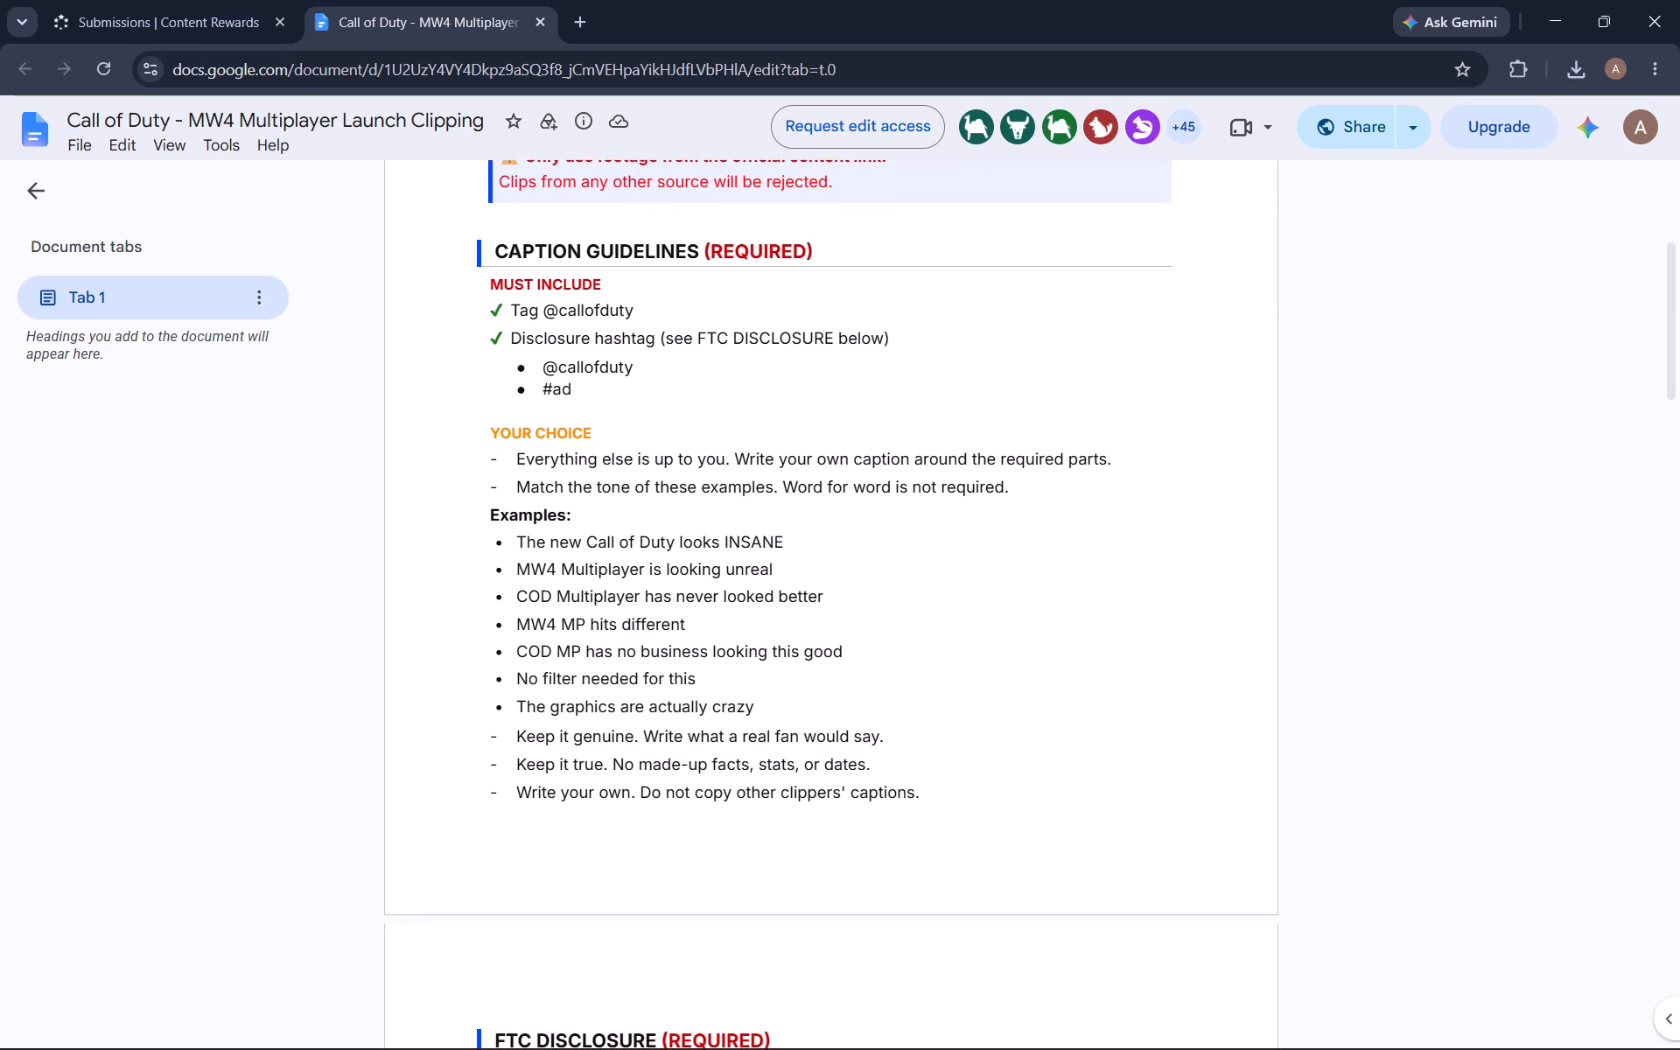
pyautogui.scroll(-2, 596, 750)
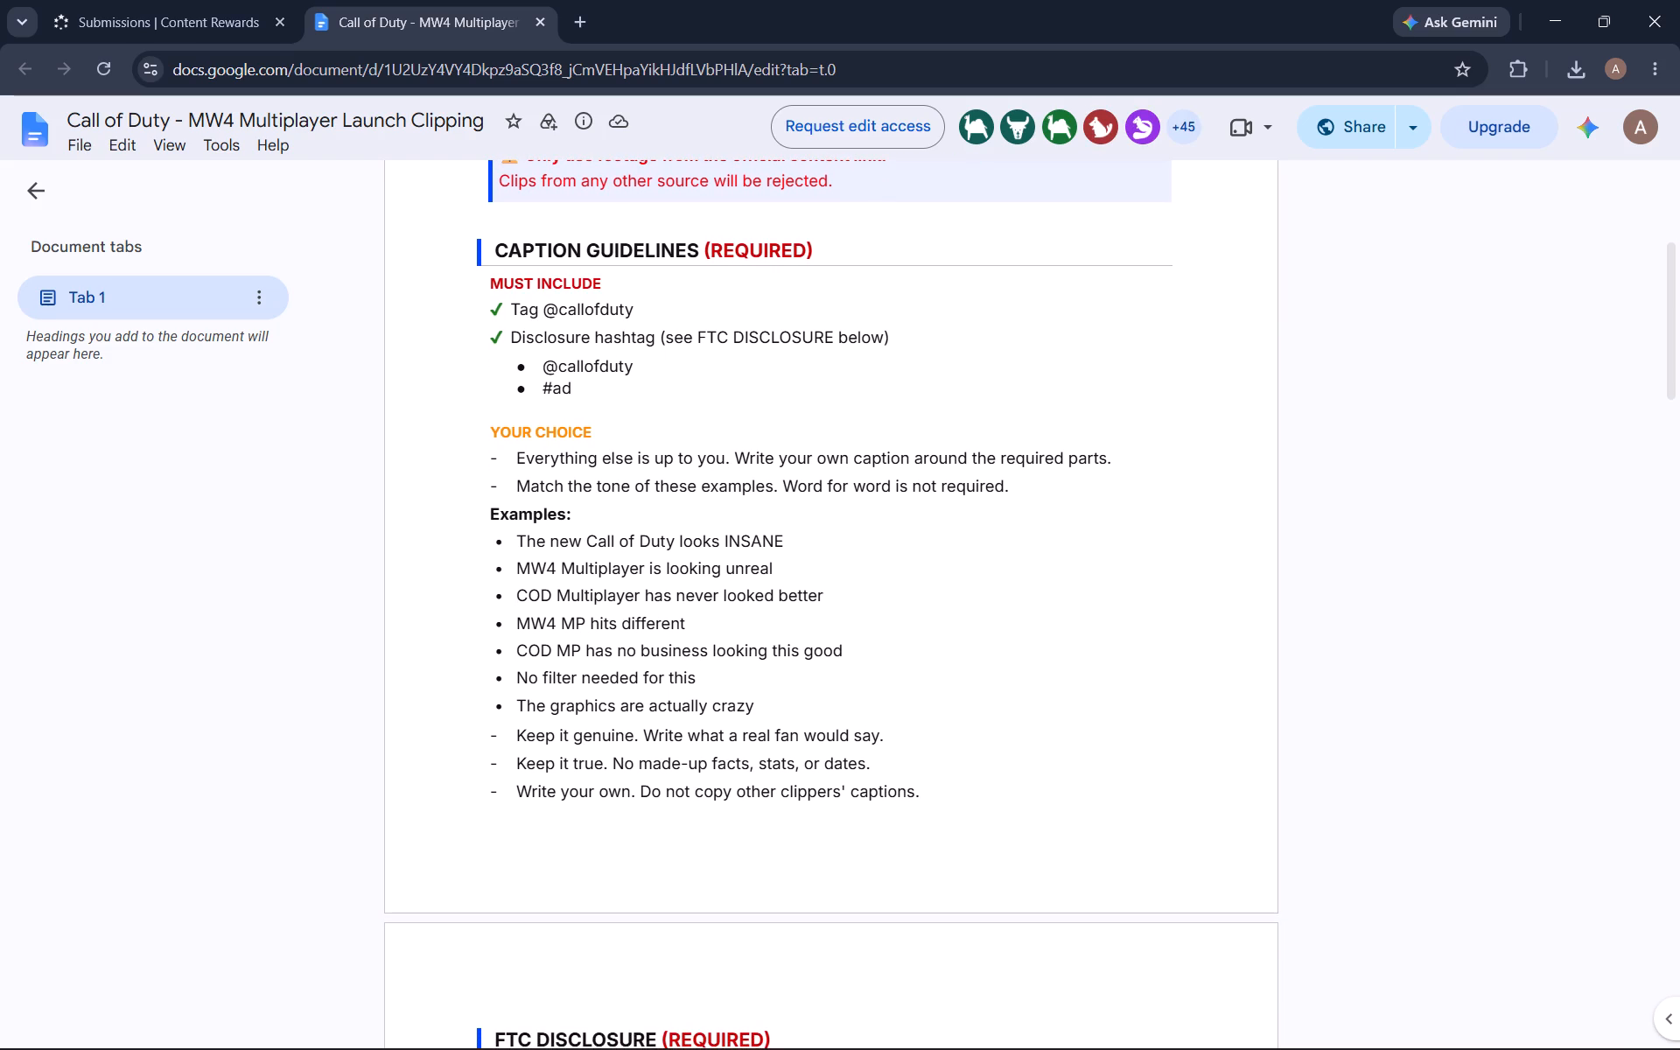
pyautogui.scroll(-1, 596, 750)
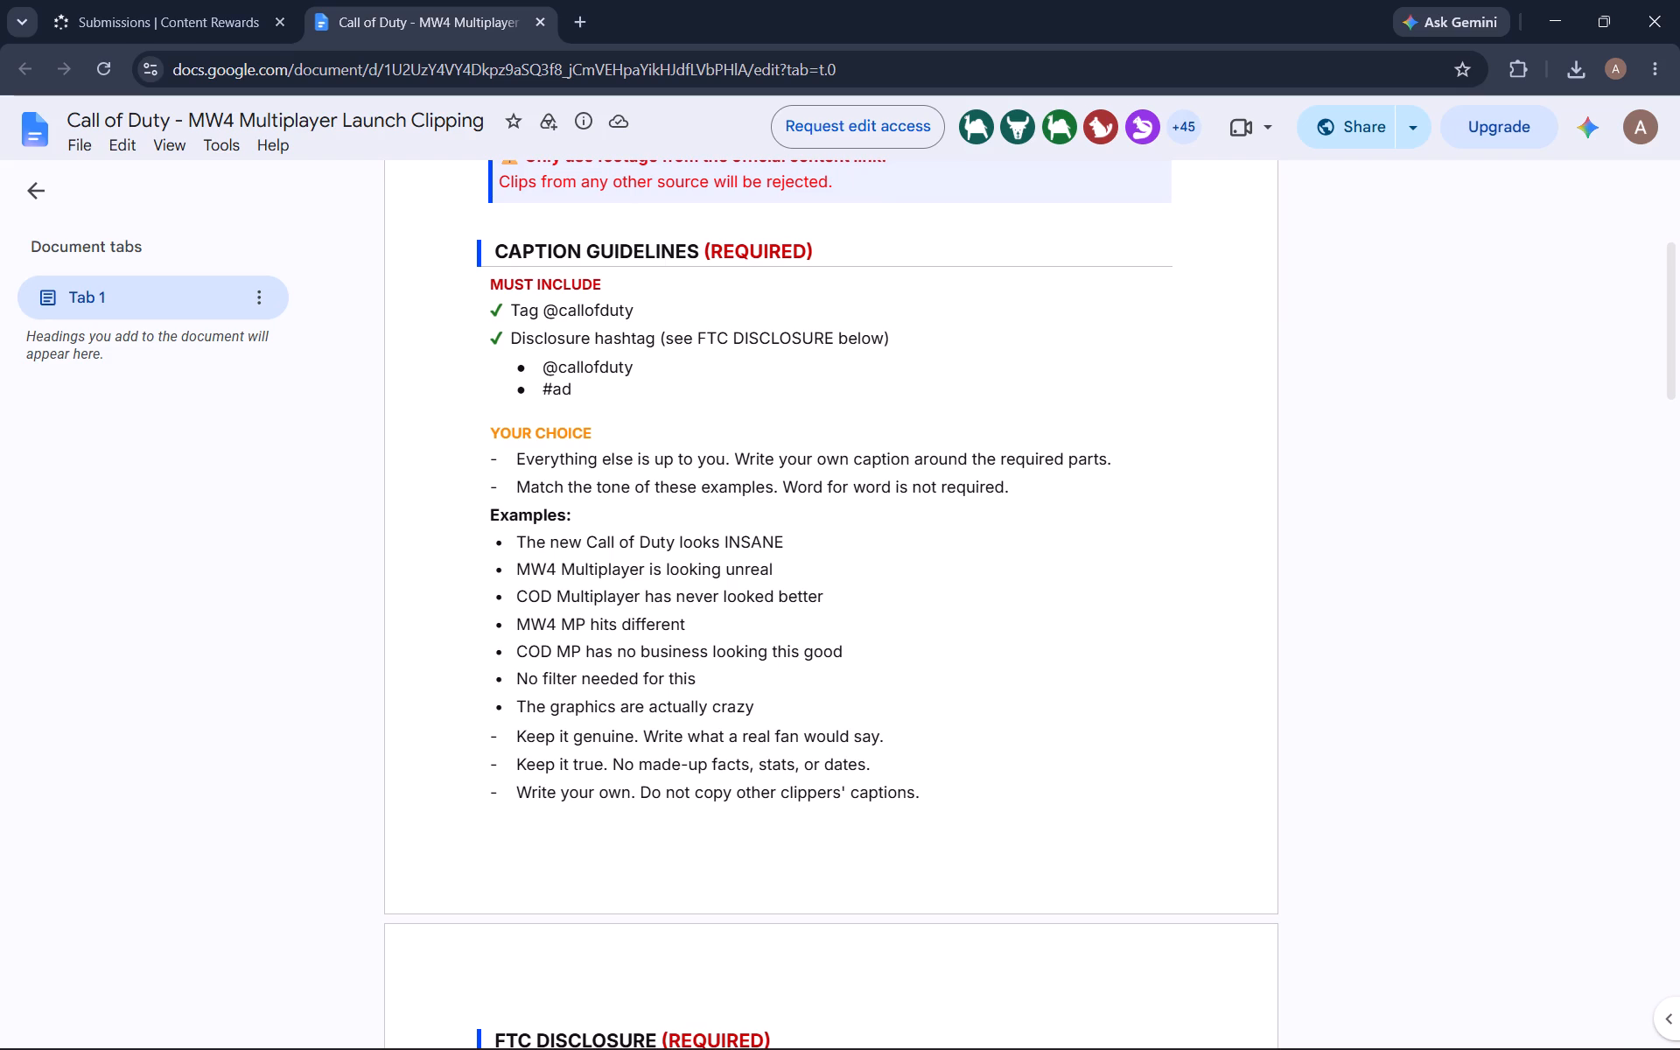
pyautogui.moveTo(518, 591); pyautogui.dragTo(831, 590)
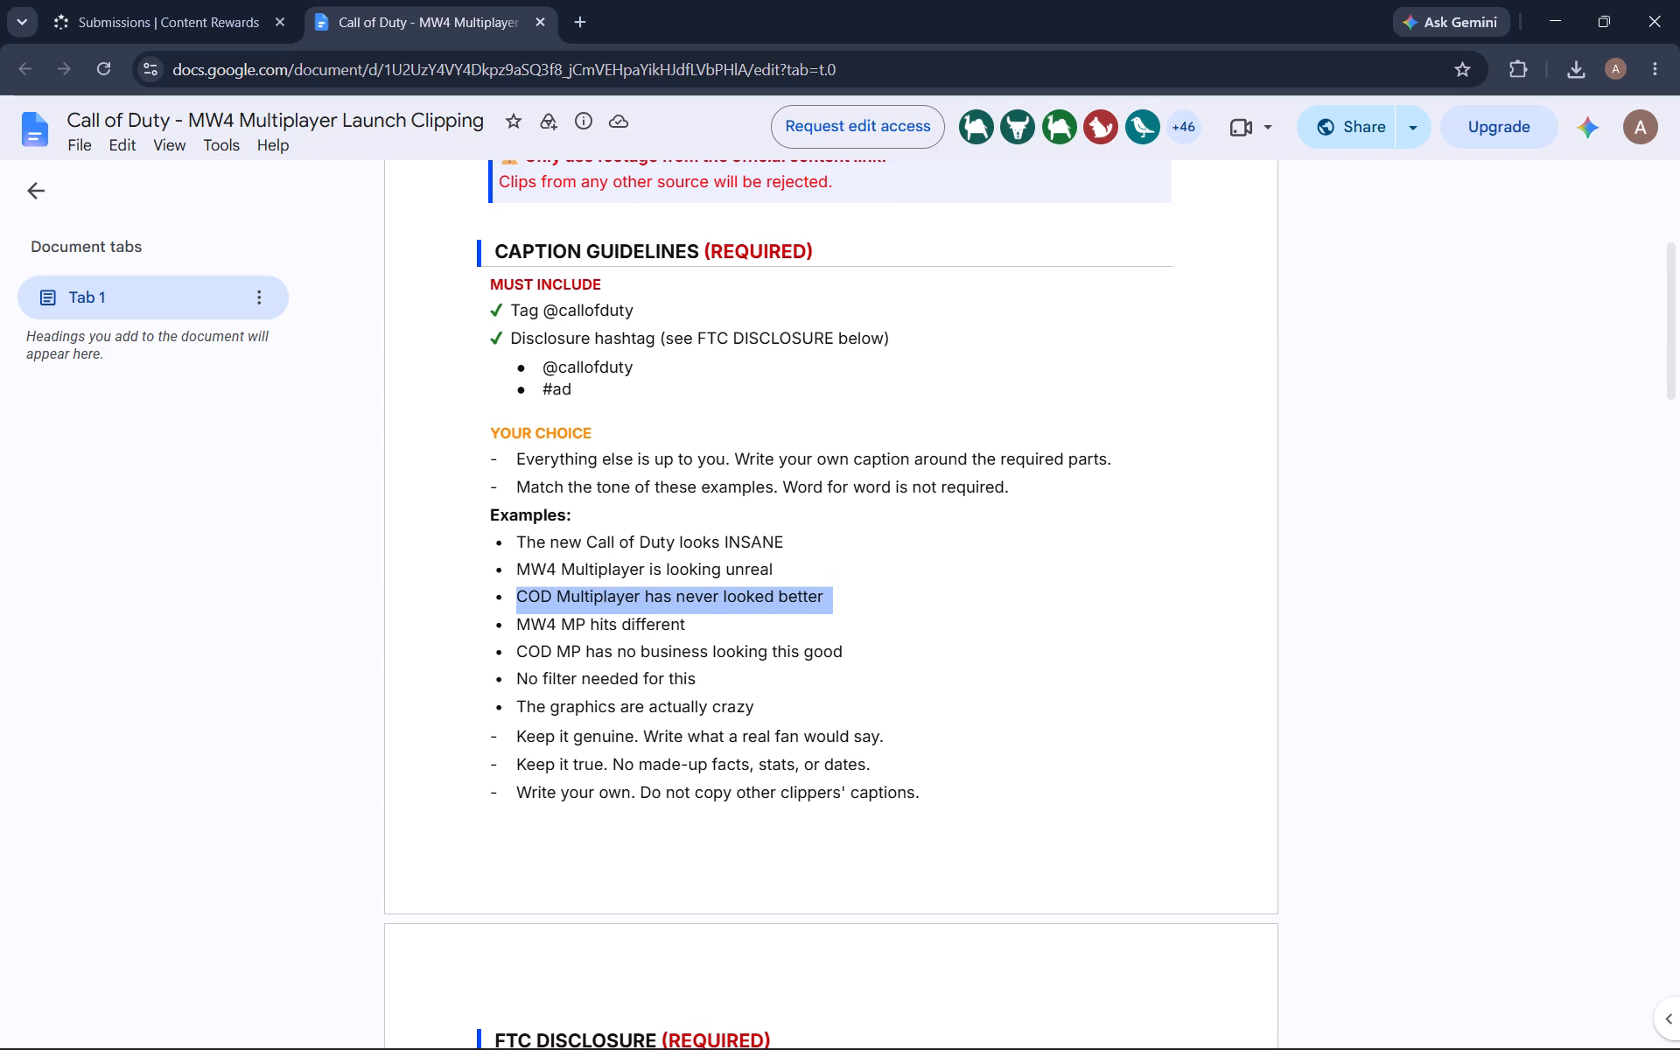
pyautogui.moveTo(831, 590); pyautogui.dragTo(843, 591)
pyautogui.hotkey('ctrl', 'c')
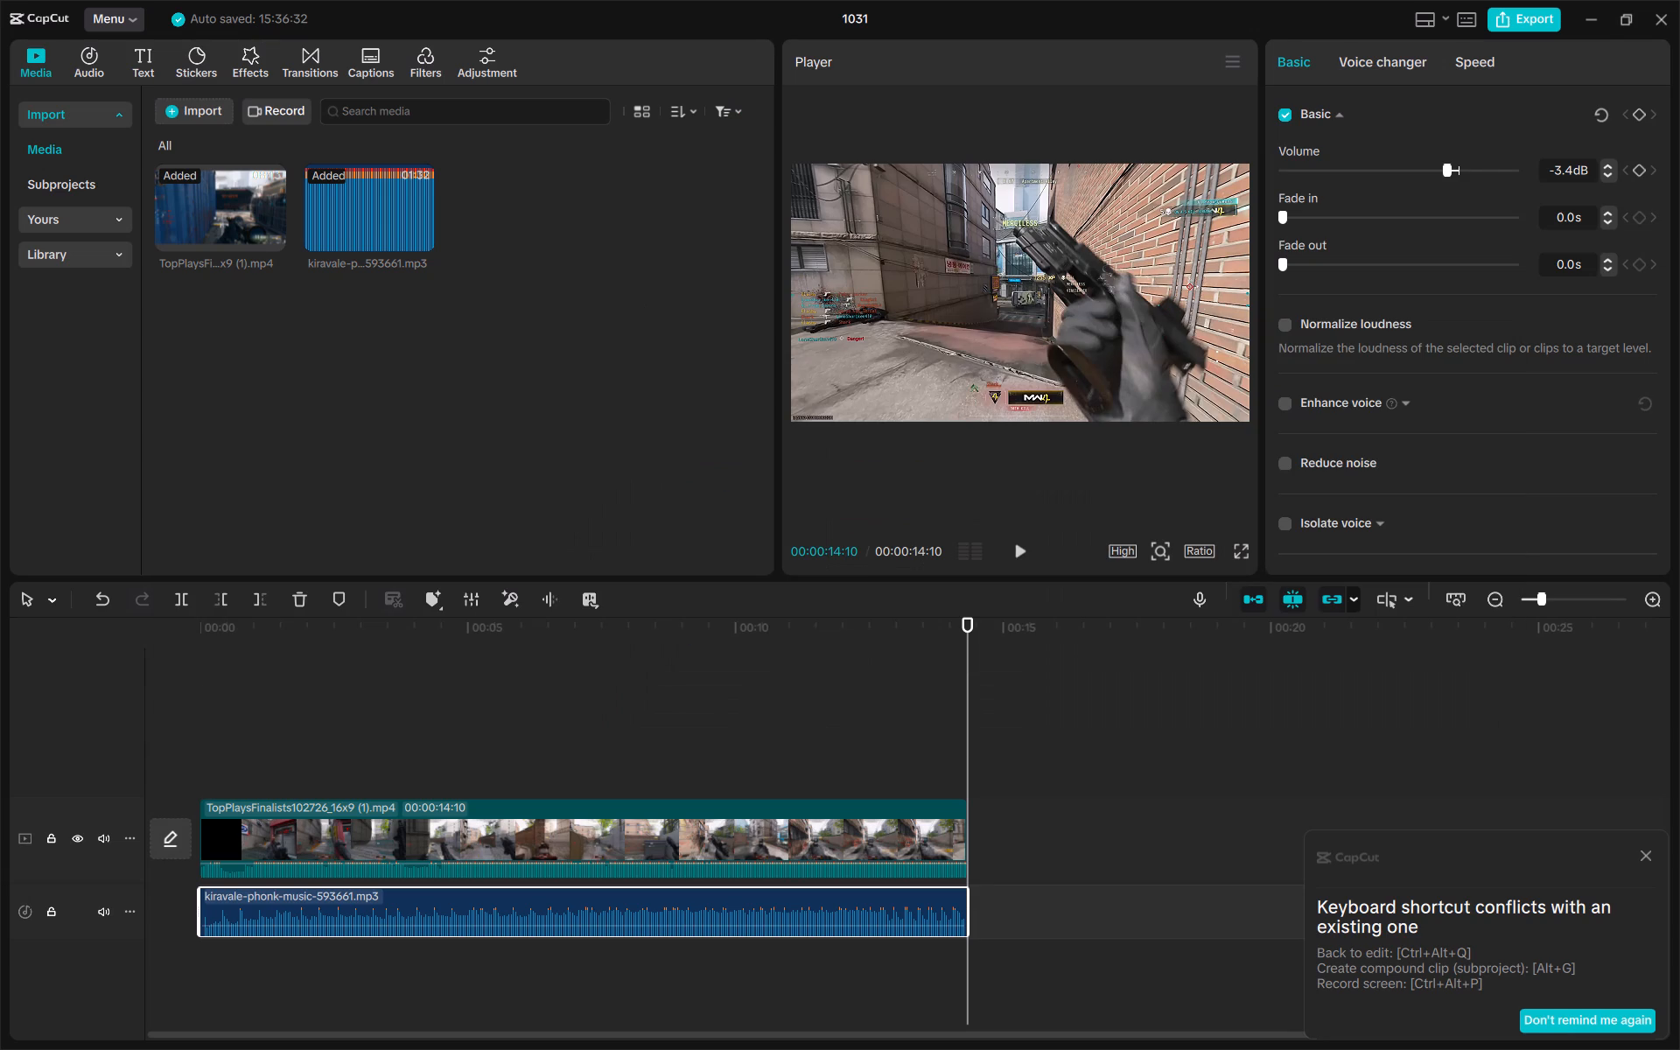
# In CapCut, add a default text, extend it over the clip's full length from 00:00 to 00:00:14:10, and briefly preview it.
pyautogui.click(144, 74)
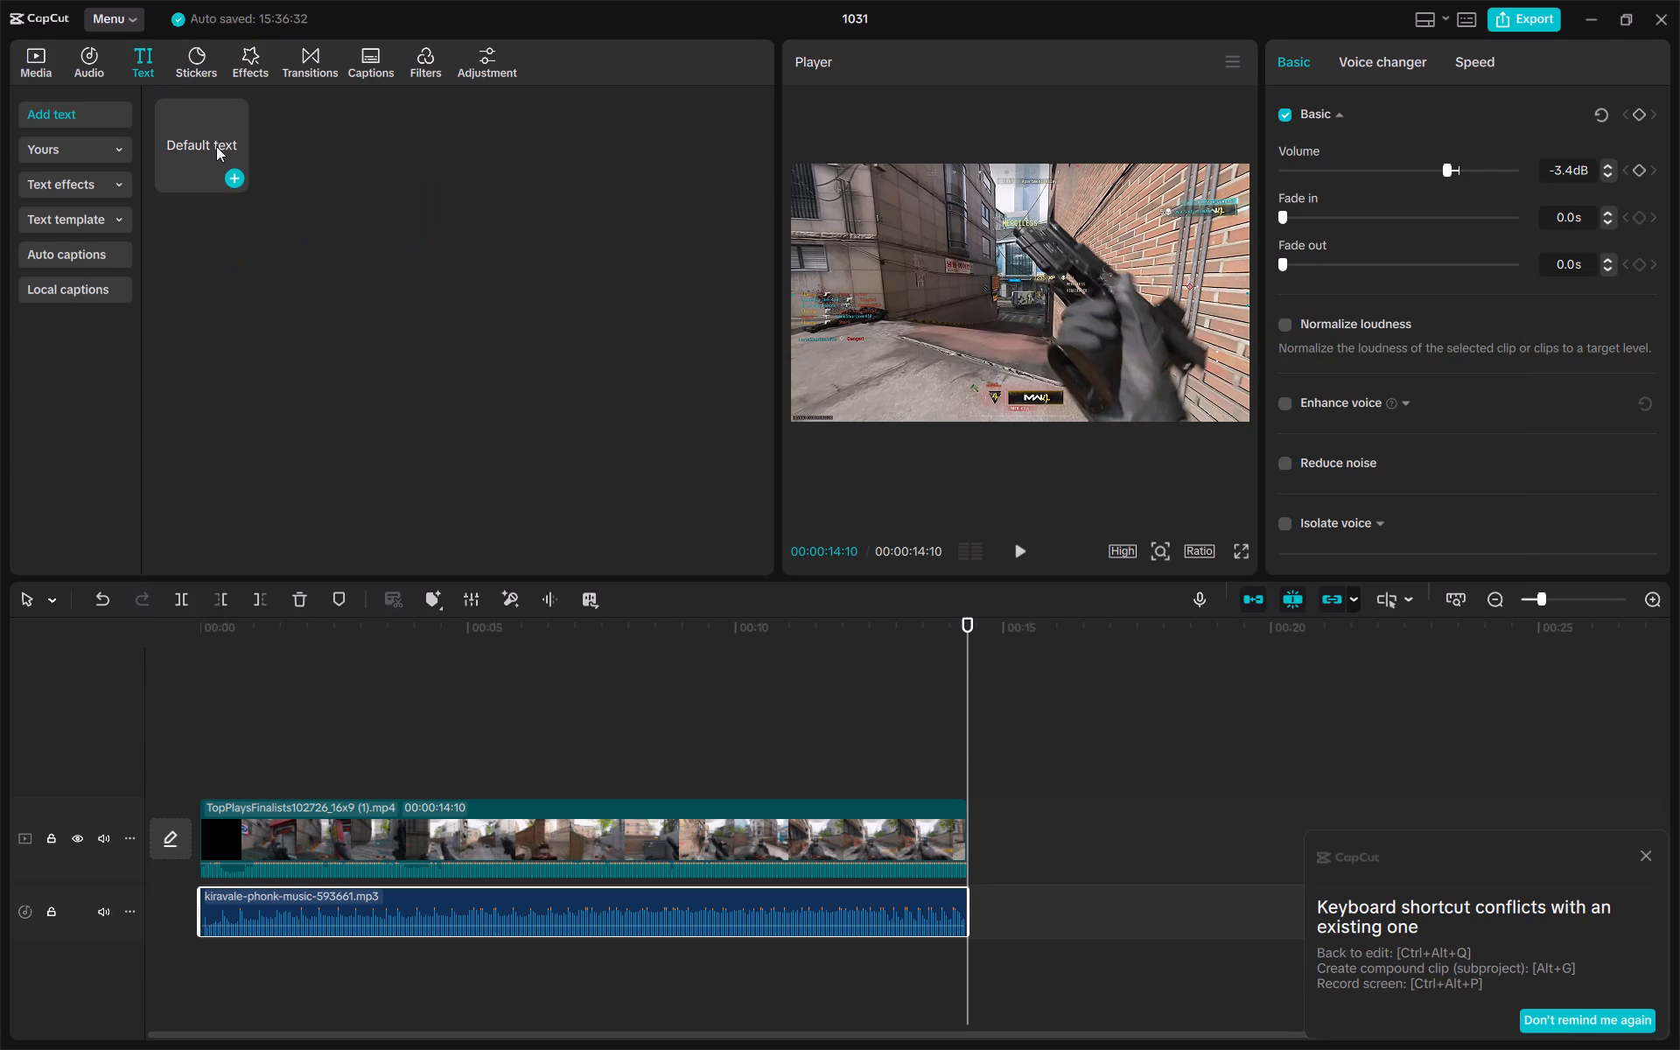
pyautogui.click(230, 175)
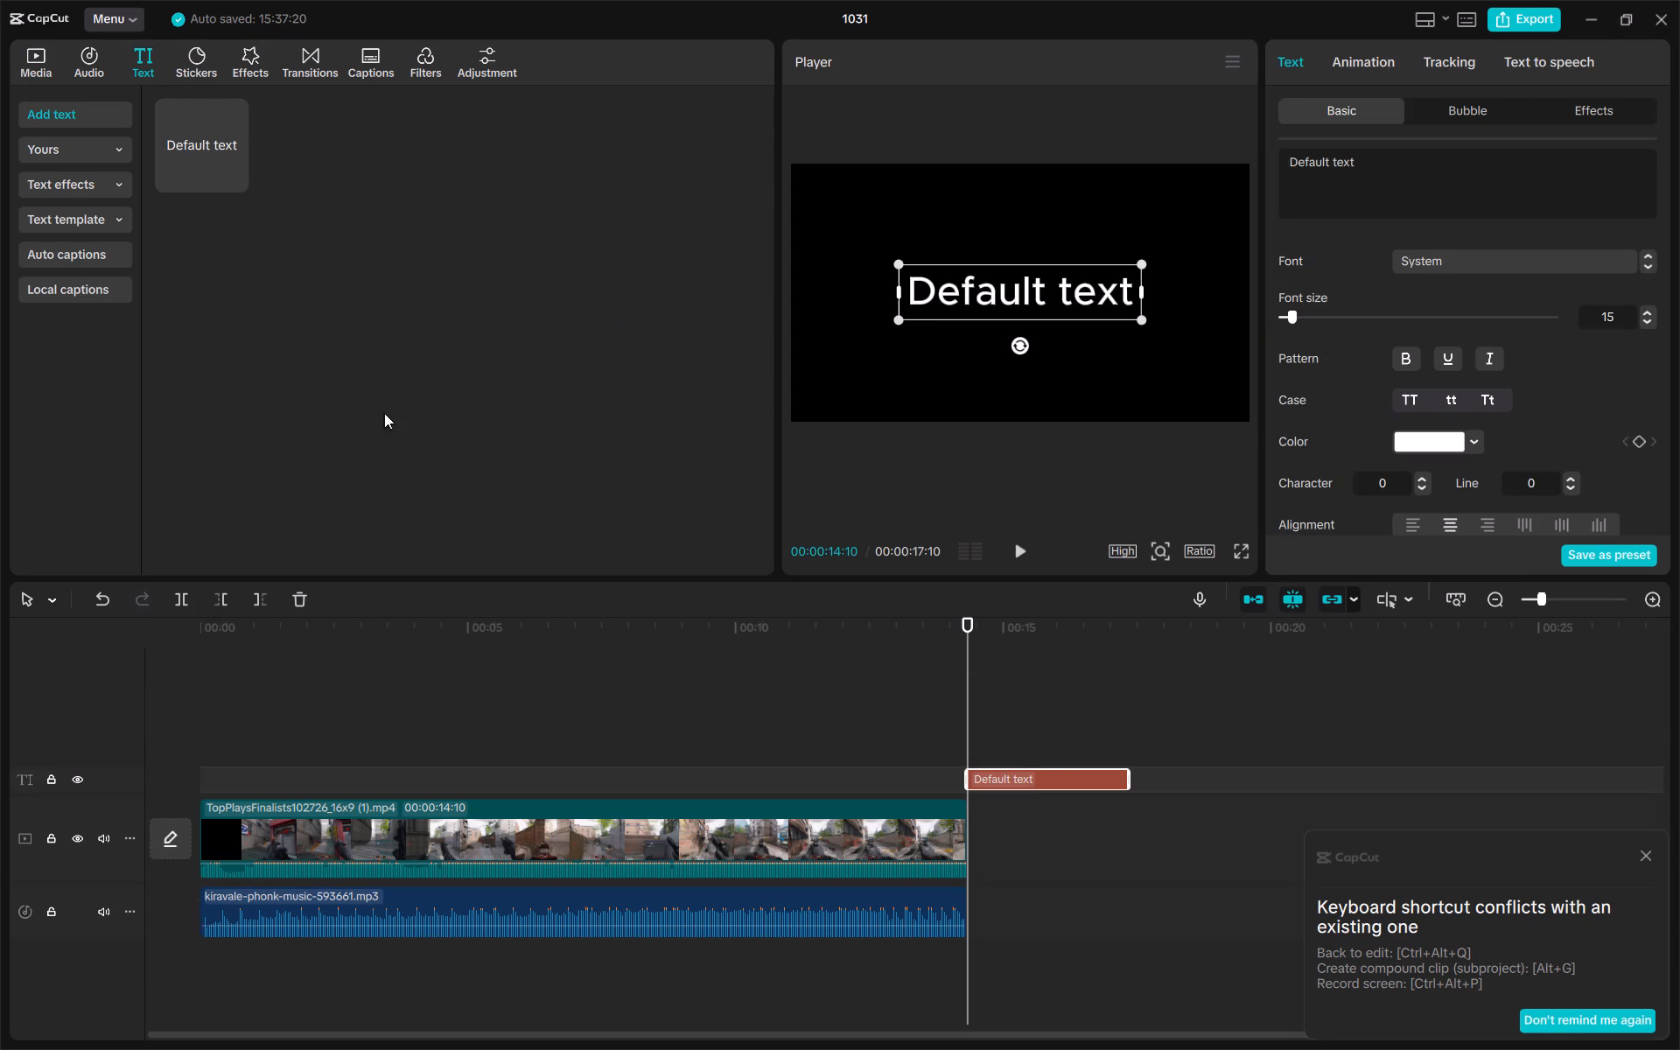
pyautogui.moveTo(1016, 770); pyautogui.dragTo(325, 754)
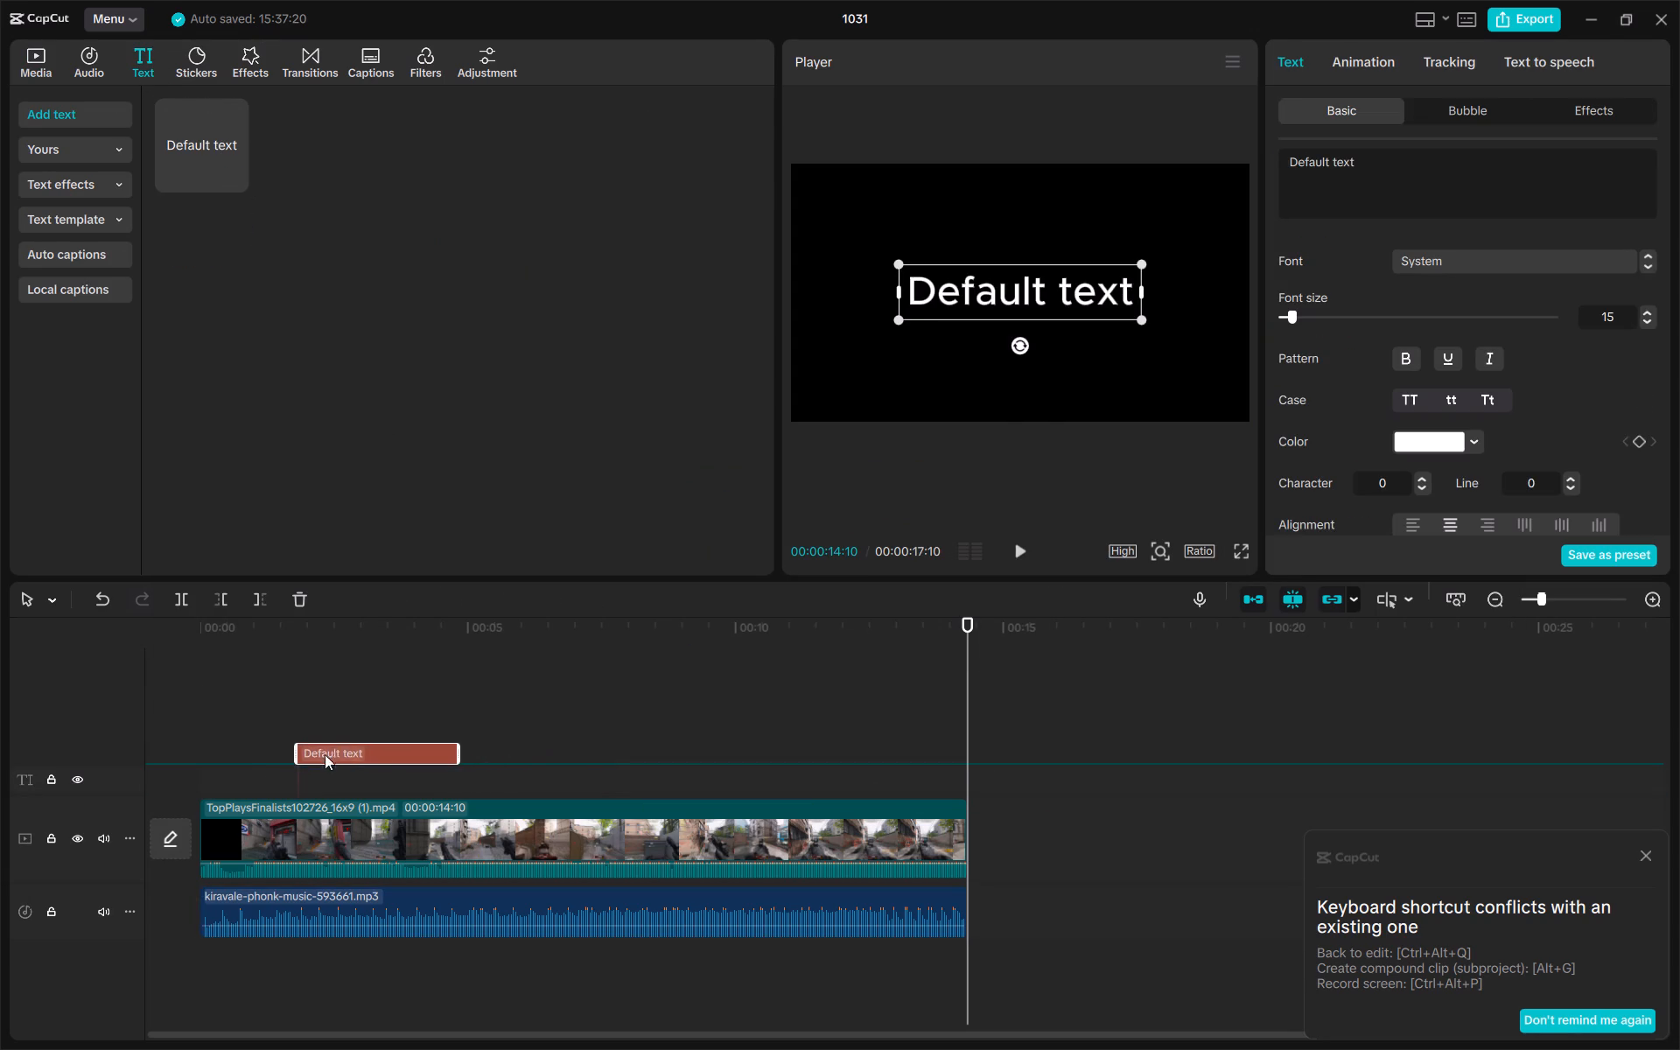
pyautogui.moveTo(325, 754); pyautogui.dragTo(246, 766)
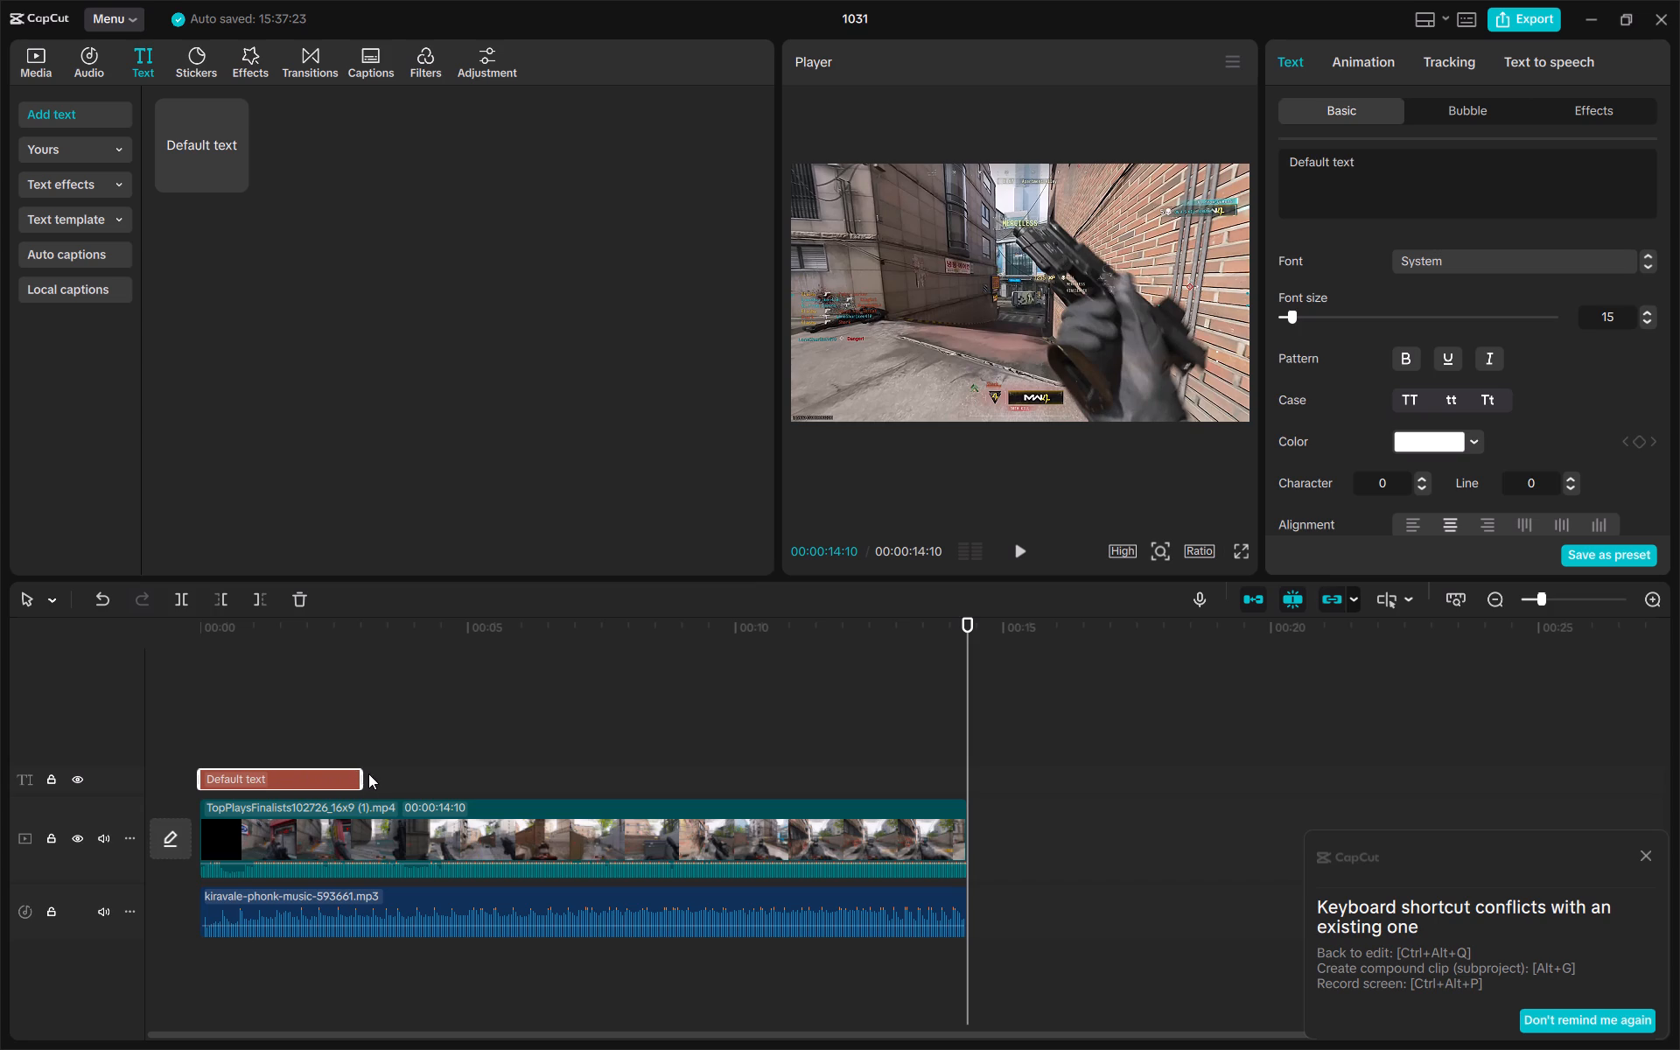
pyautogui.moveTo(363, 773); pyautogui.dragTo(962, 759)
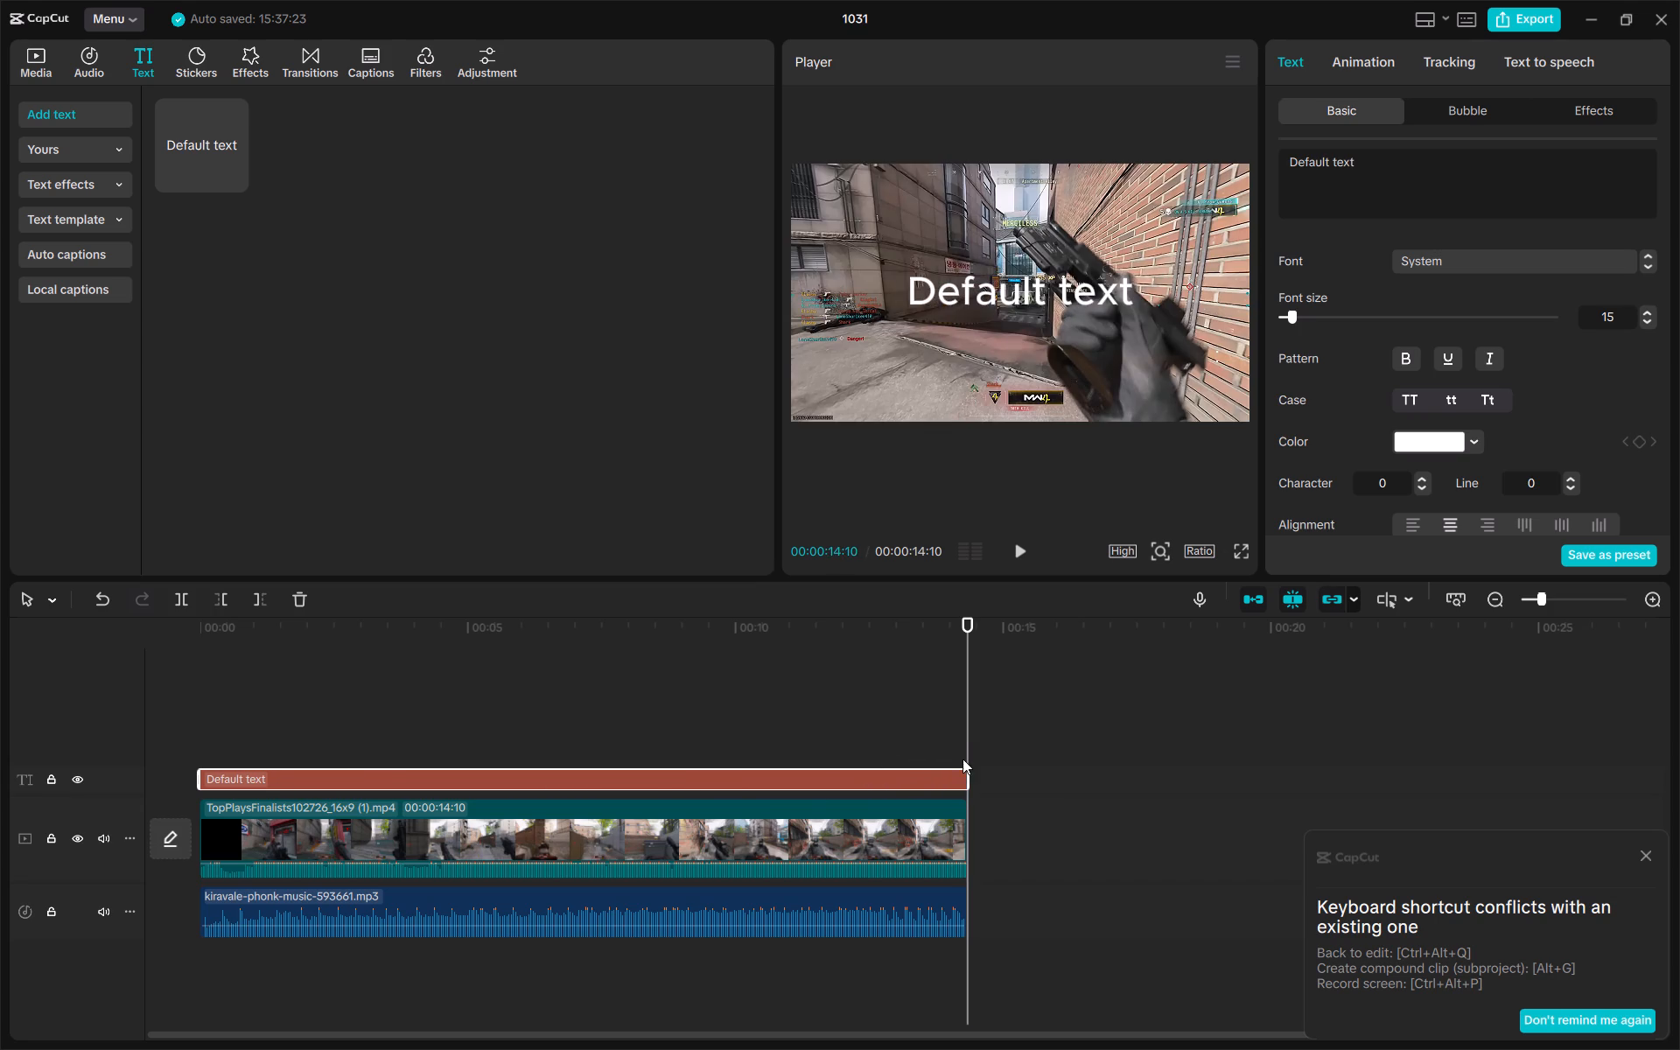
pyautogui.moveTo(203, 774); pyautogui.dragTo(219, 773)
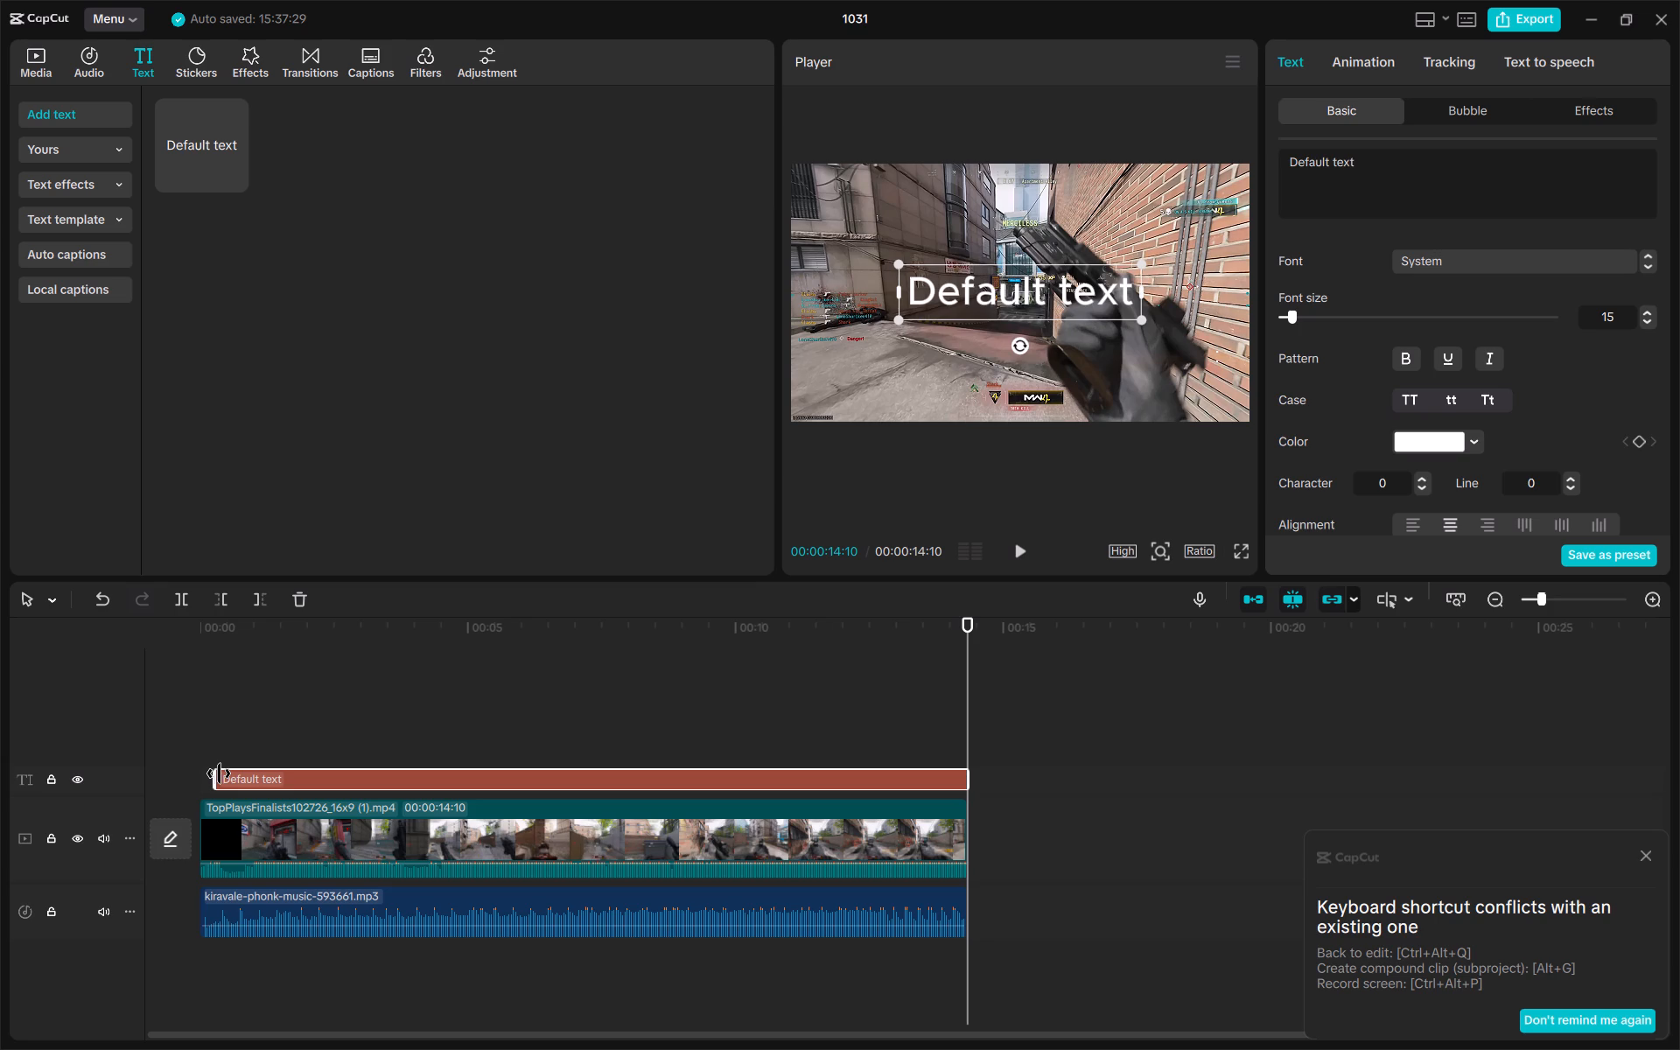
pyautogui.moveTo(219, 773); pyautogui.dragTo(200, 773)
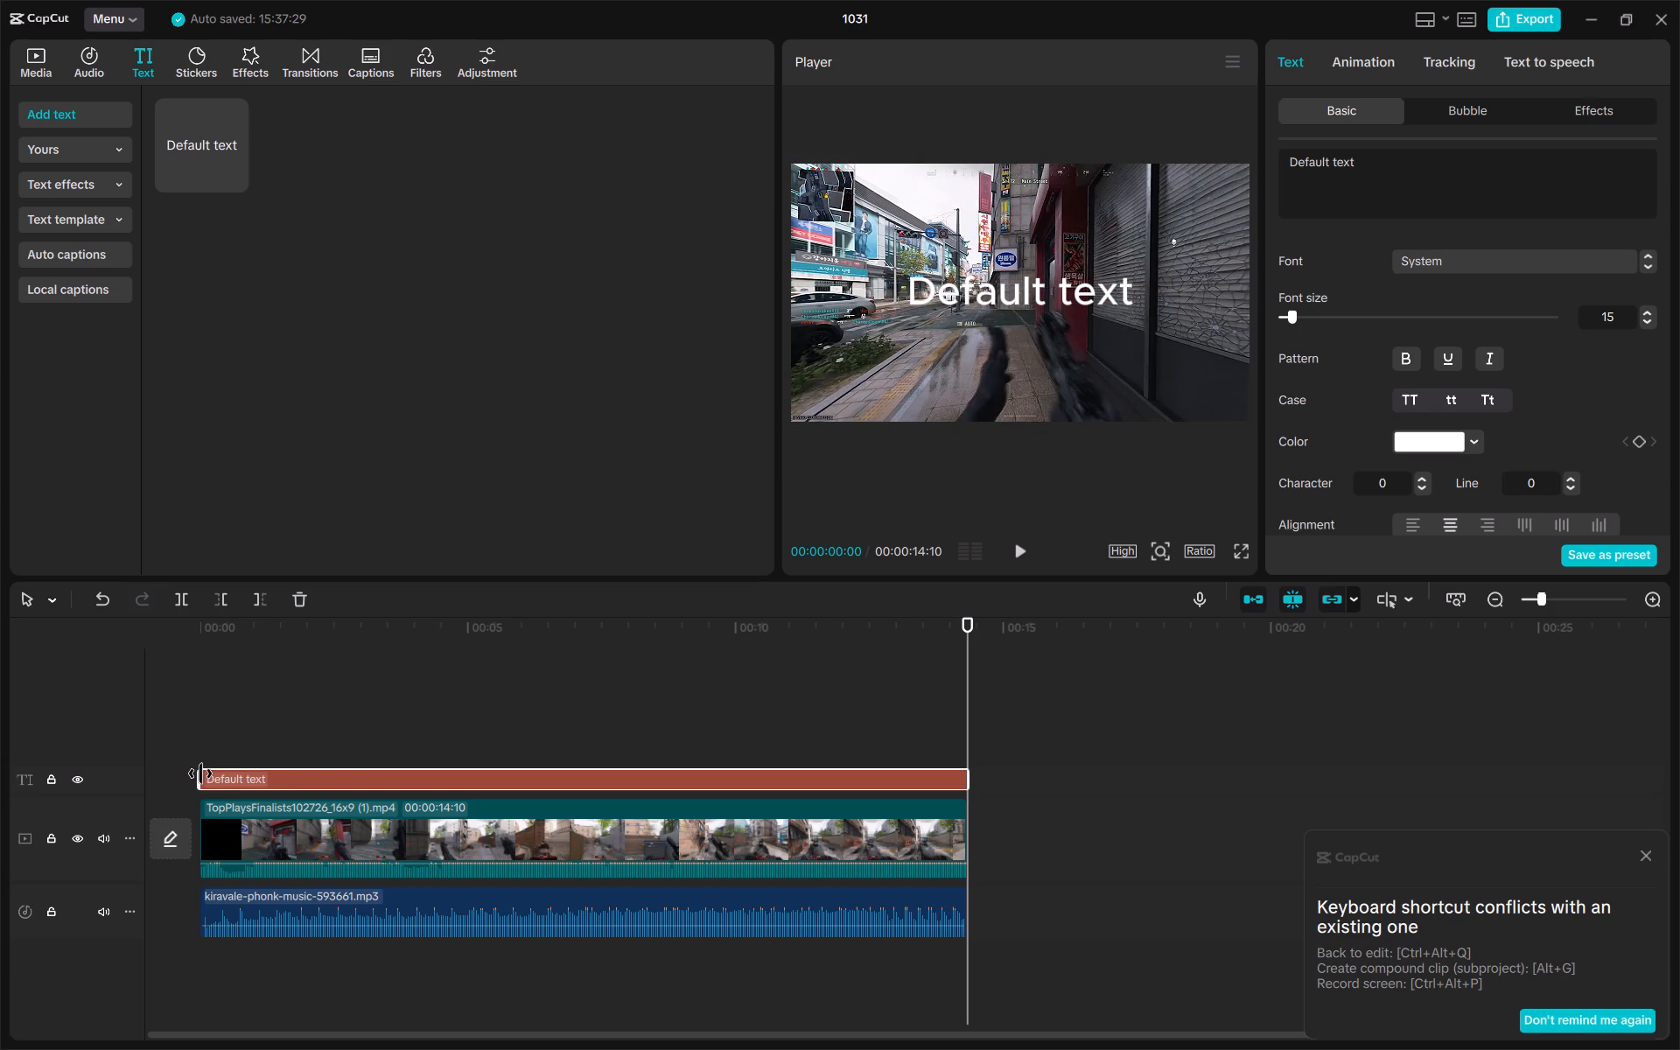
pyautogui.moveTo(200, 773); pyautogui.dragTo(197, 775)
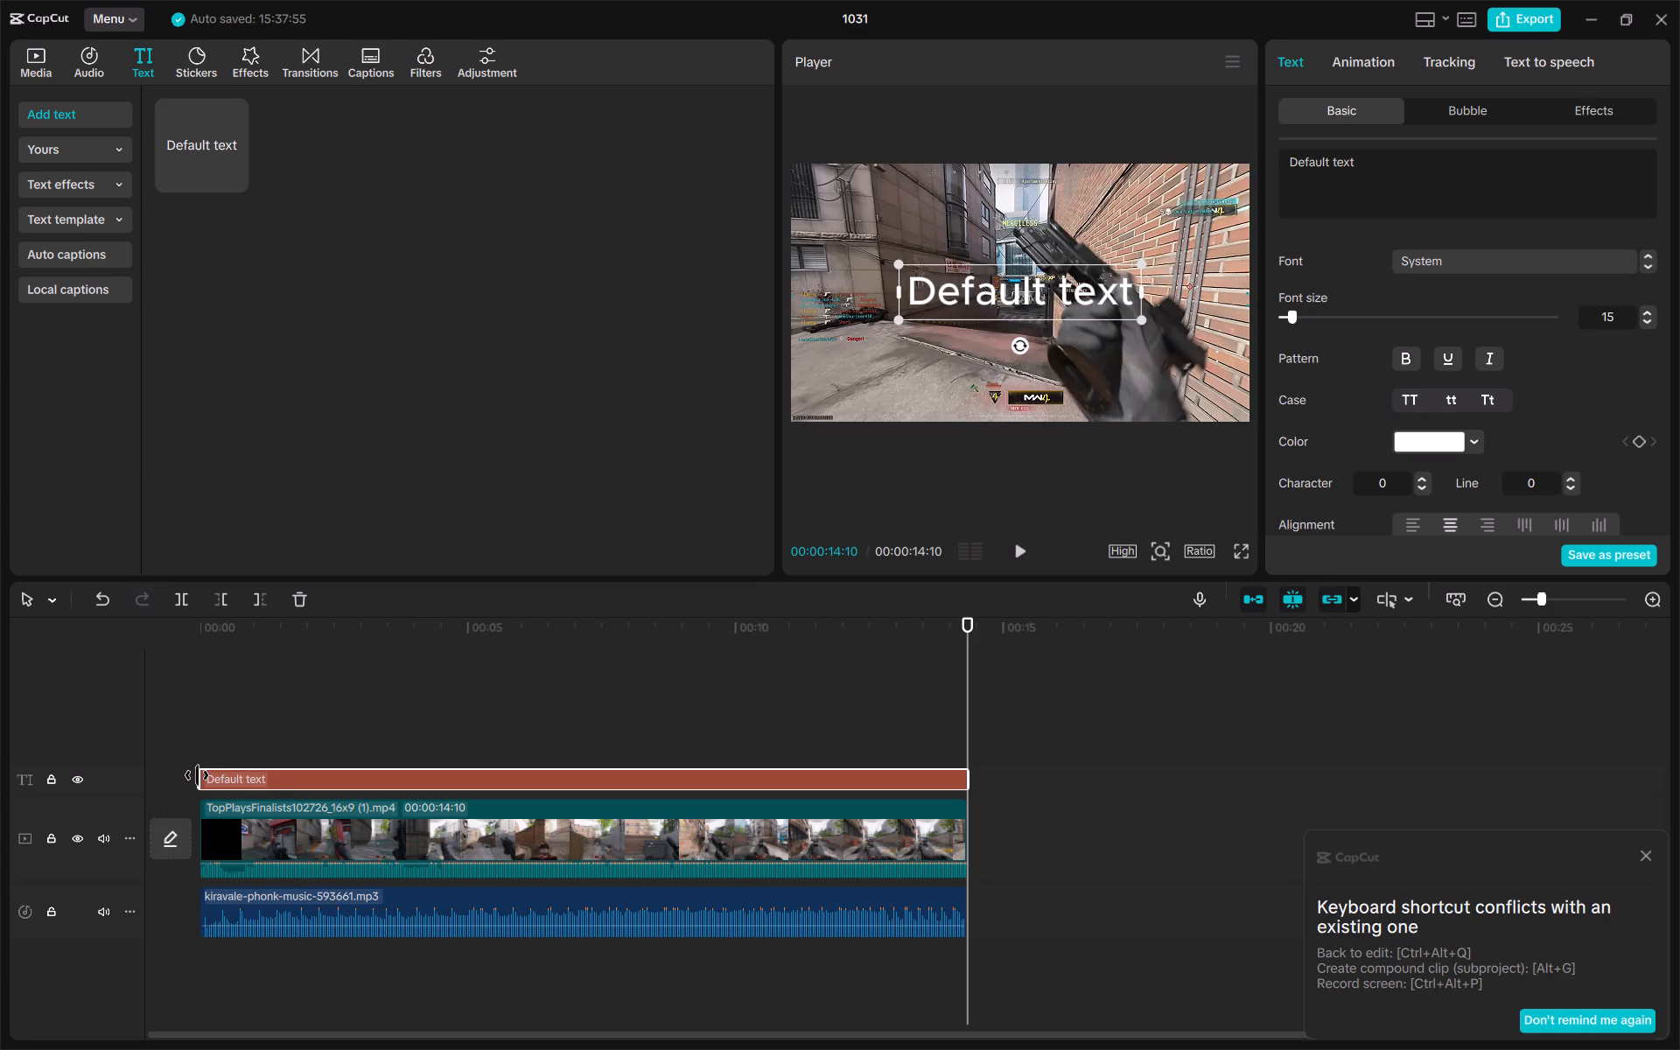
pyautogui.press('space')
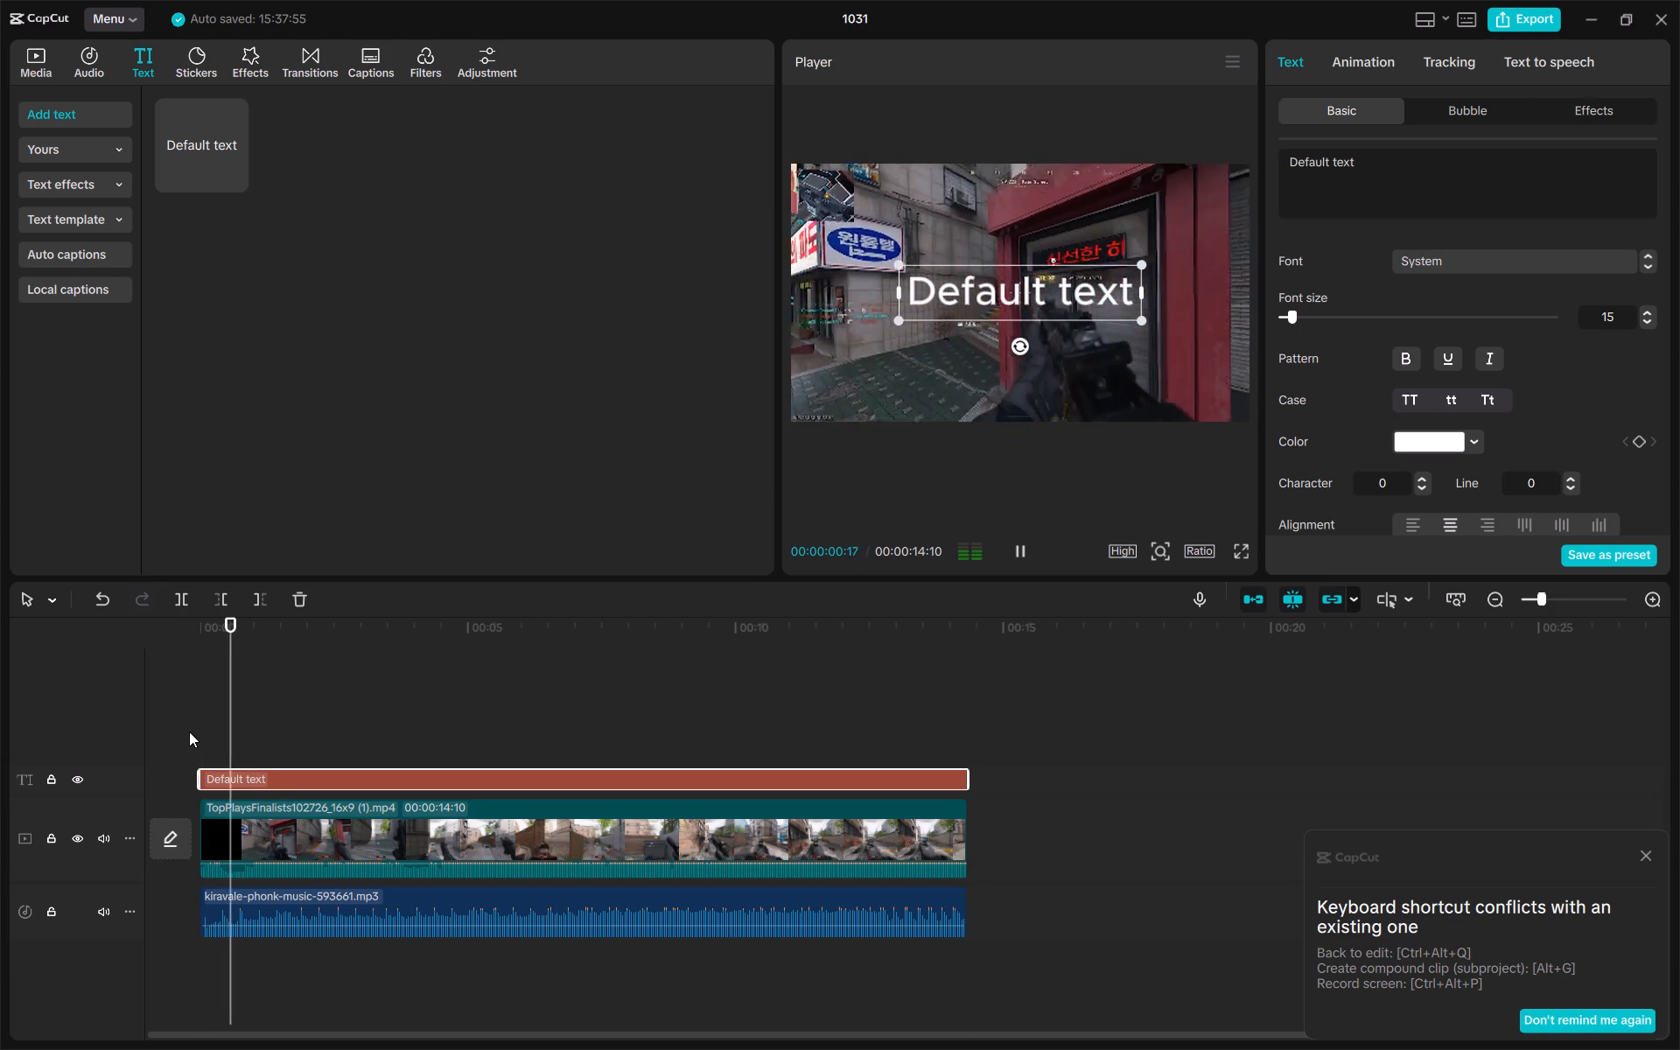
pyautogui.press('space')
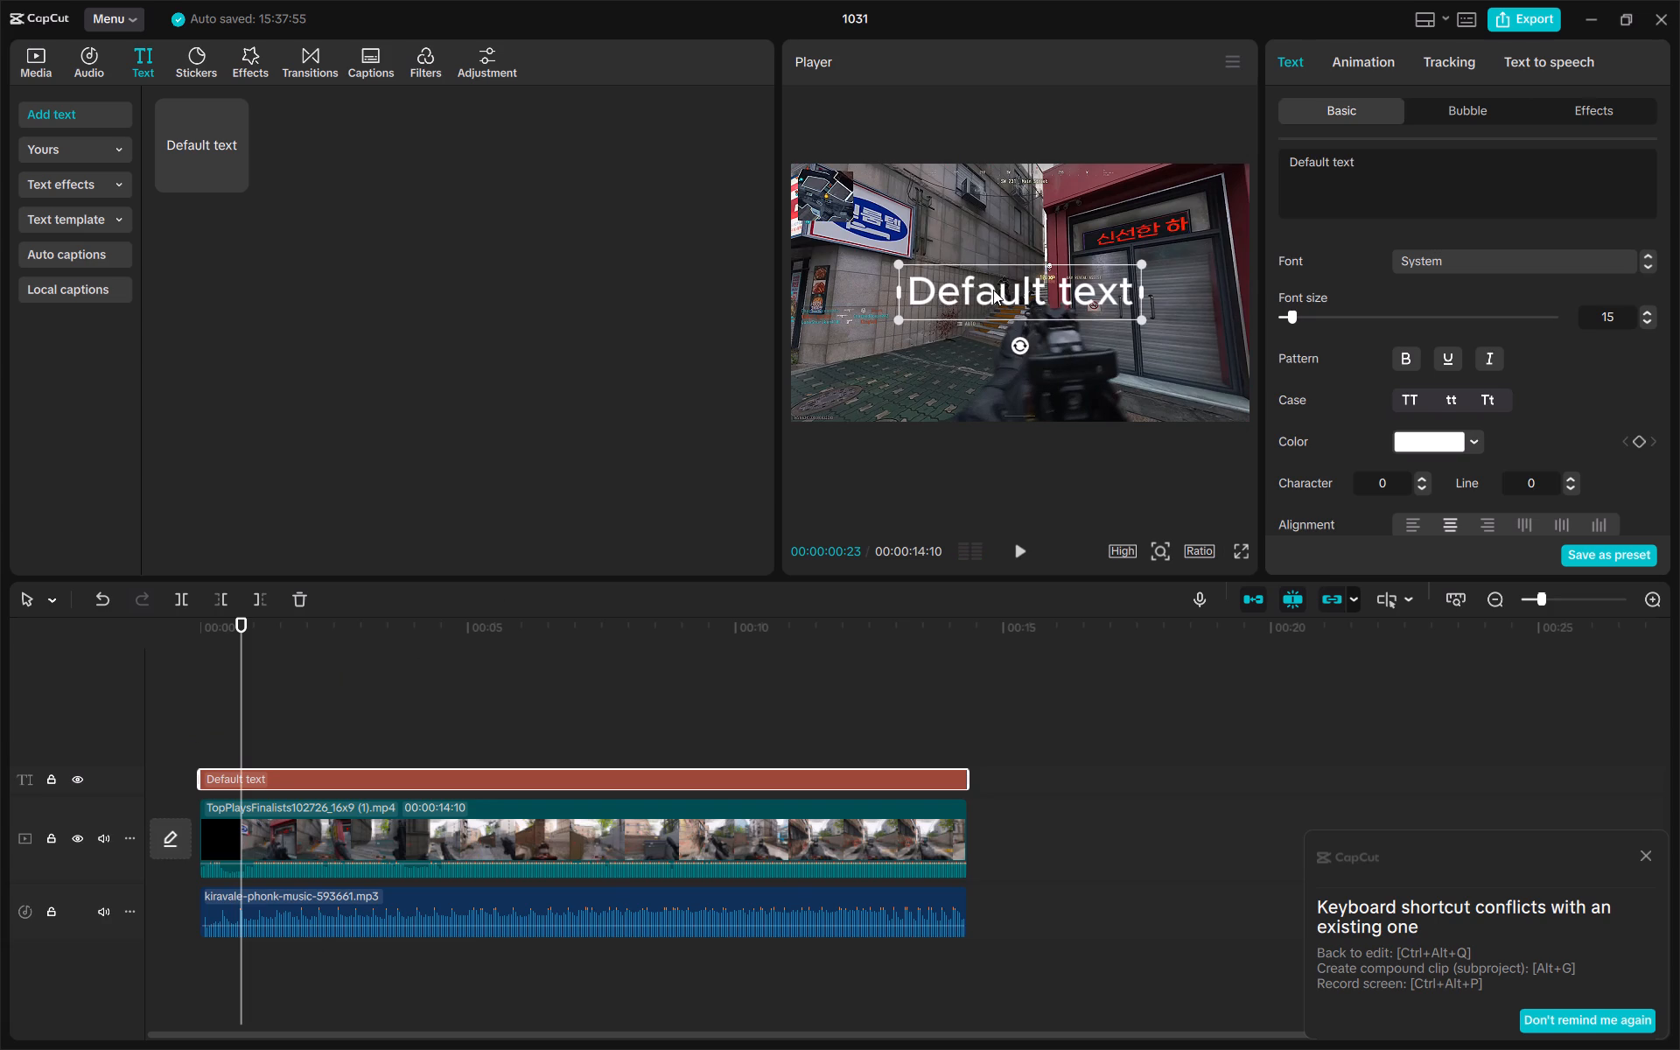
# Clear the wording of the default text.
pyautogui.doubleClick(993, 290)
pyautogui.press('BackSpace')
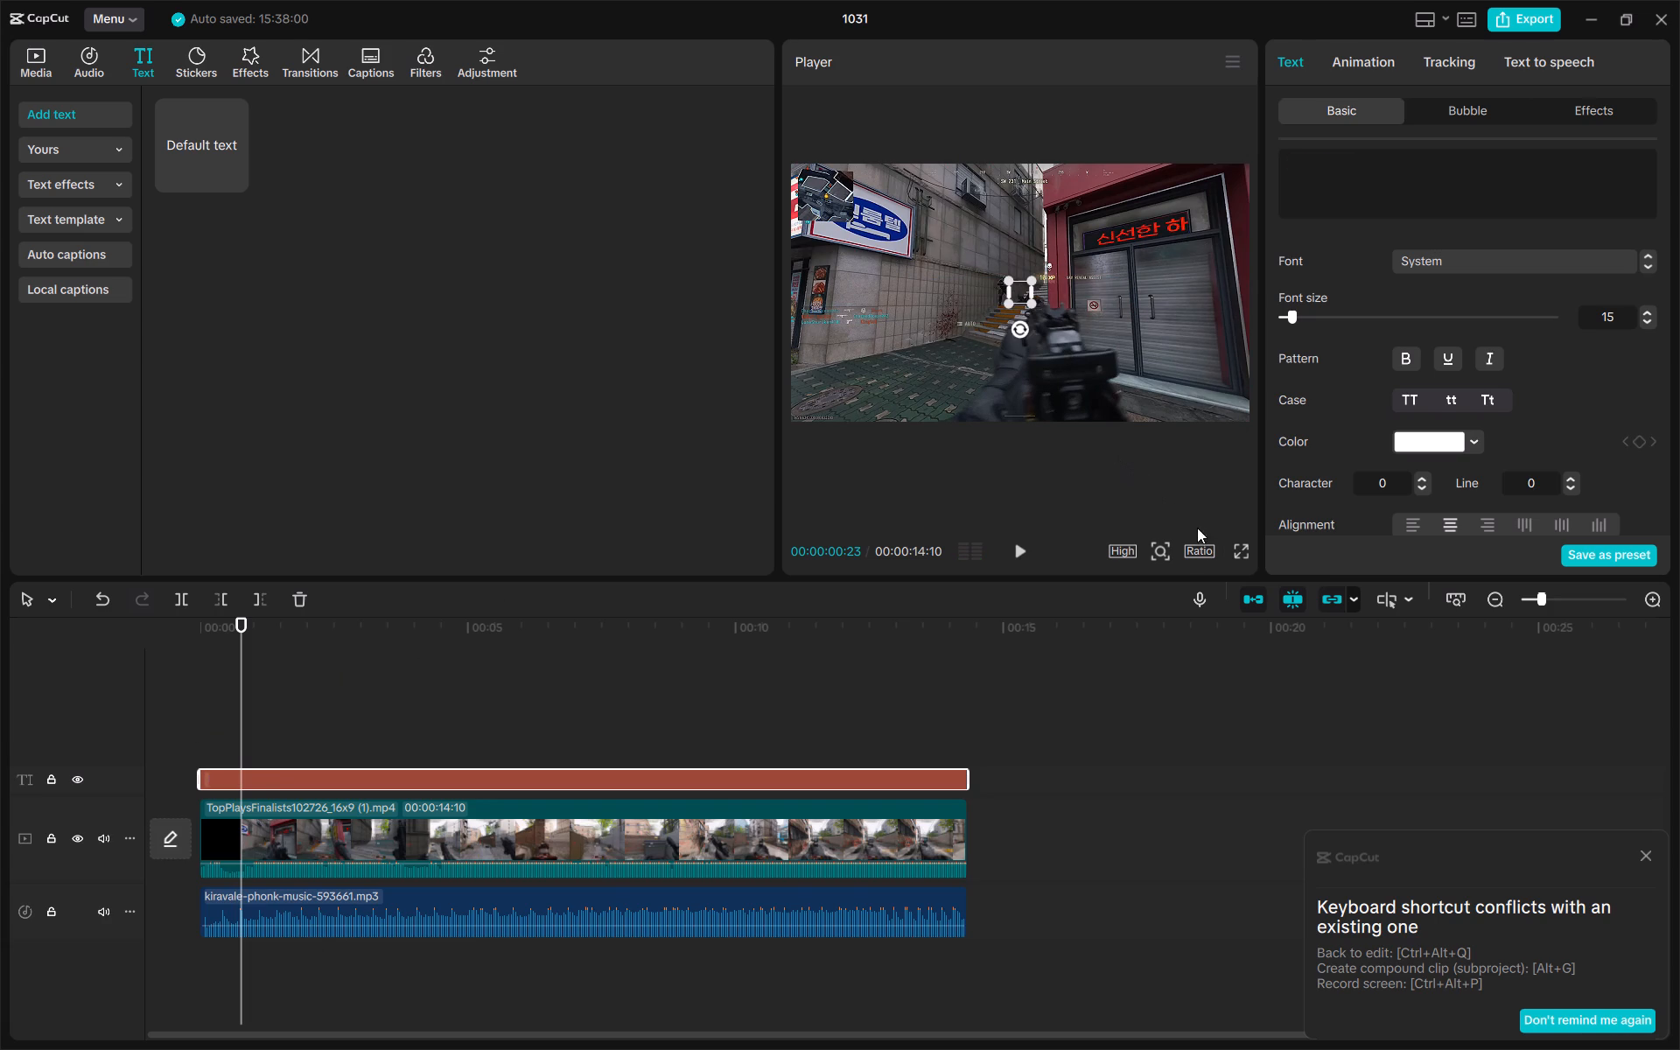
# Set the video's aspect ratio to 9:16.
pyautogui.click(1193, 548)
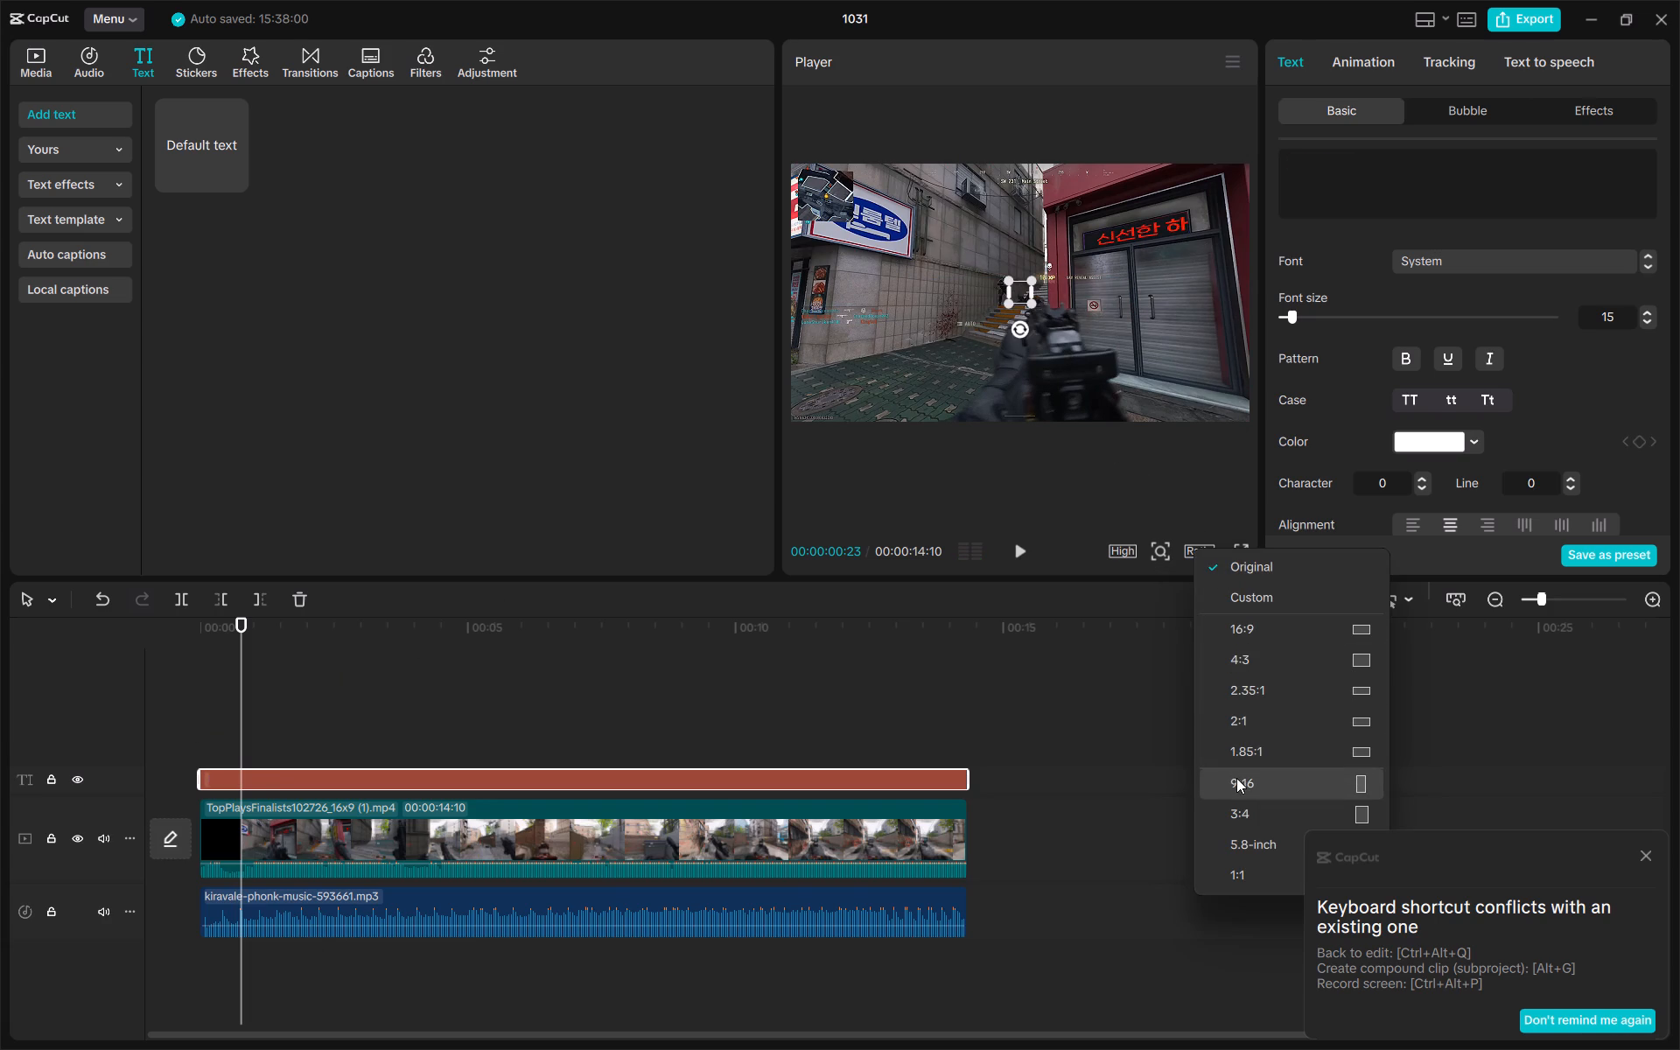
pyautogui.click(1236, 778)
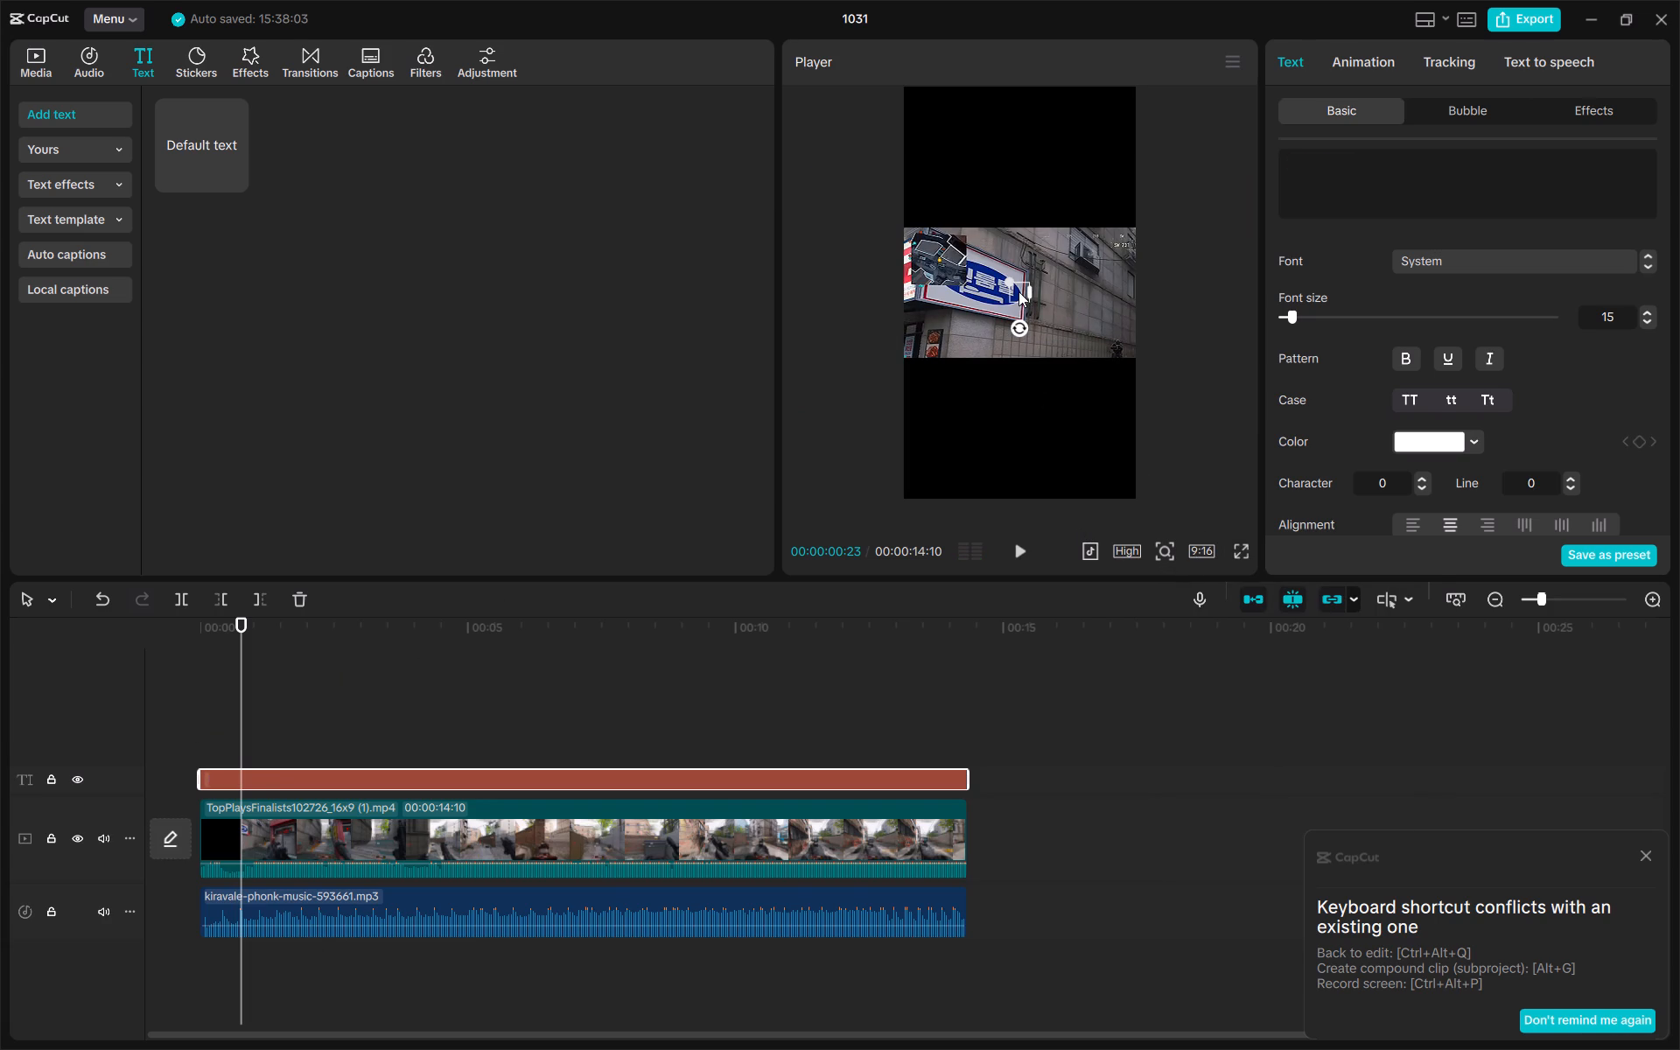
# Paste the copied caption "COD Multiplayer has never looked better" into the empty text.
pyautogui.hotkey('ctrl', 'v')
pyautogui.doubleClick(1018, 291)
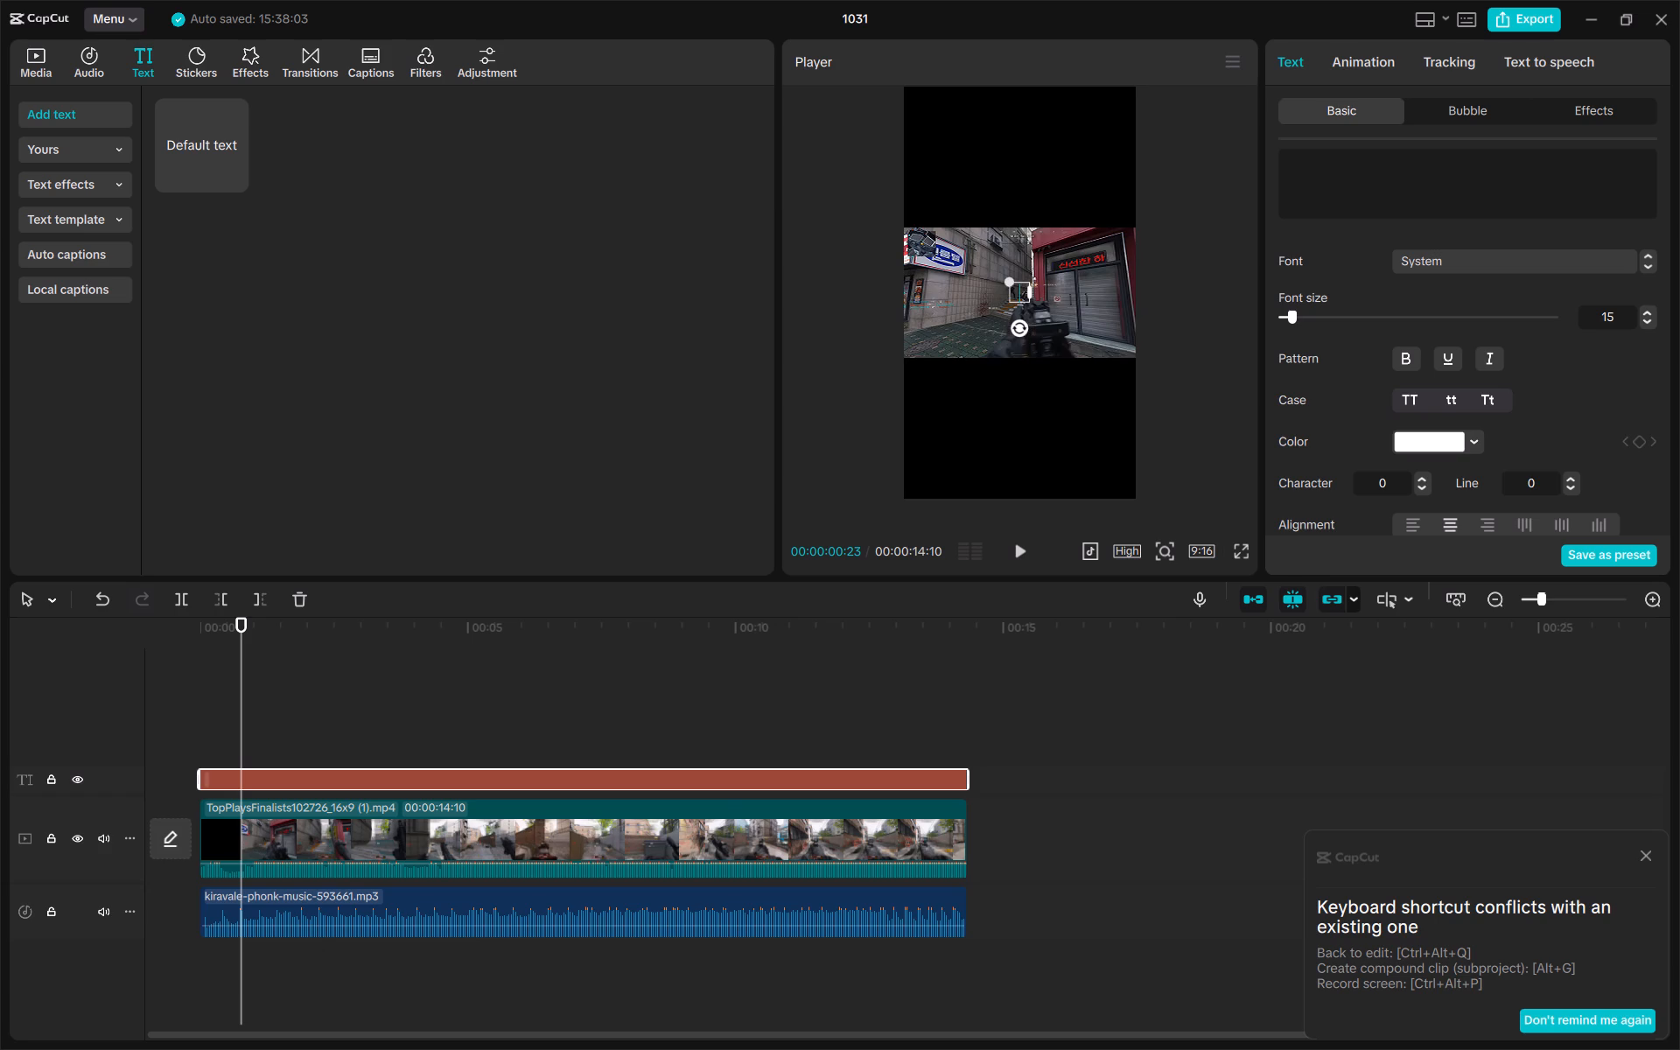
pyautogui.click(1018, 291)
pyautogui.hotkey('ctrl', 'v')
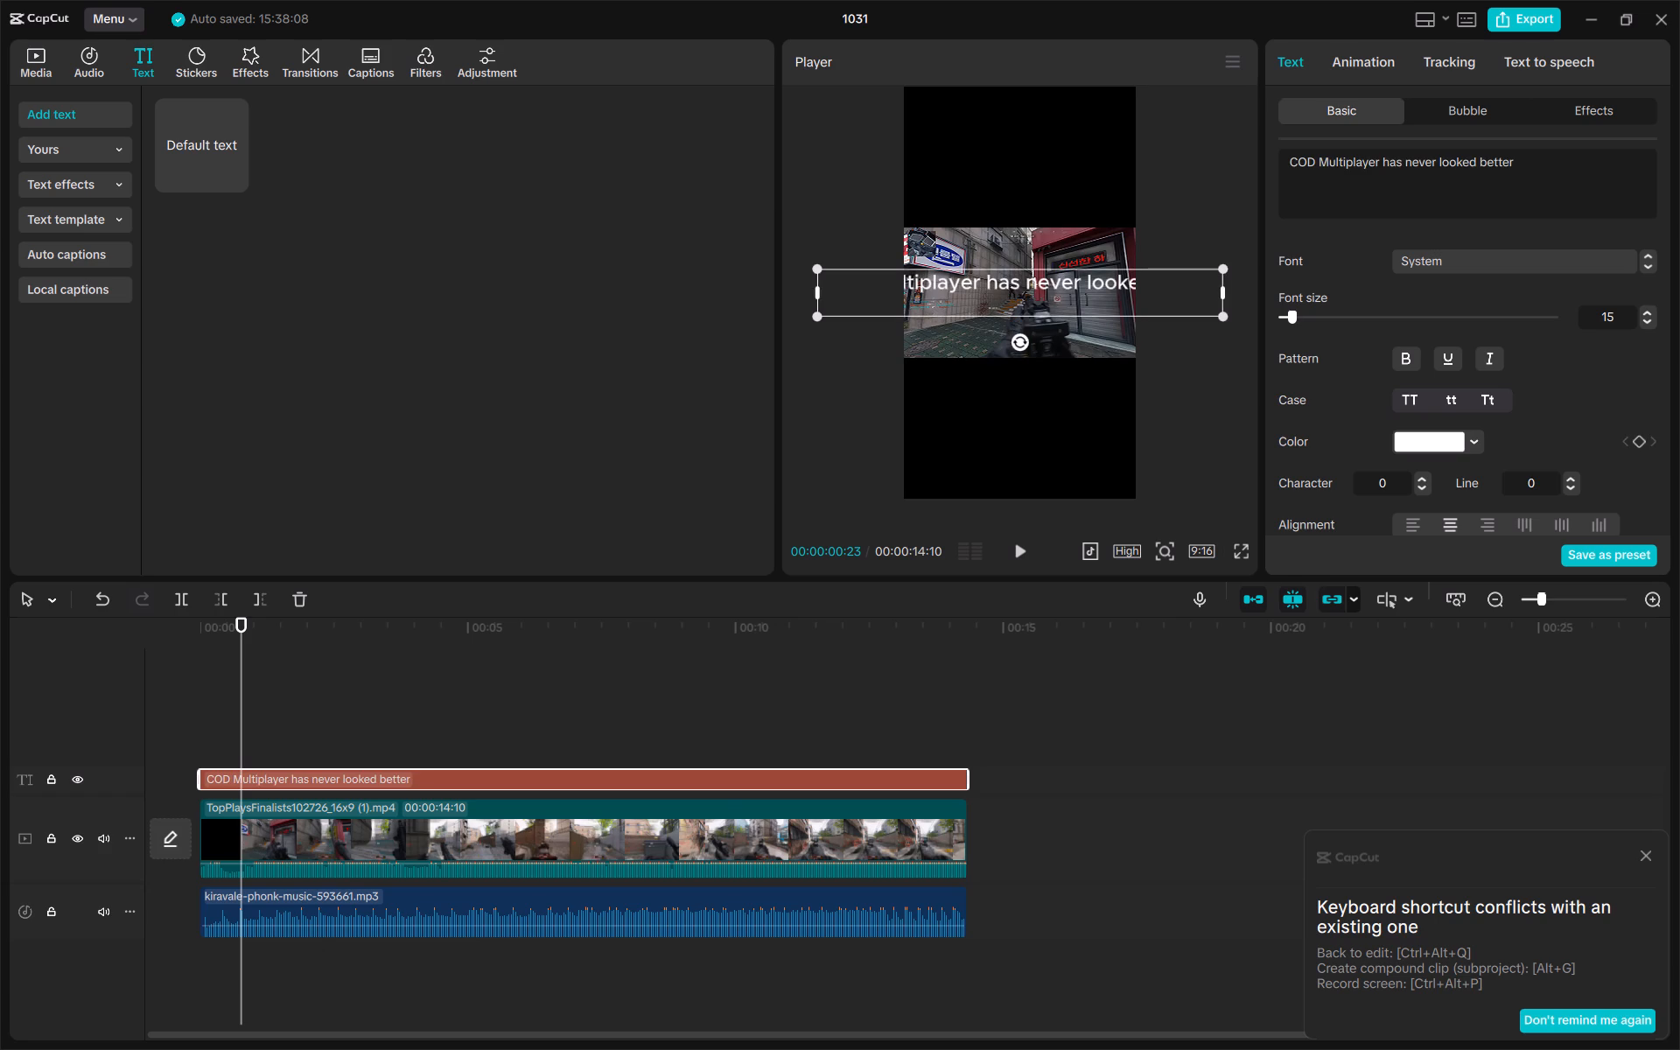
# Break the caption into two lines after "has" and scale it to fit within the width of the vertical frame.
pyautogui.moveTo(1222, 318); pyautogui.dragTo(1032, 351)
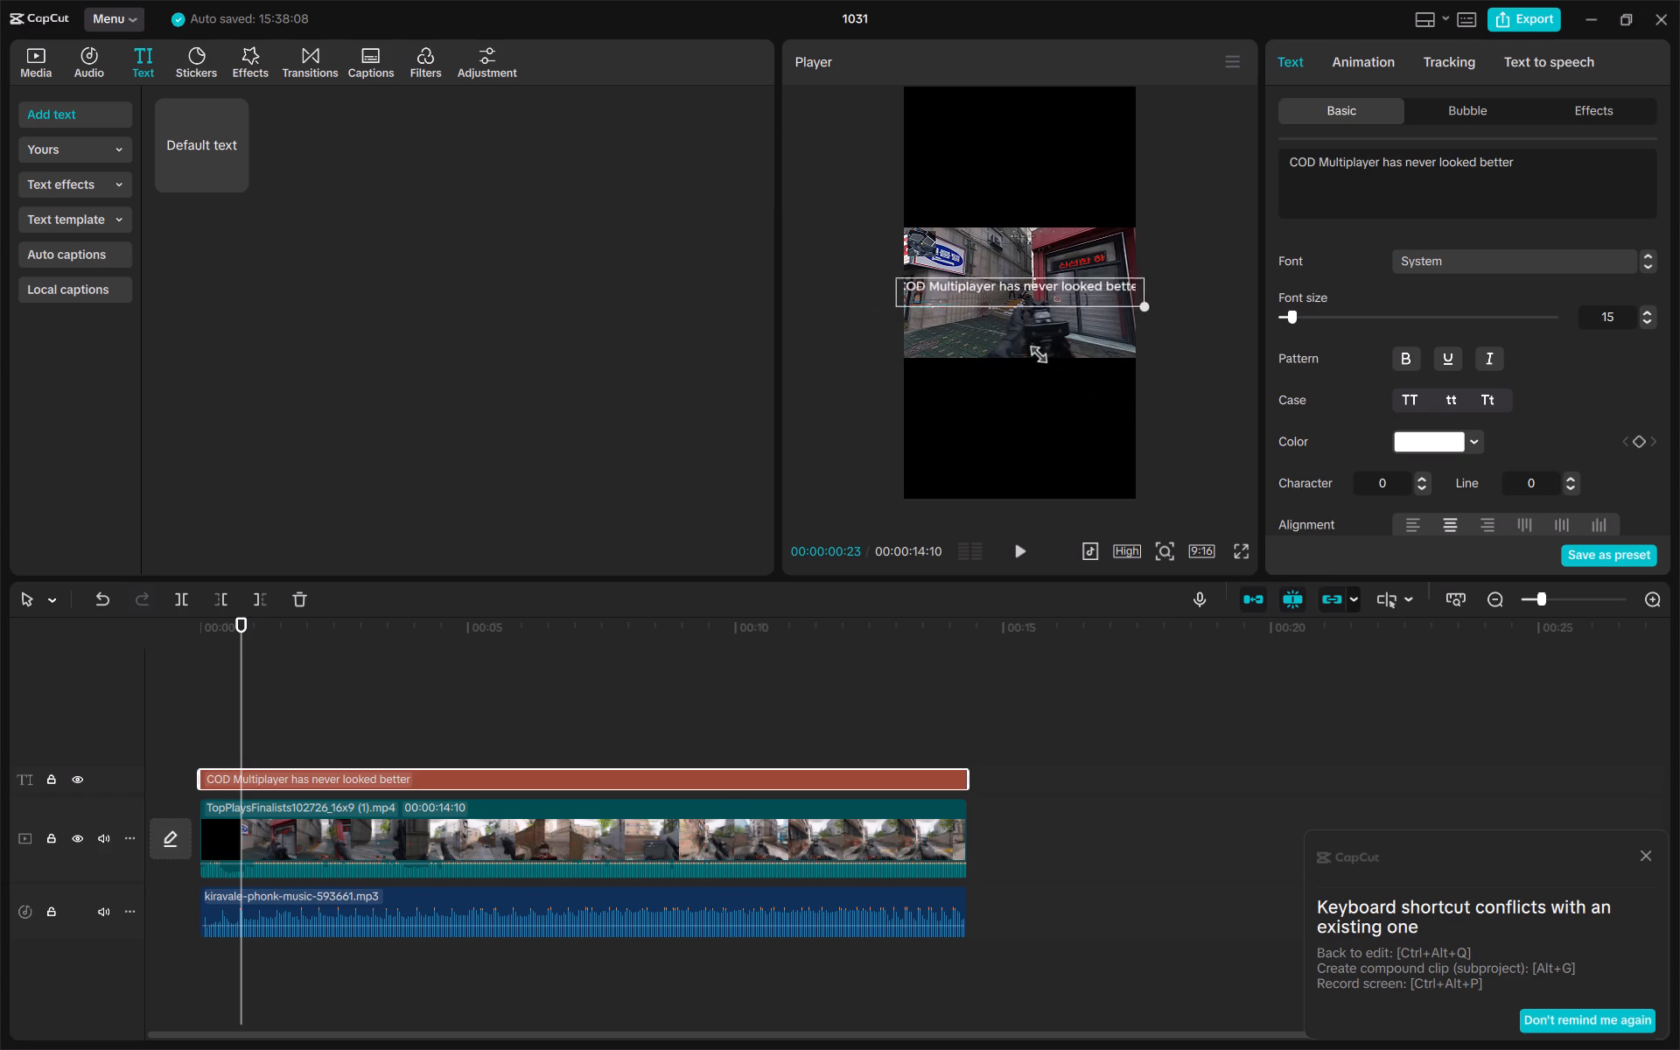
pyautogui.moveTo(1032, 351); pyautogui.dragTo(1004, 333)
pyautogui.click(1019, 287)
pyautogui.press('Return')
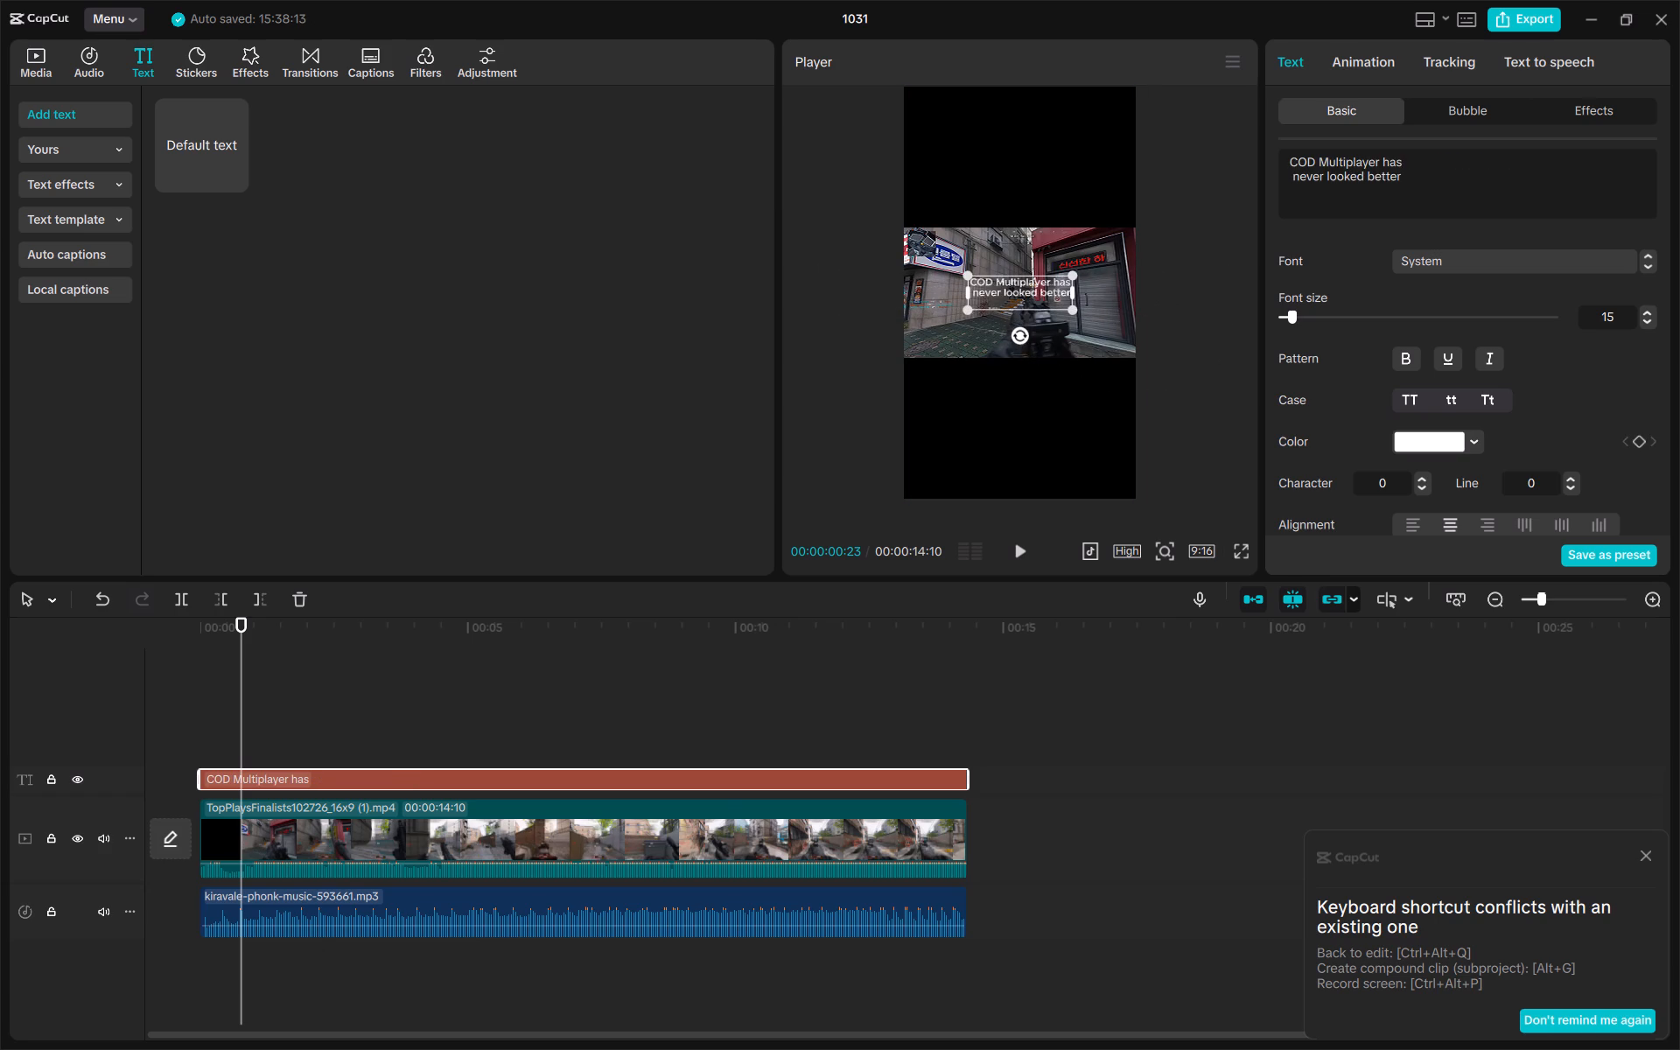
pyautogui.moveTo(1070, 270); pyautogui.dragTo(1115, 228)
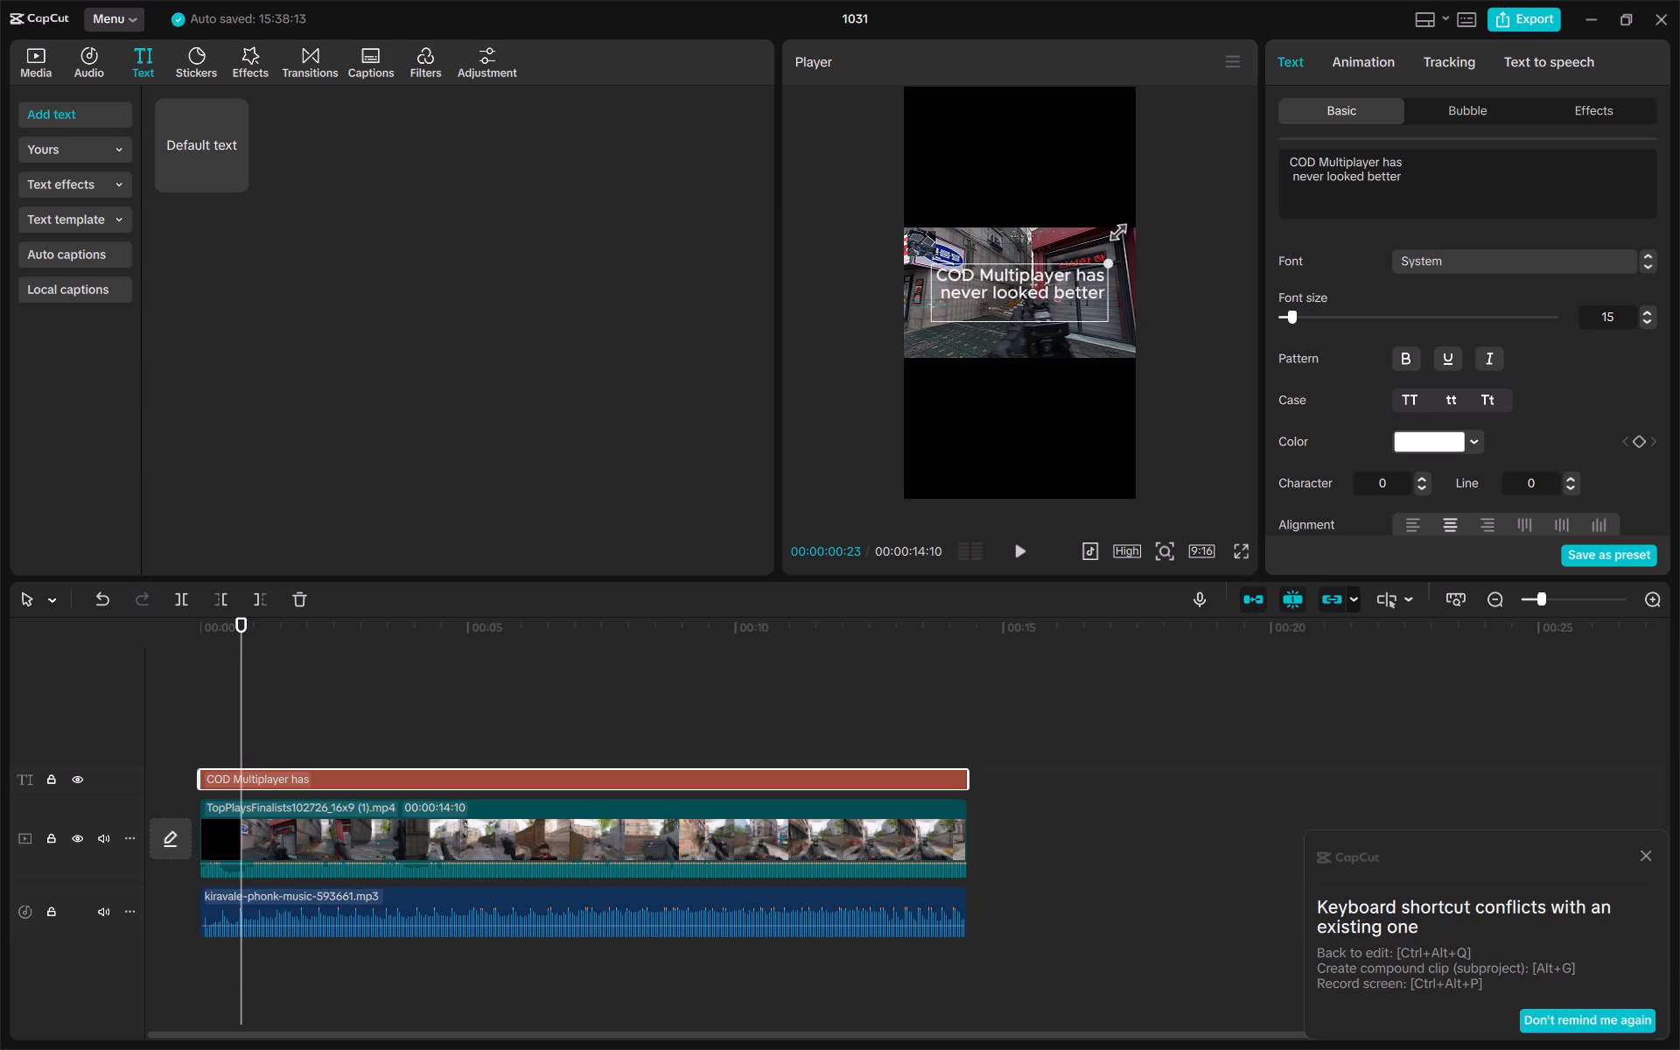
pyautogui.moveTo(1115, 228); pyautogui.dragTo(1112, 231)
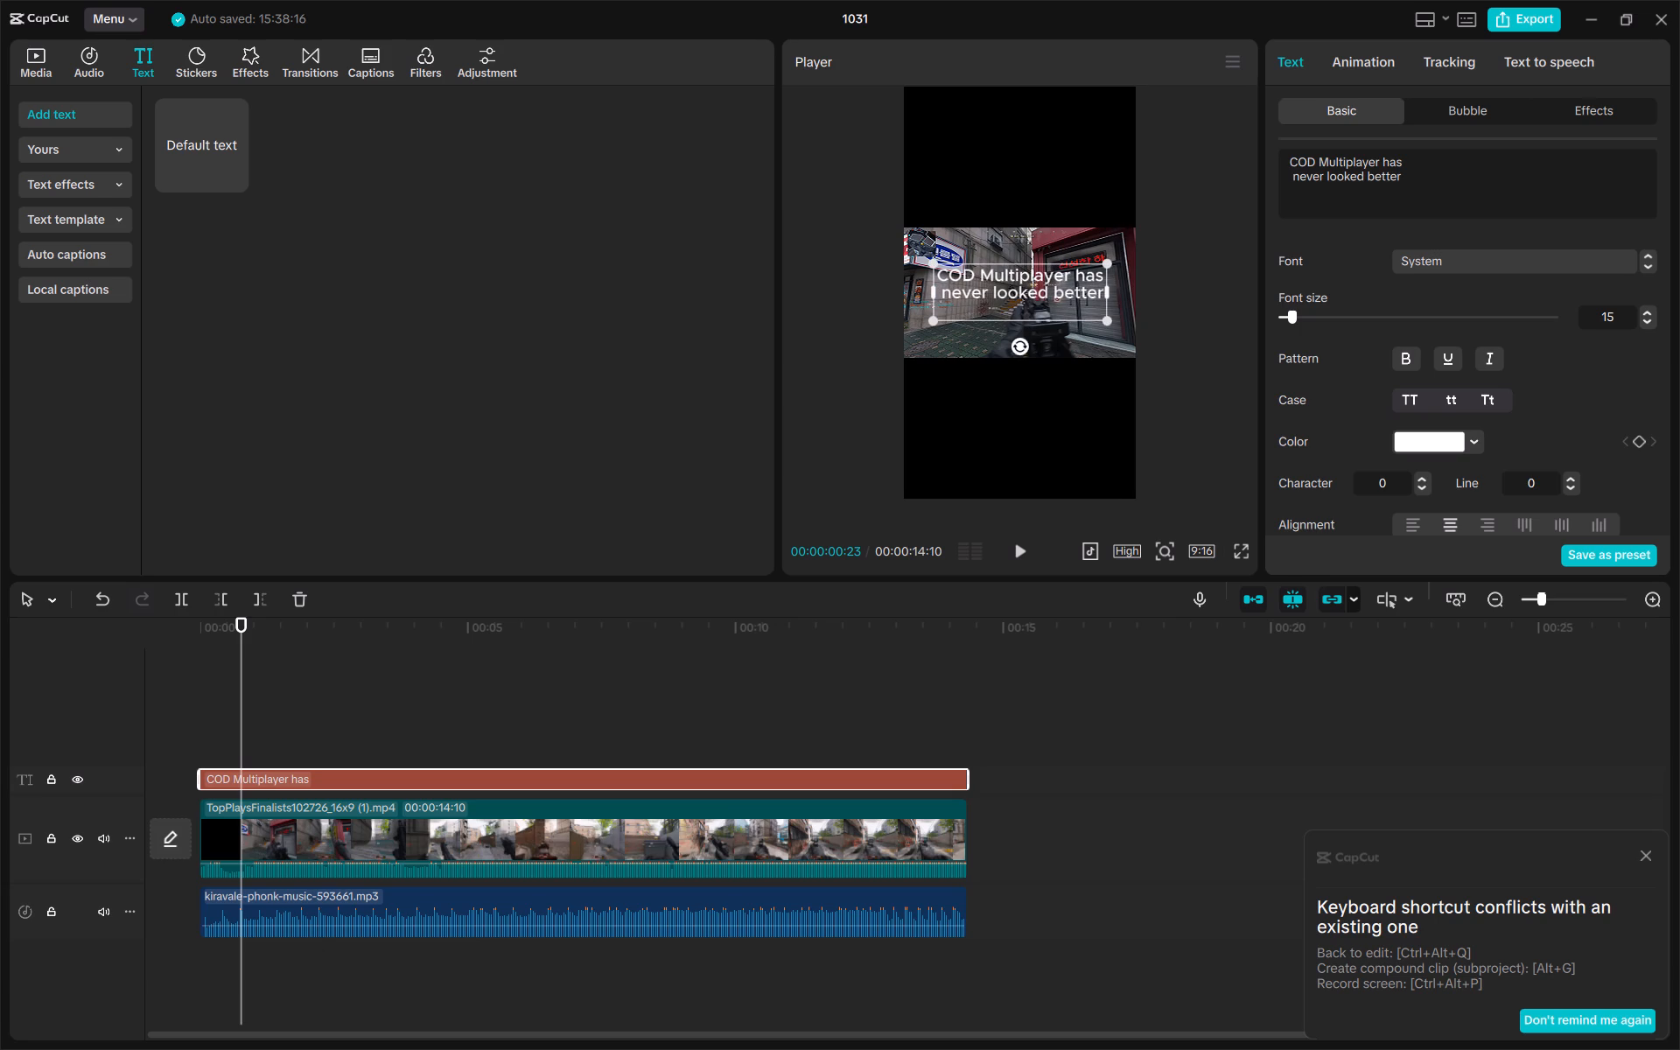
# Move the two-line caption off the gameplay footage into the black area just above it in the vertical frame.
pyautogui.click(1076, 399)
pyautogui.moveTo(1060, 297); pyautogui.dragTo(1050, 201)
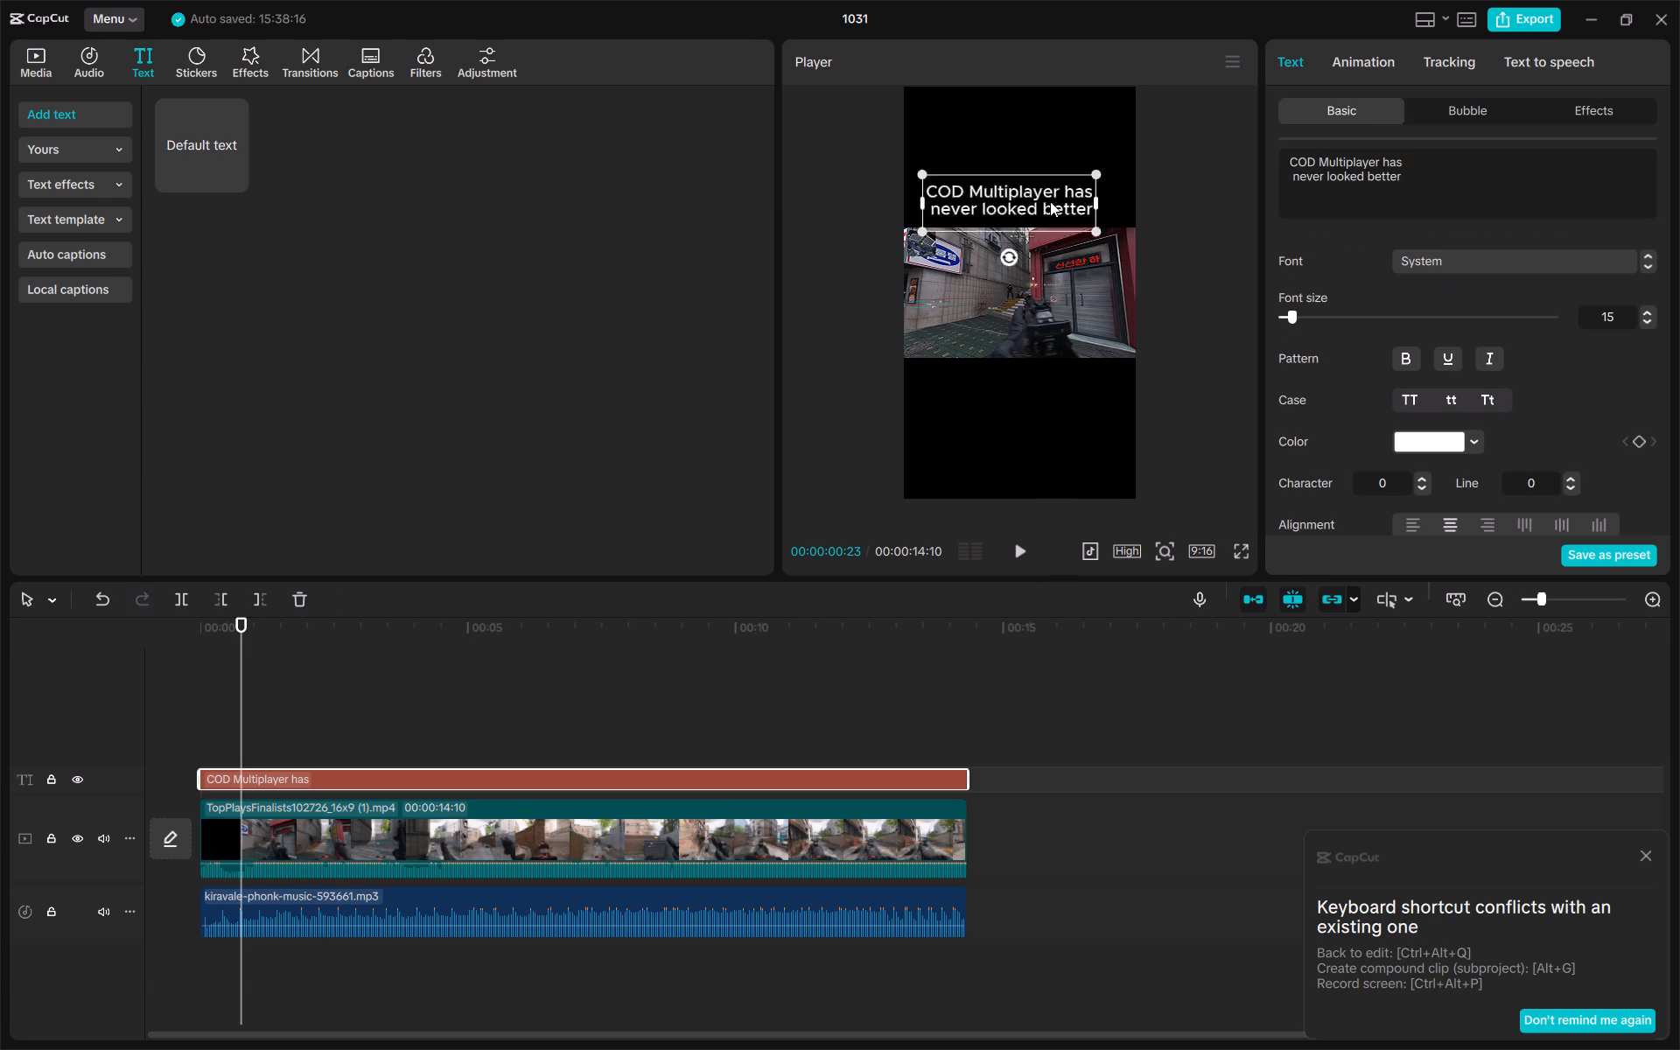
pyautogui.moveTo(1050, 201); pyautogui.dragTo(1053, 198)
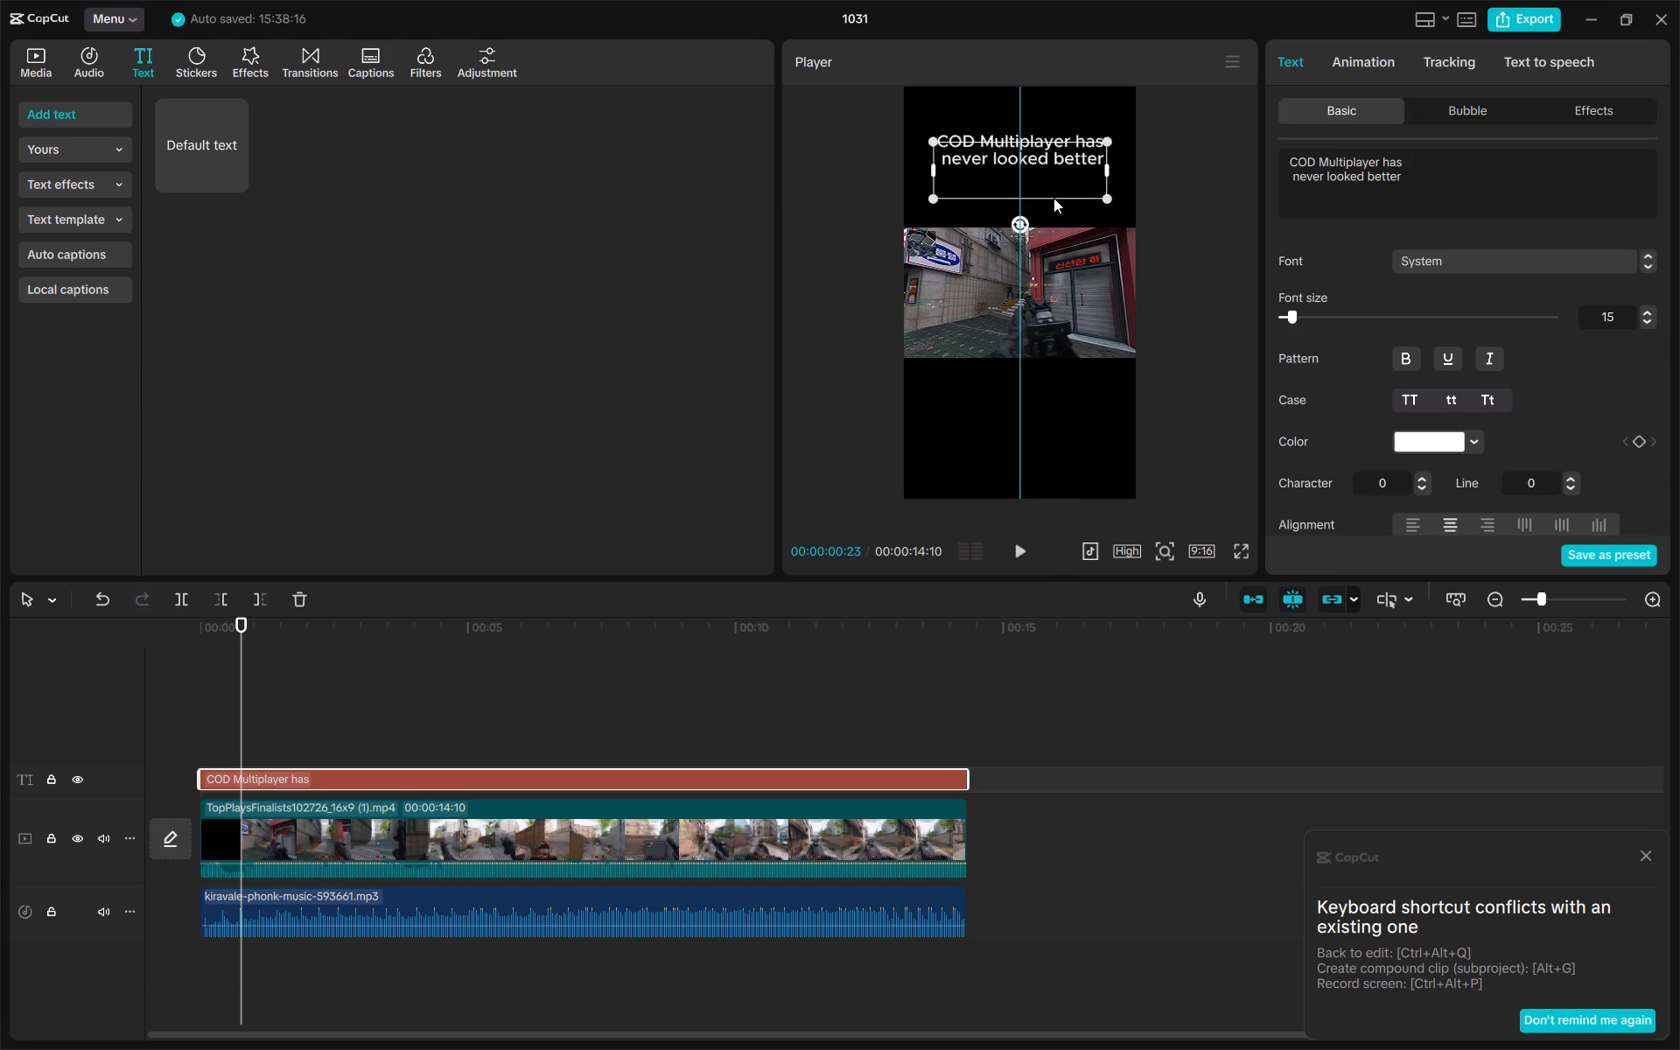
pyautogui.moveTo(1053, 198); pyautogui.dragTo(1053, 213)
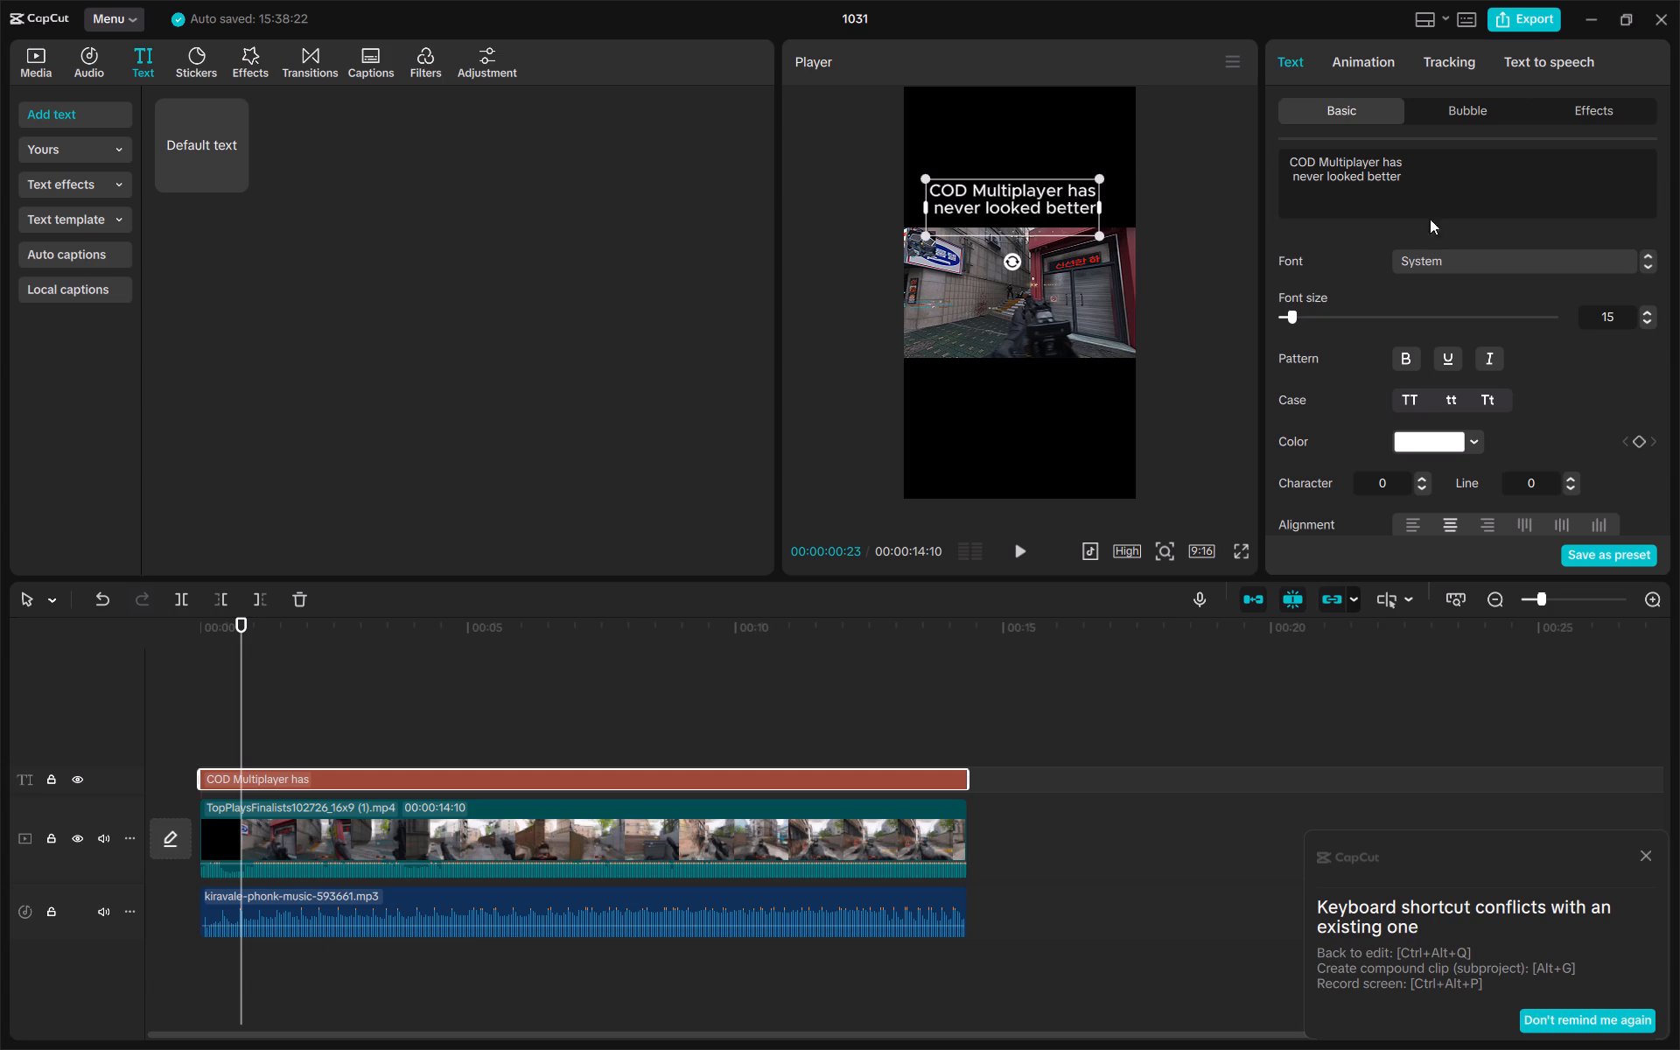
# Set the caption's font to Constantia Italic and briefly play the video to check it.
pyautogui.click(1435, 263)
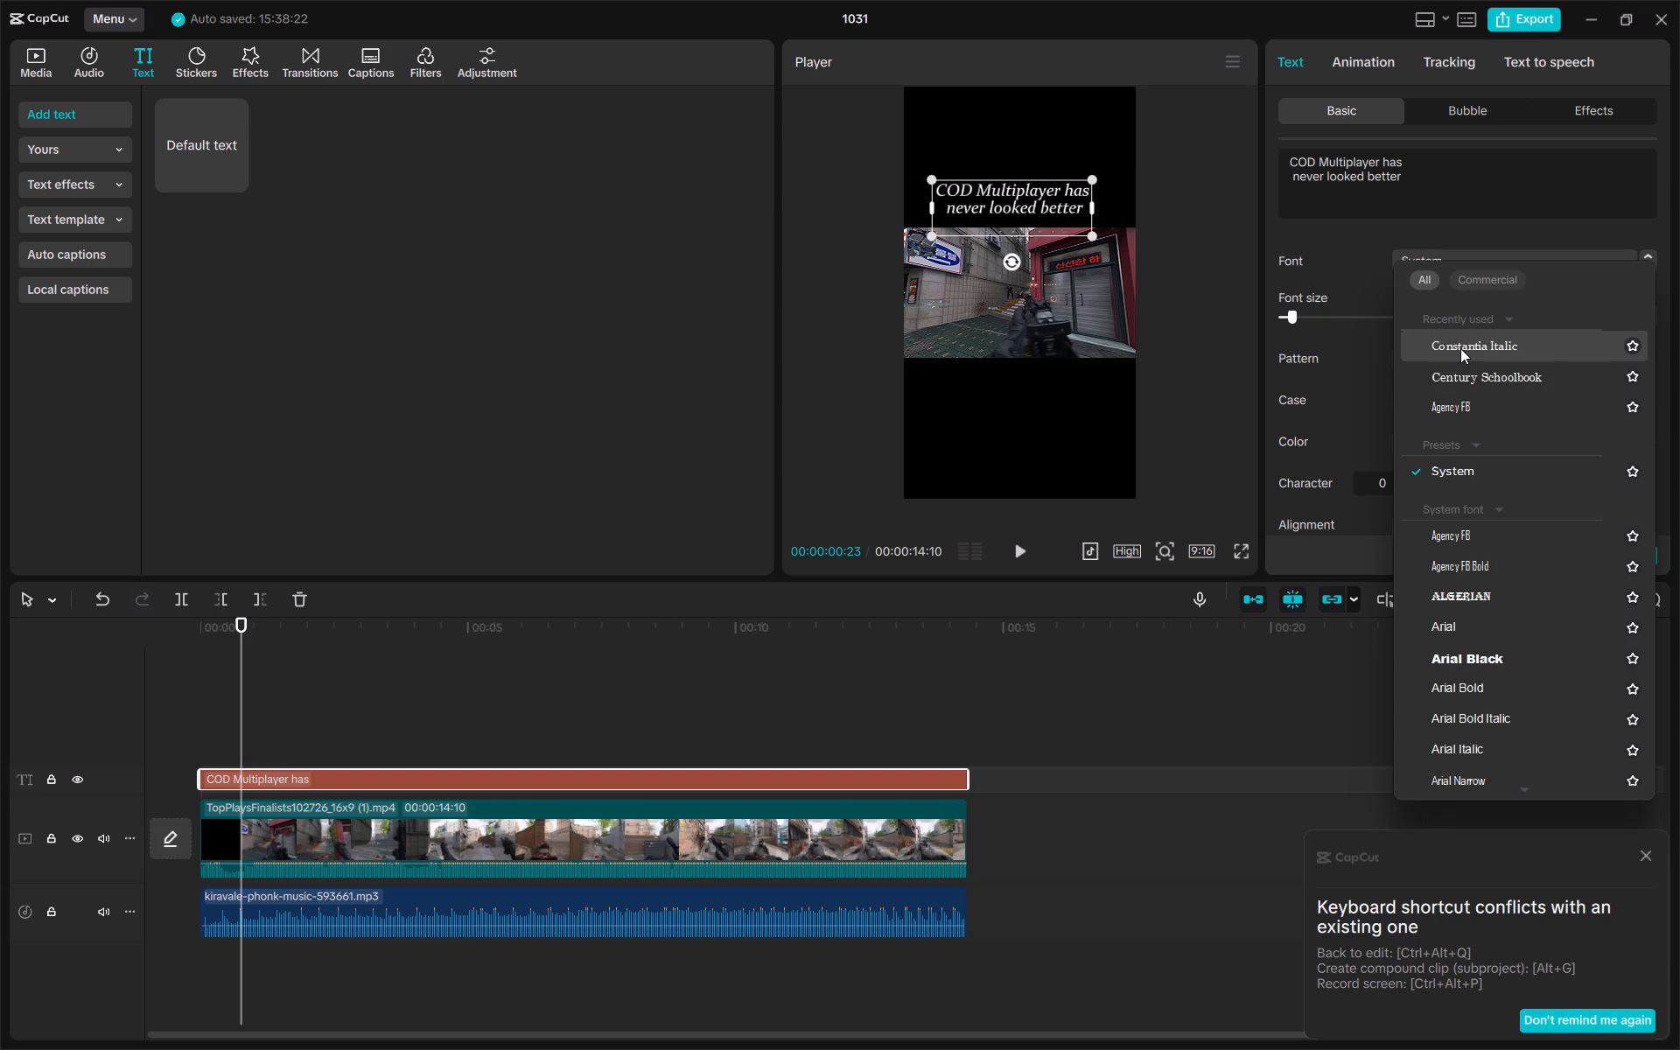
pyautogui.click(1460, 348)
pyautogui.click(1204, 295)
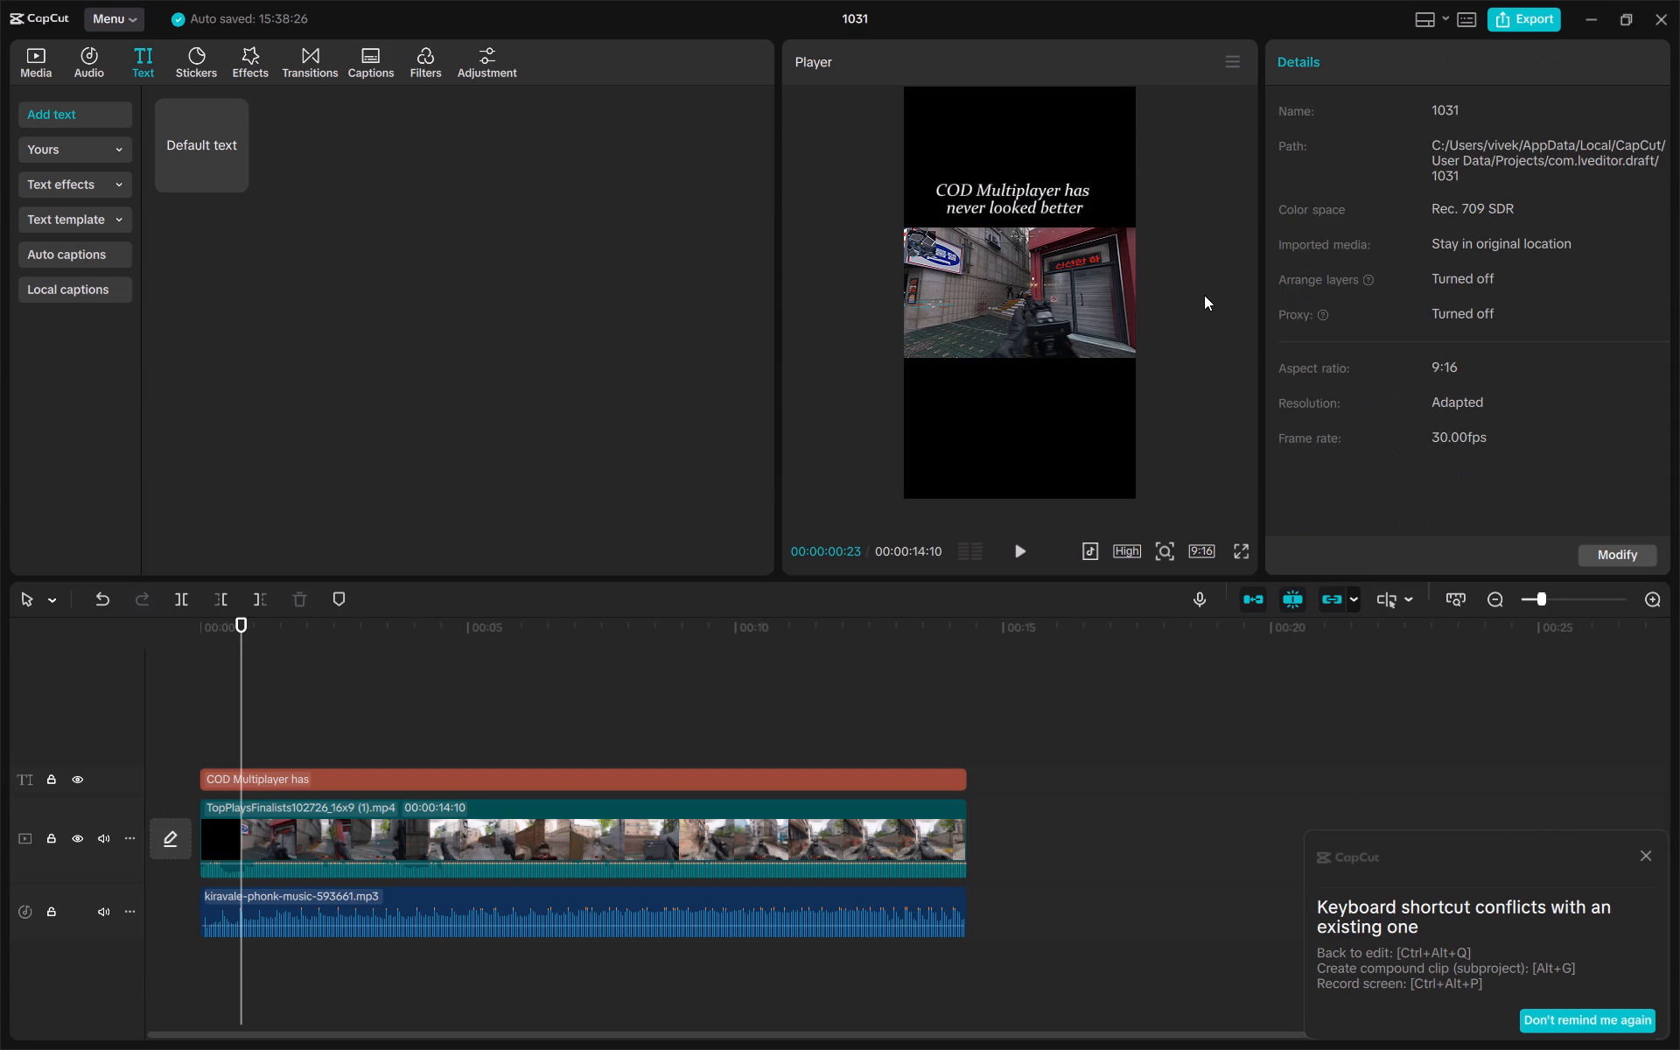
pyautogui.press('space')
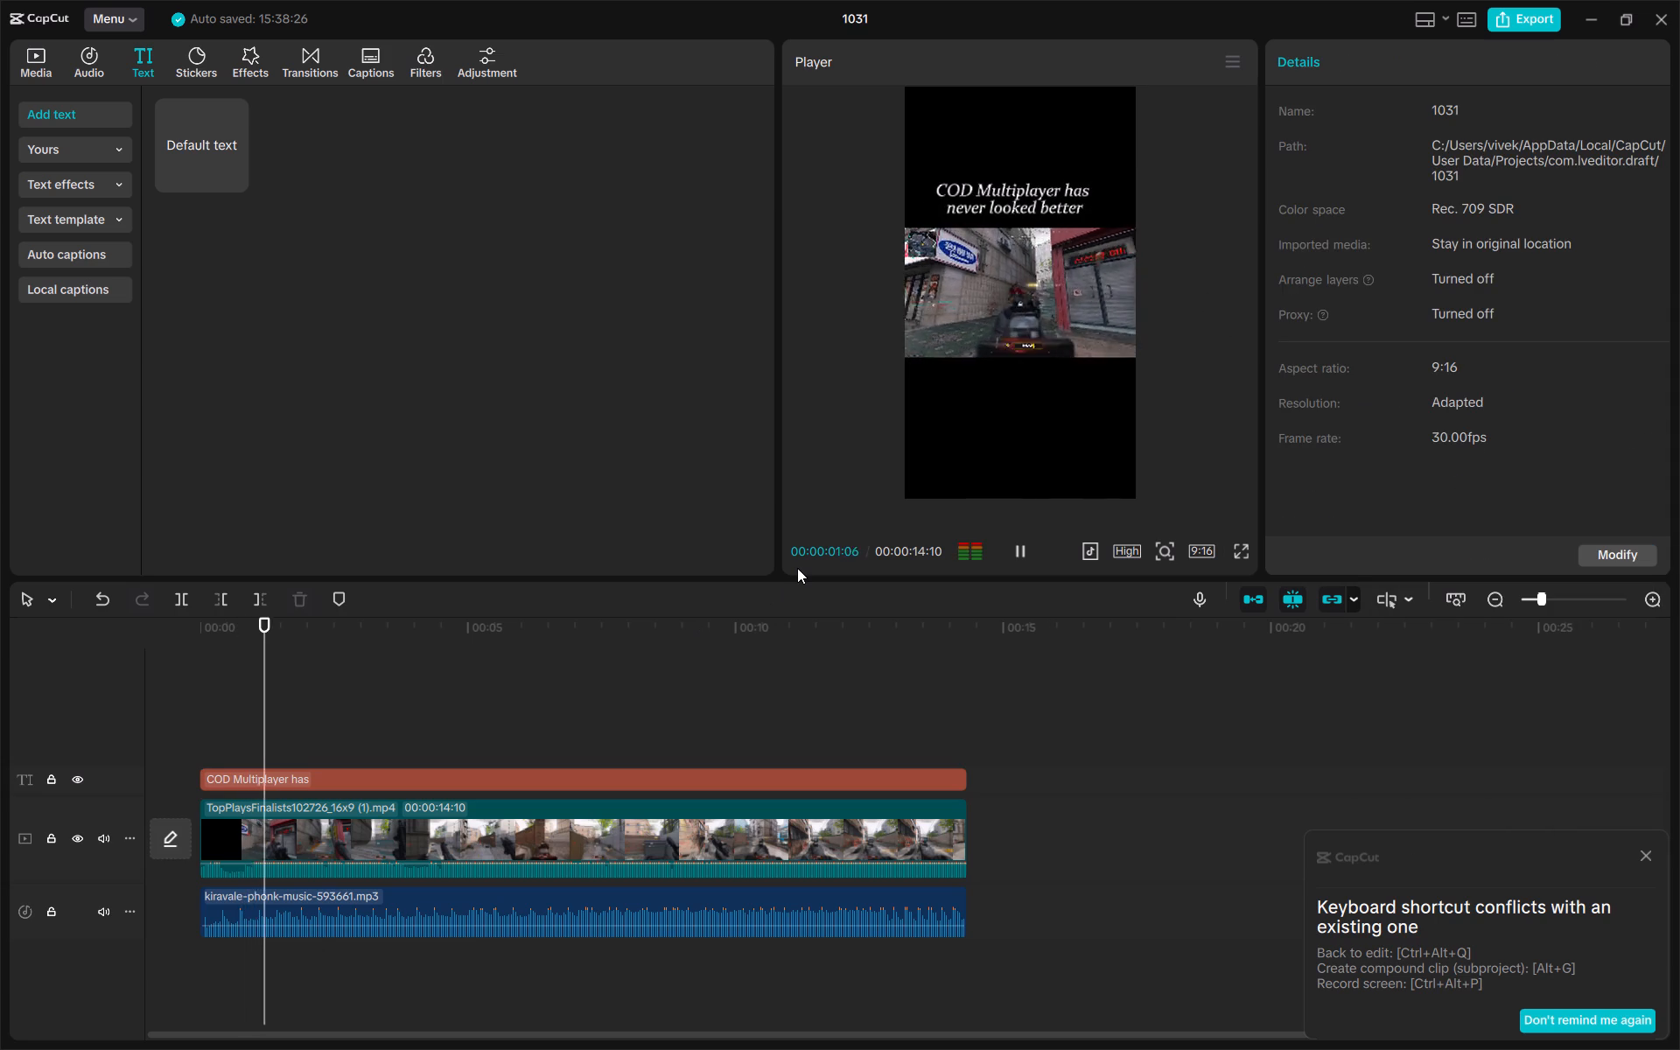
pyautogui.press('space')
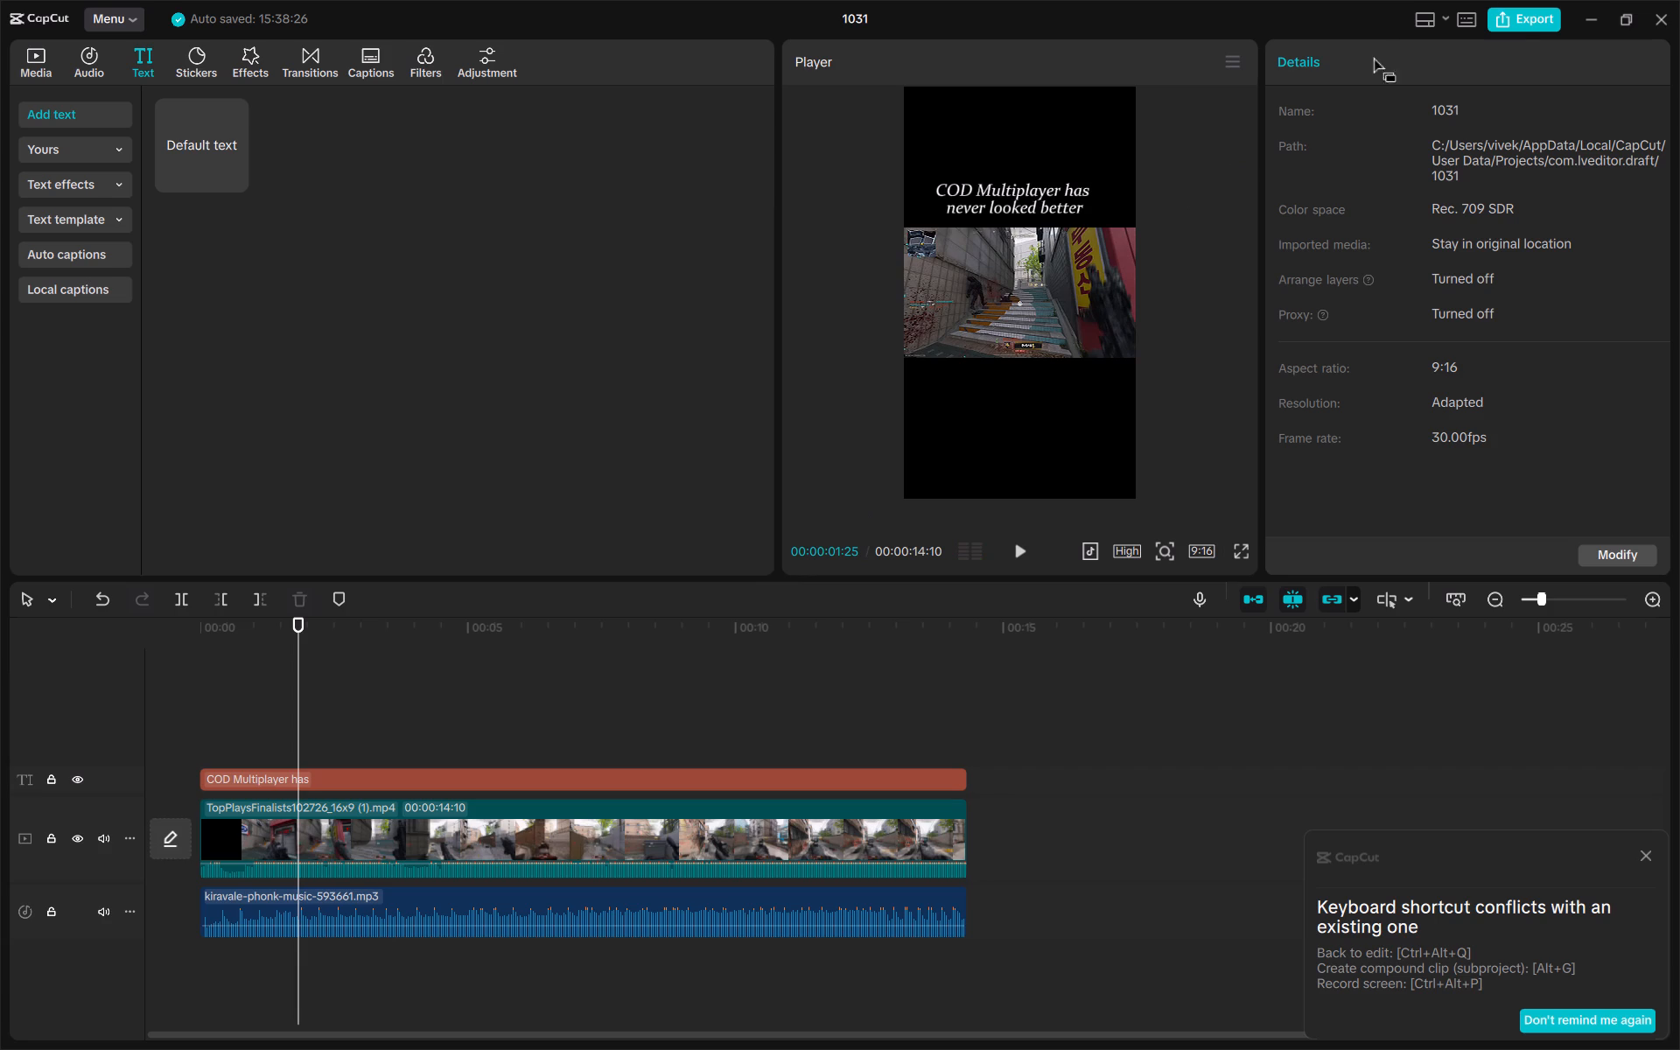
# Export the finished video with the frame rate set to 60fps, keeping the other export settings.
pyautogui.click(1511, 22)
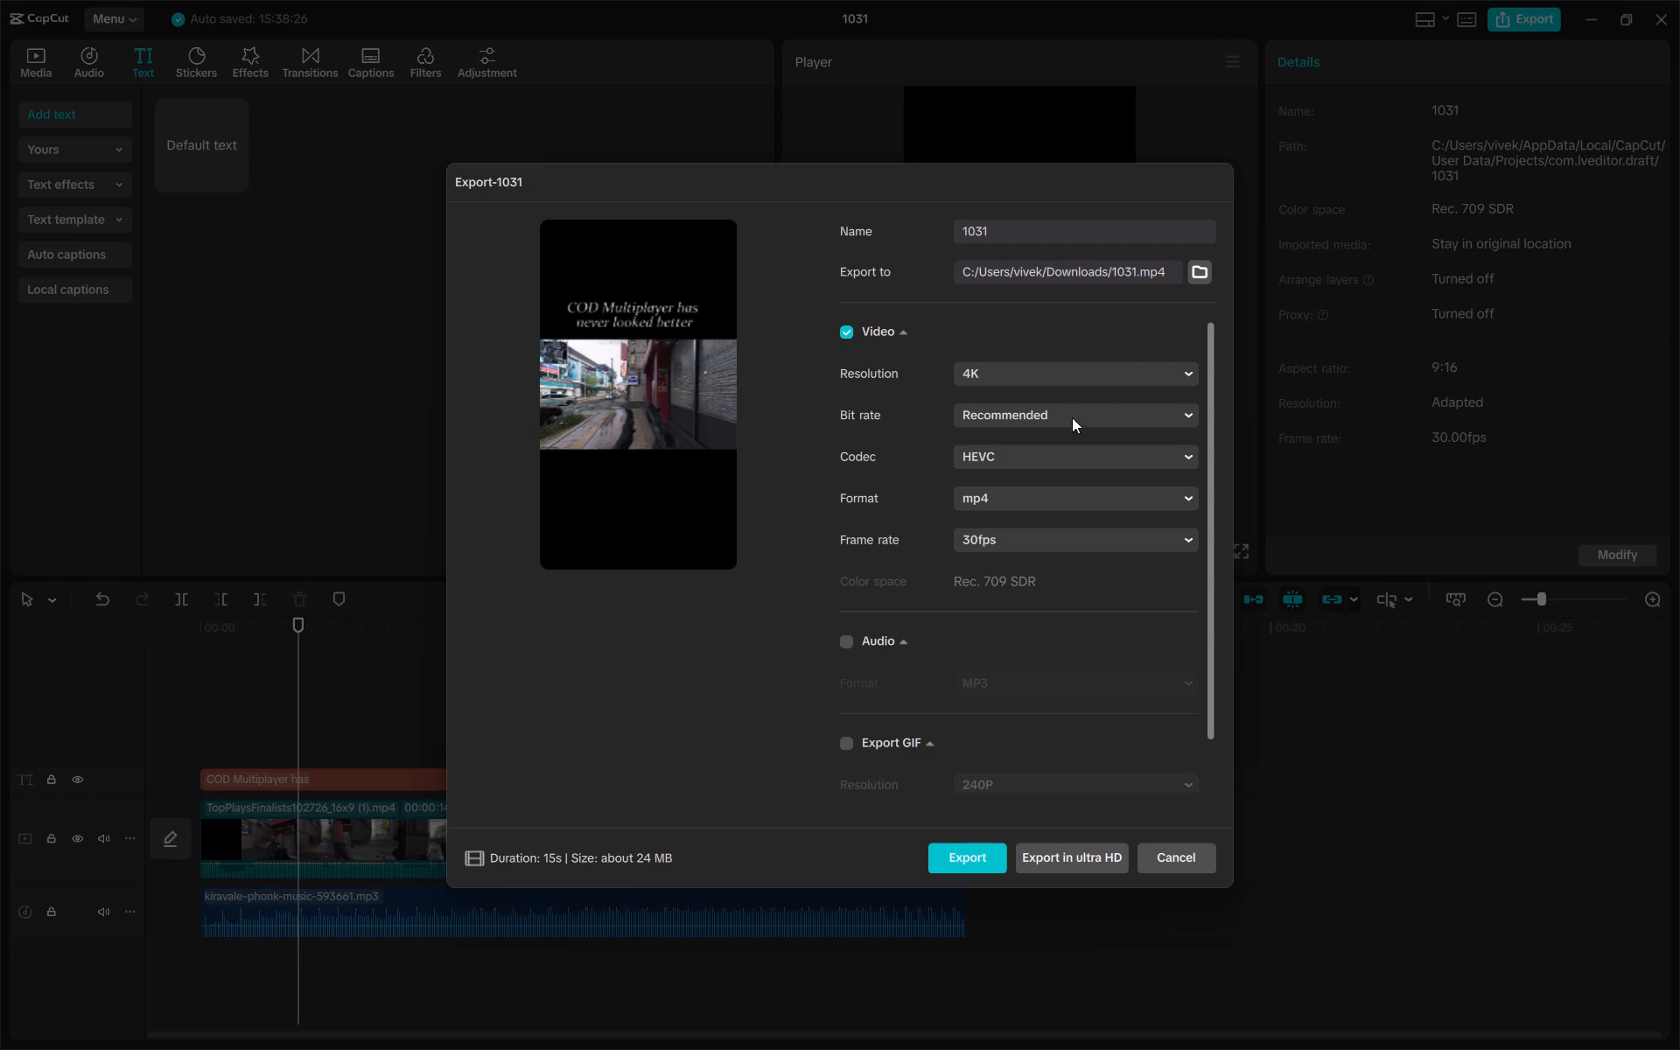
pyautogui.click(1020, 542)
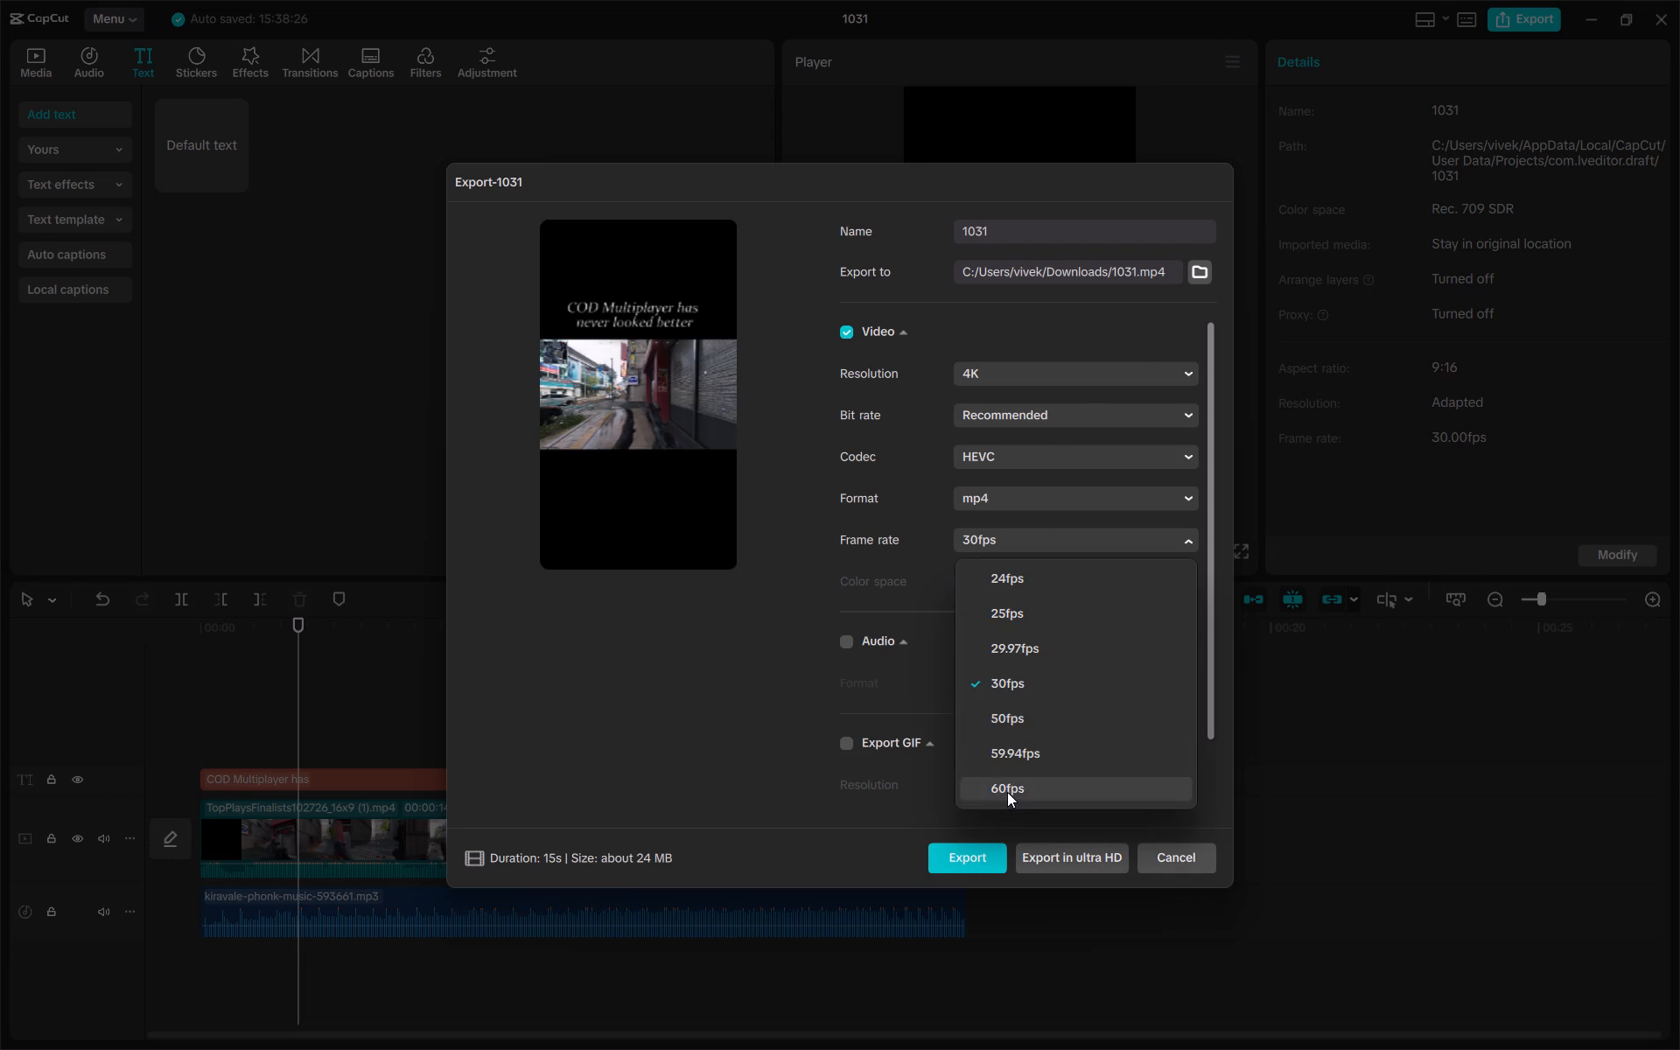
pyautogui.click(1007, 792)
pyautogui.click(960, 868)
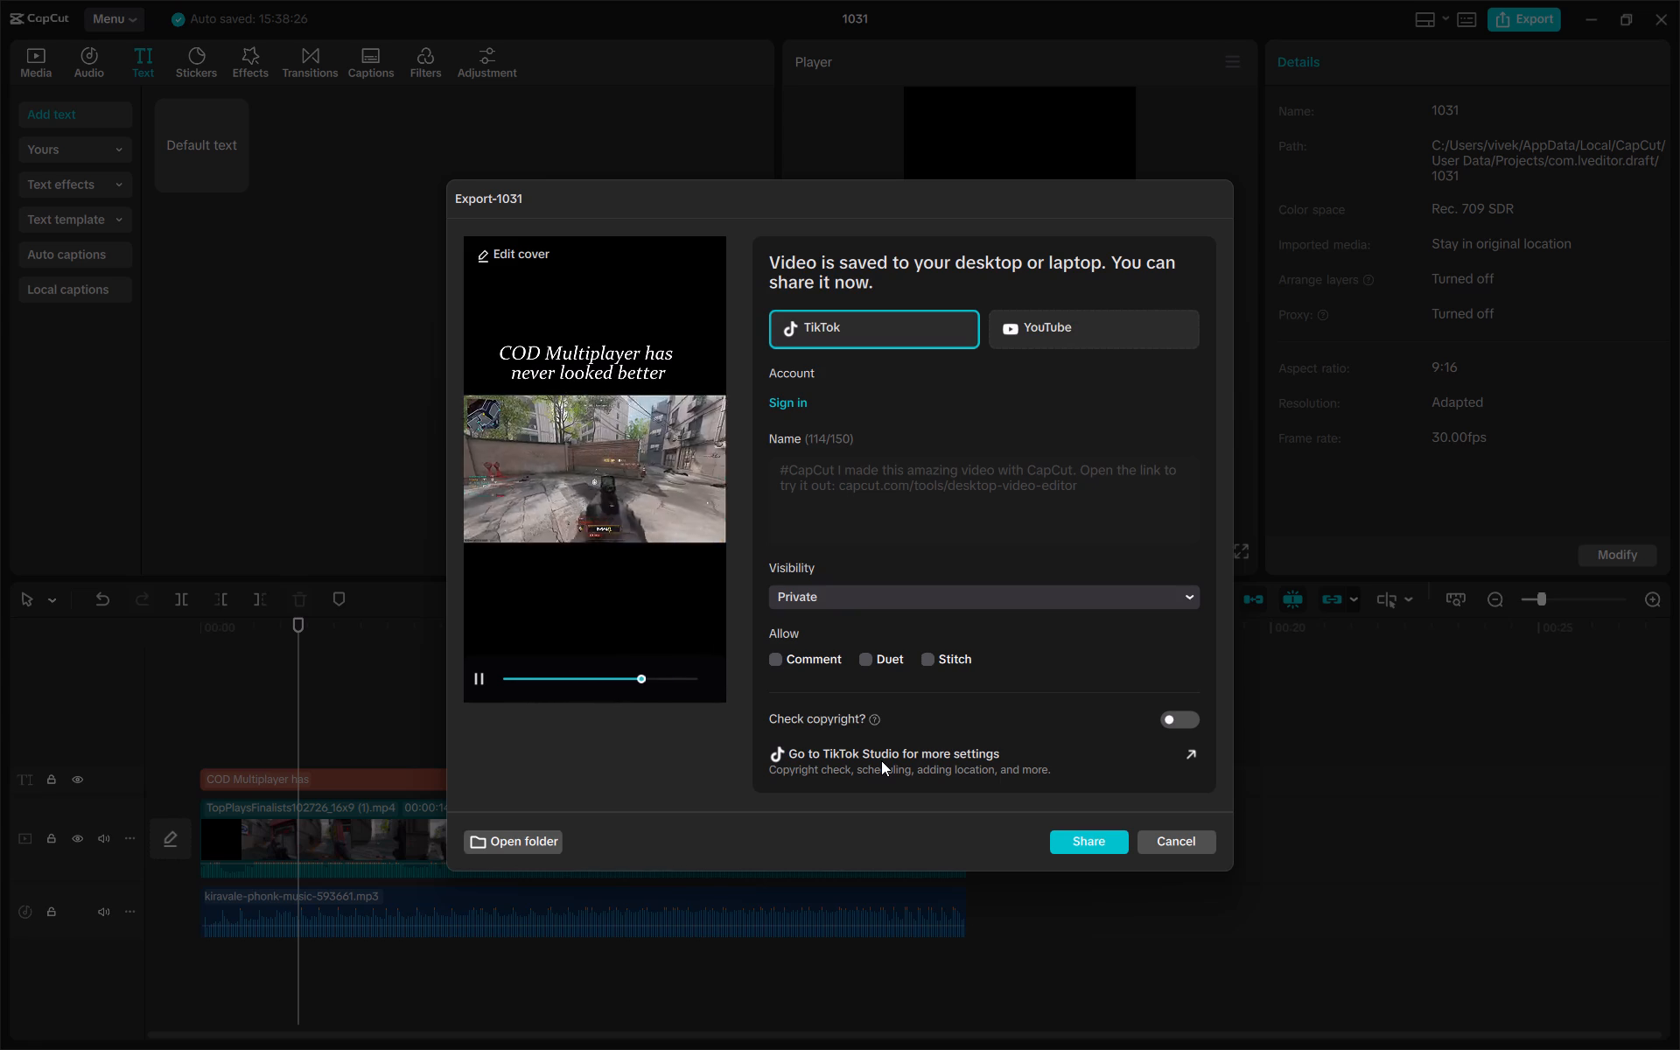
# Dismiss the post-export sharing options and close the video editor to return to the browser.
pyautogui.click(1160, 840)
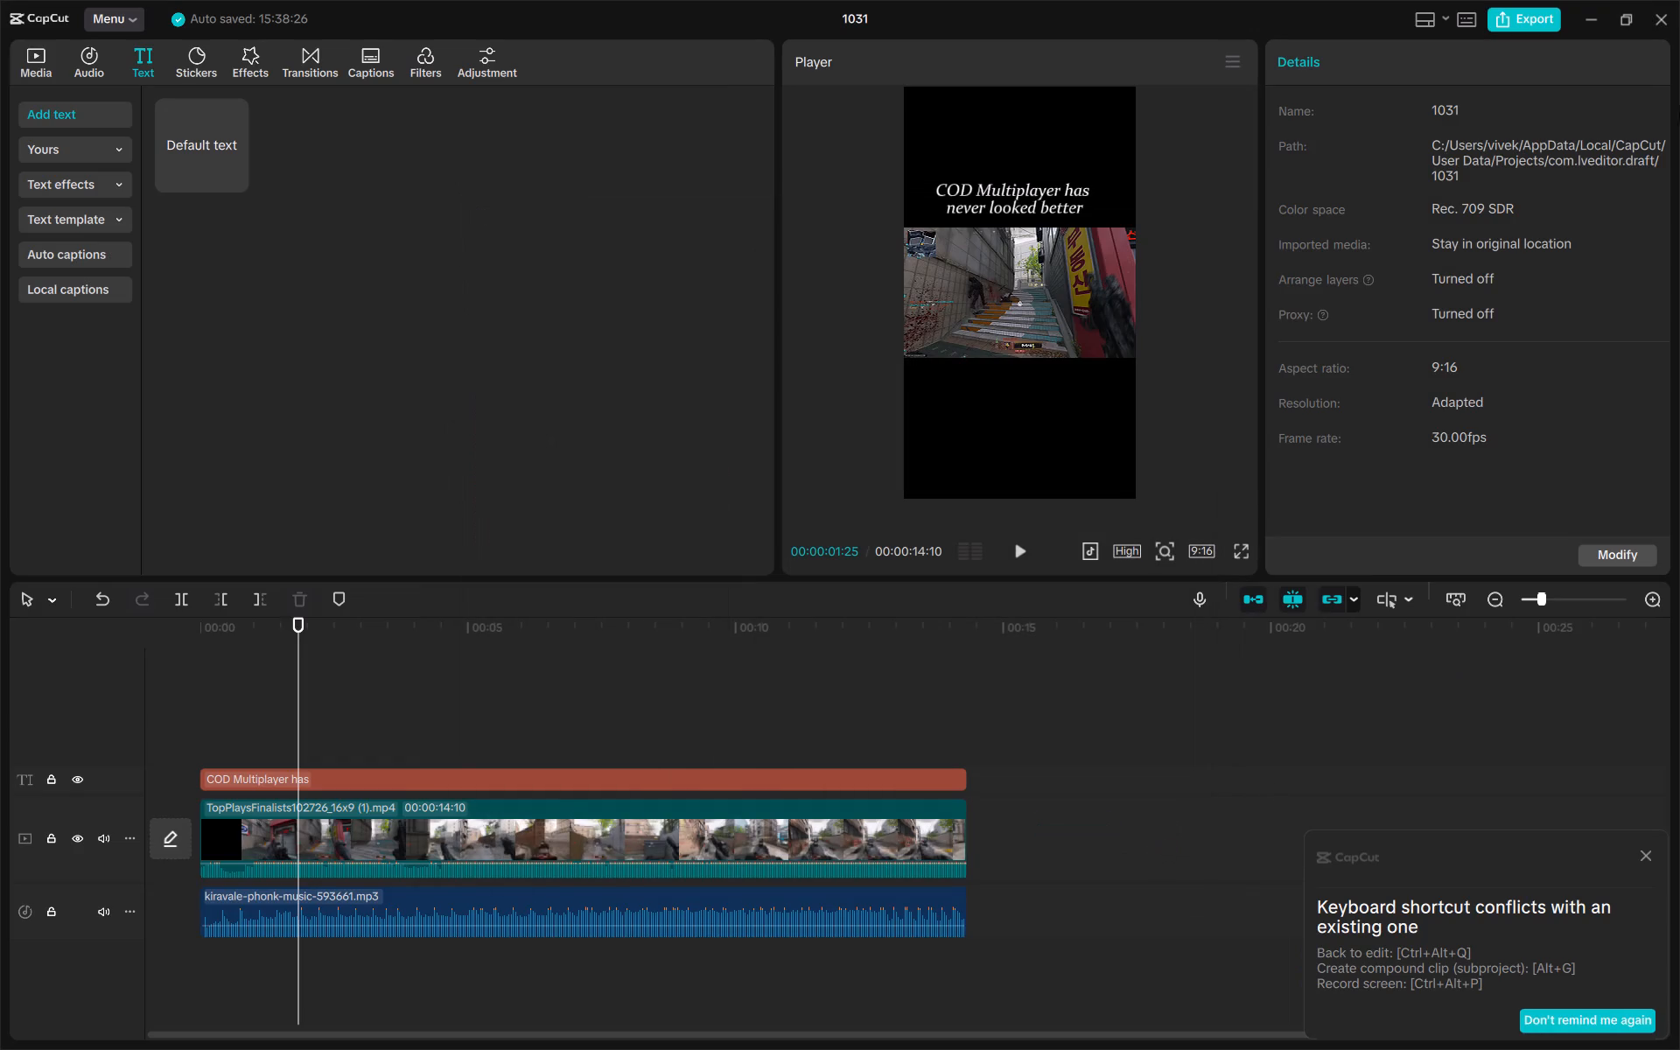
pyautogui.click(1654, 14)
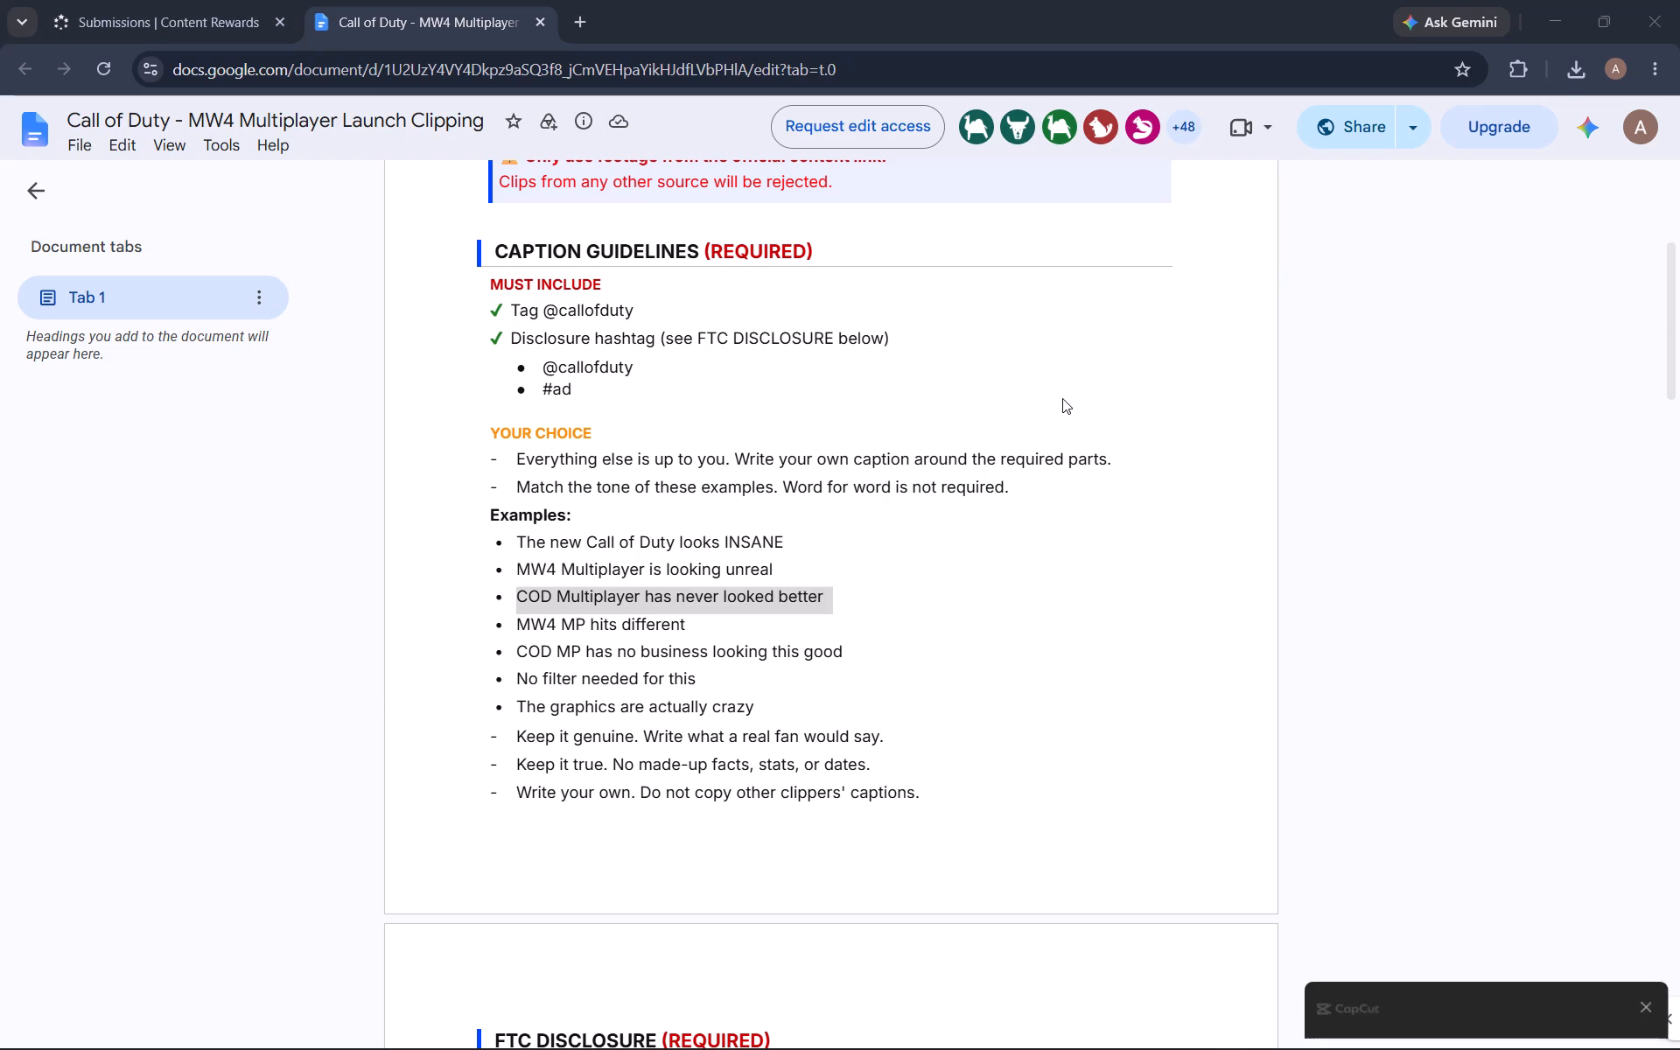
pyautogui.click(1523, 61)
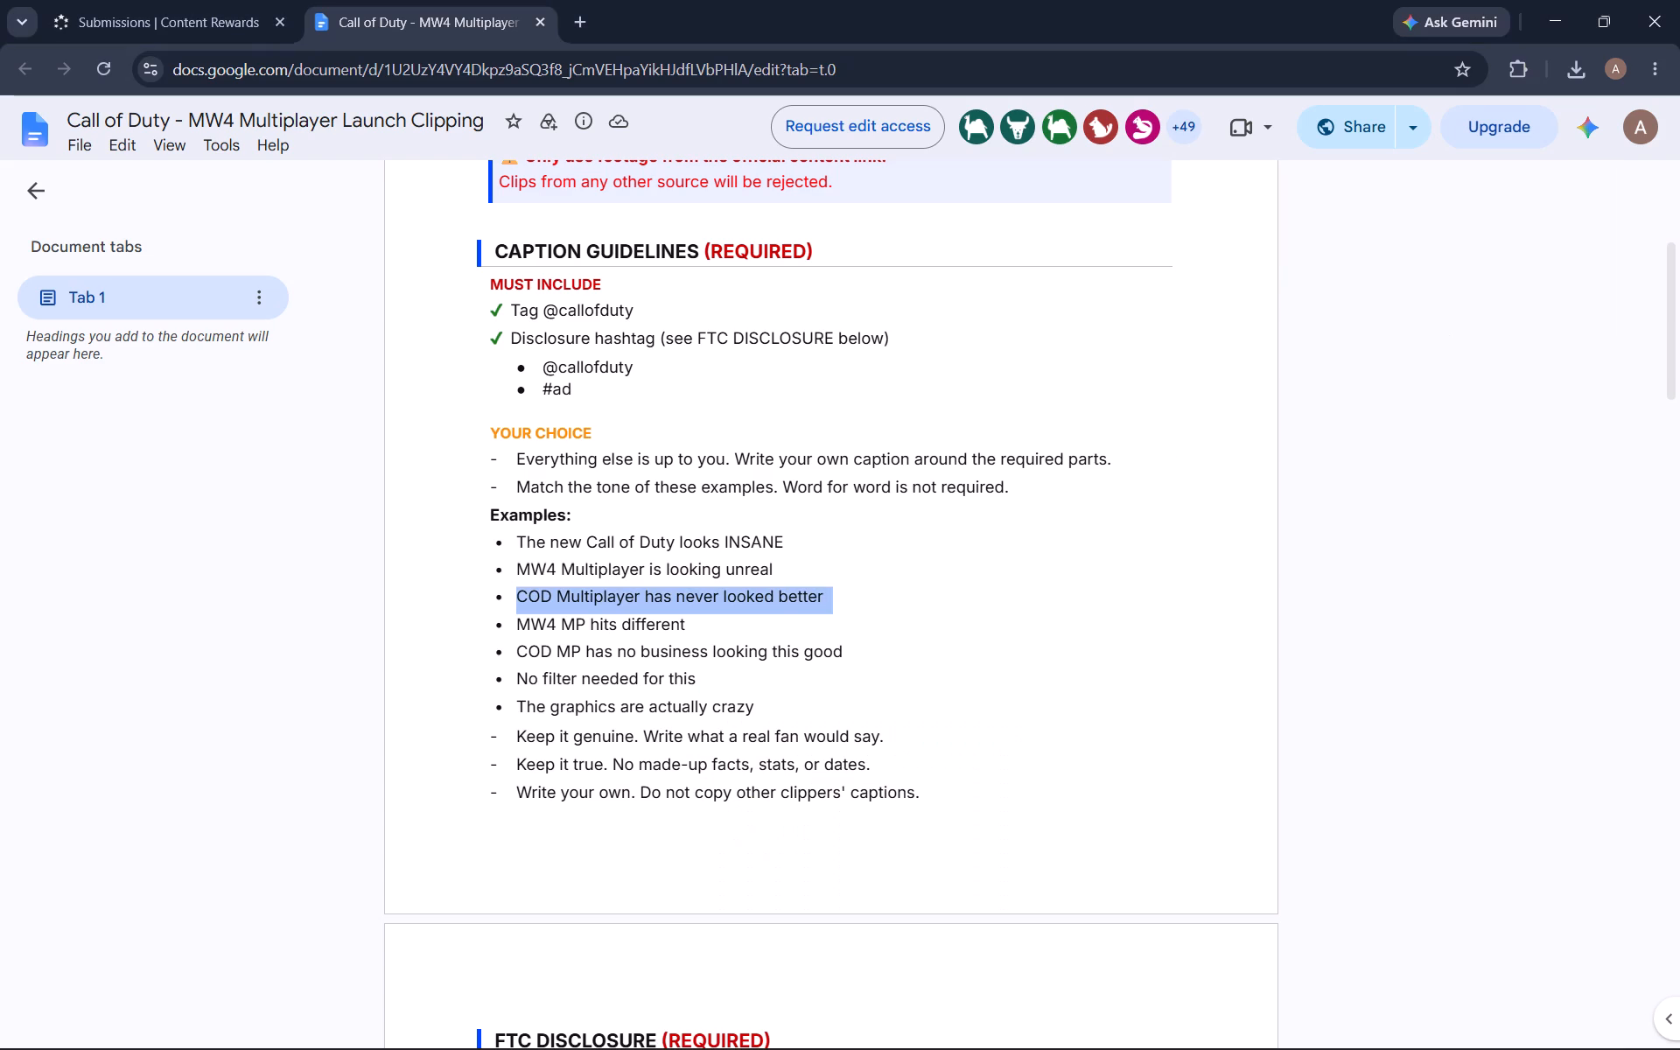
# Search for Instagram in a new browser tab and open the Instagram website.
pyautogui.click(583, 21)
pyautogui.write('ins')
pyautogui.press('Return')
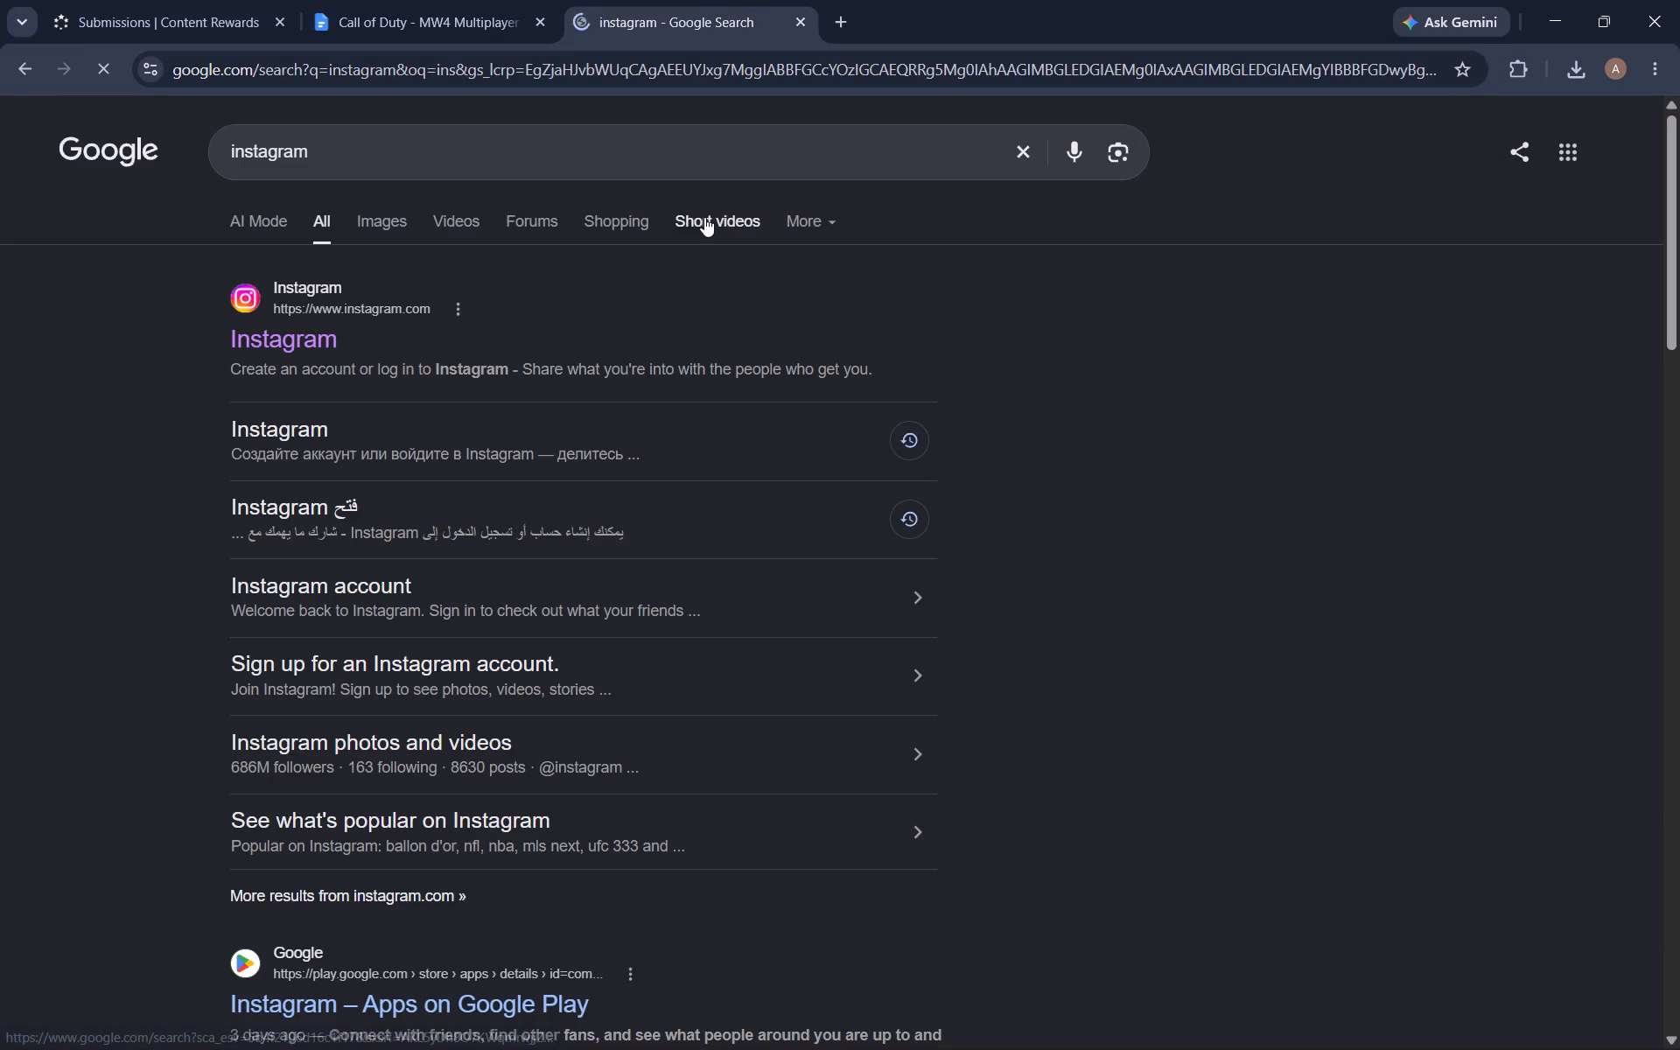
pyautogui.click(325, 333)
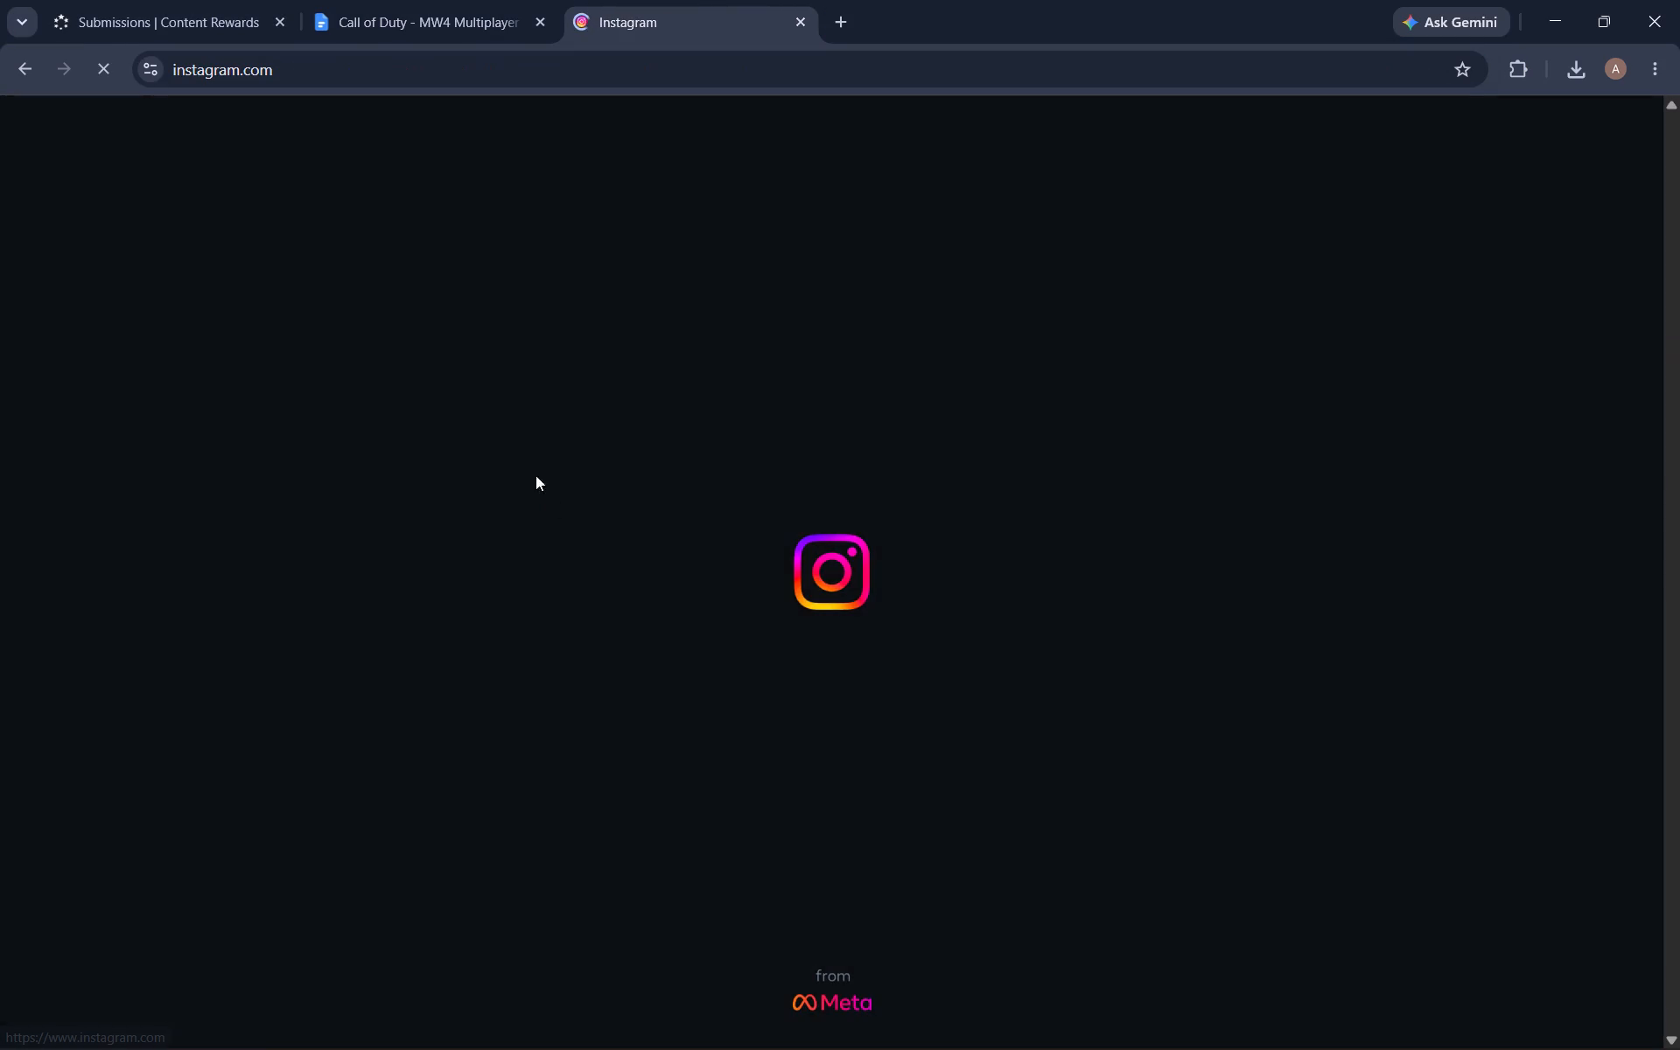
# Start a new Instagram post and load the exported video 1031 from the Downloads folder.
pyautogui.click(24, 617)
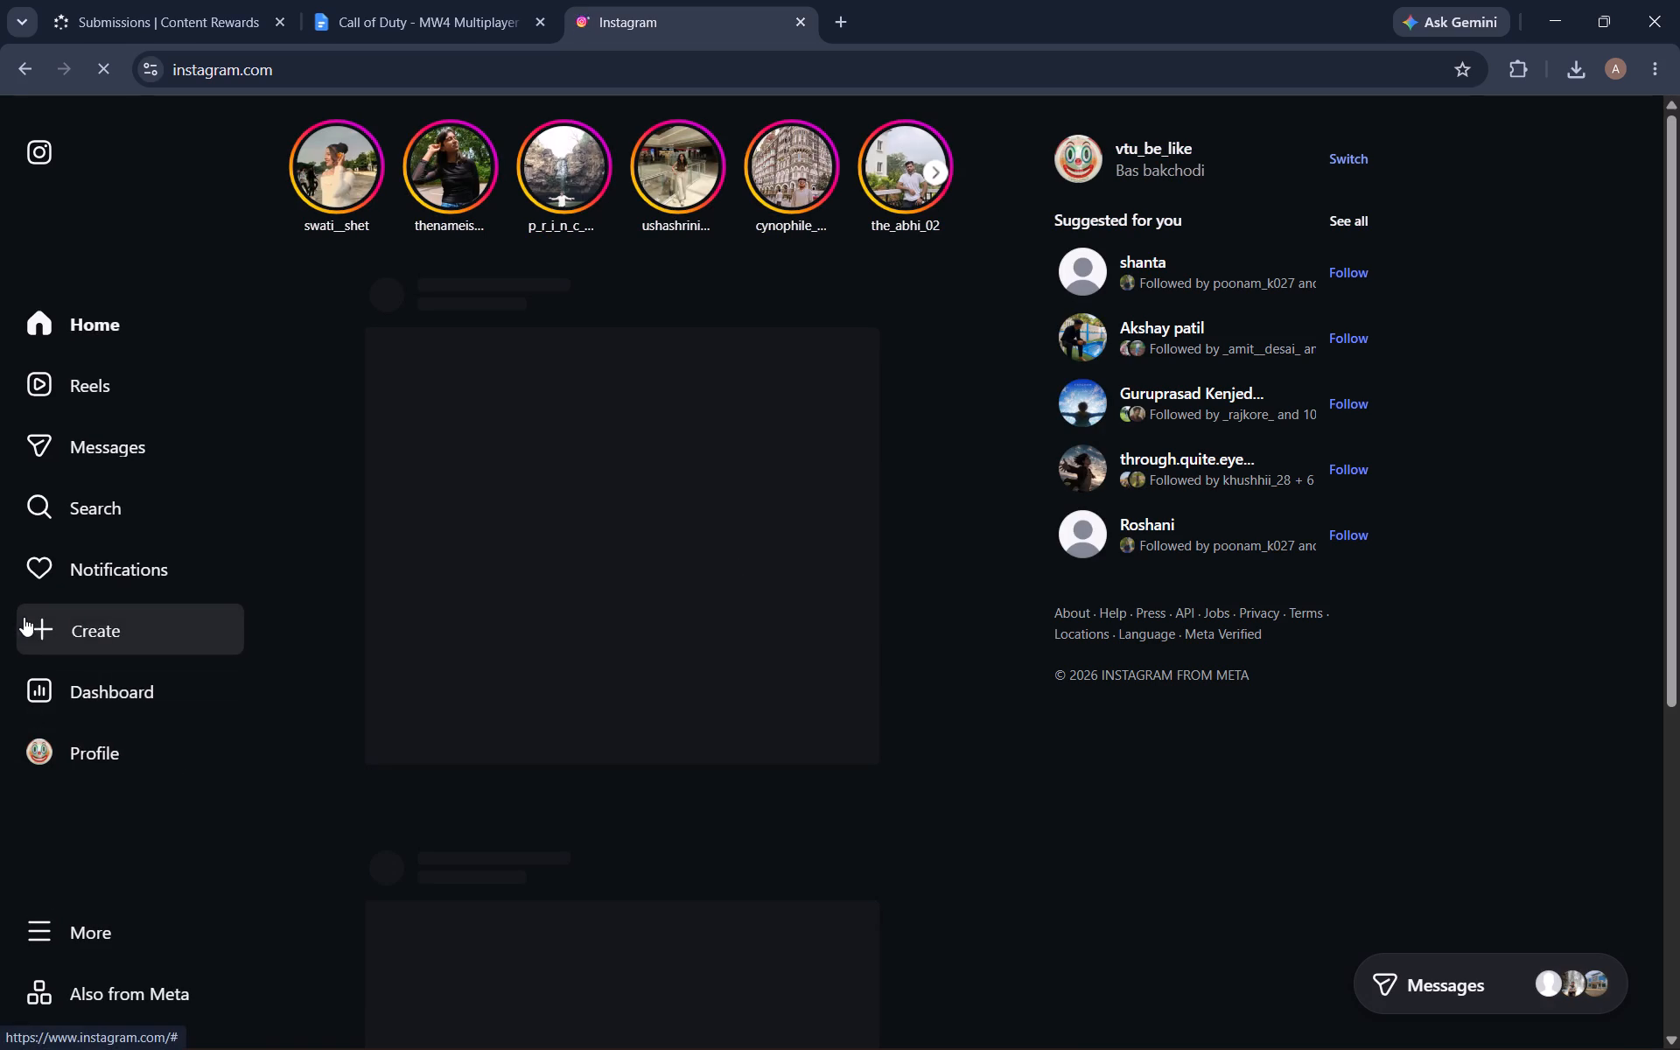
pyautogui.click(171, 684)
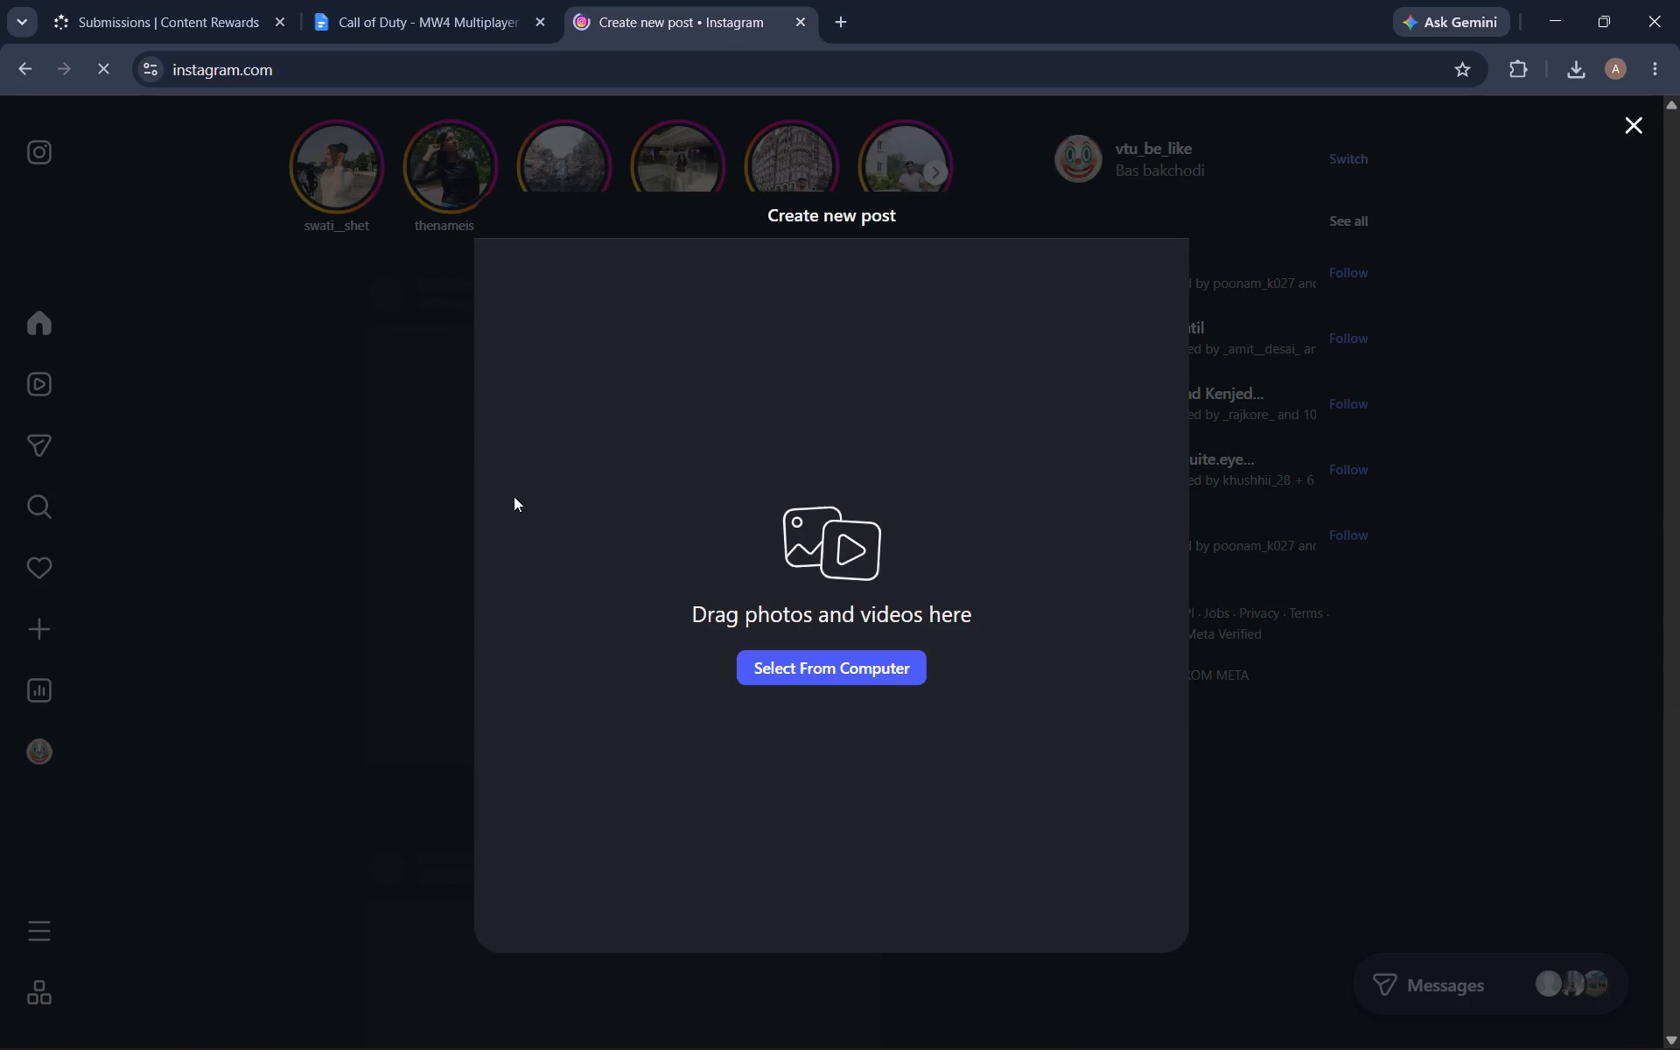
pyautogui.click(850, 676)
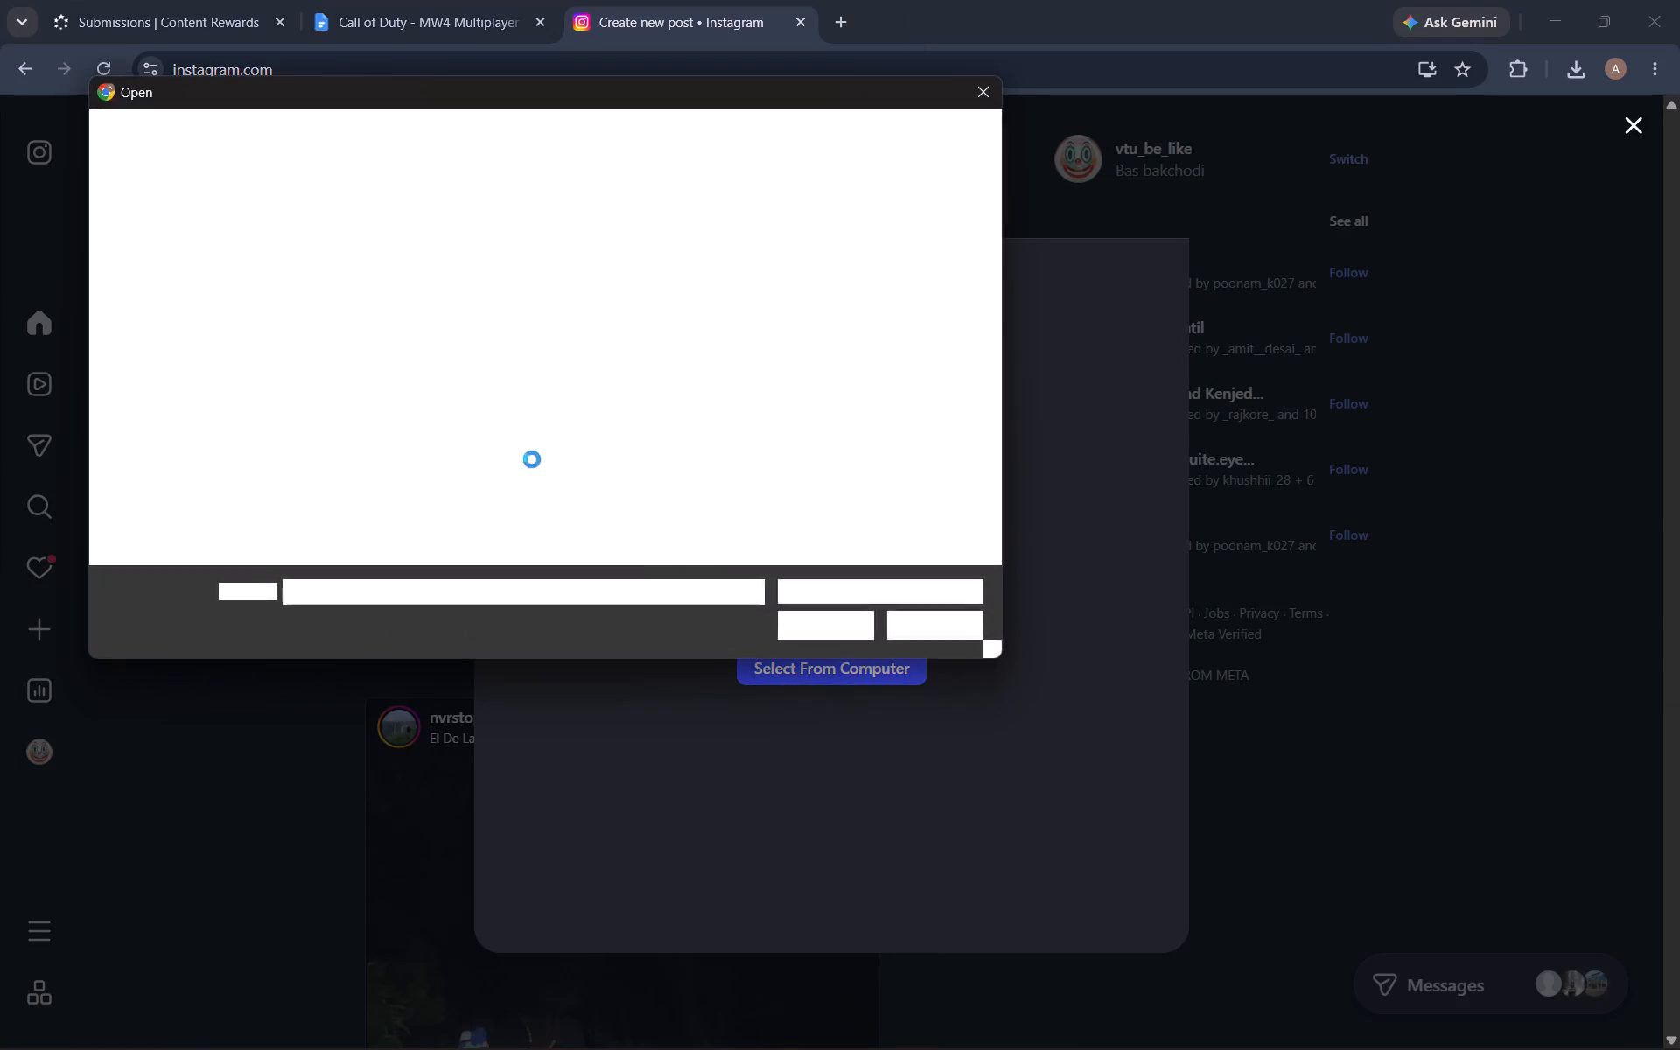
pyautogui.click(393, 266)
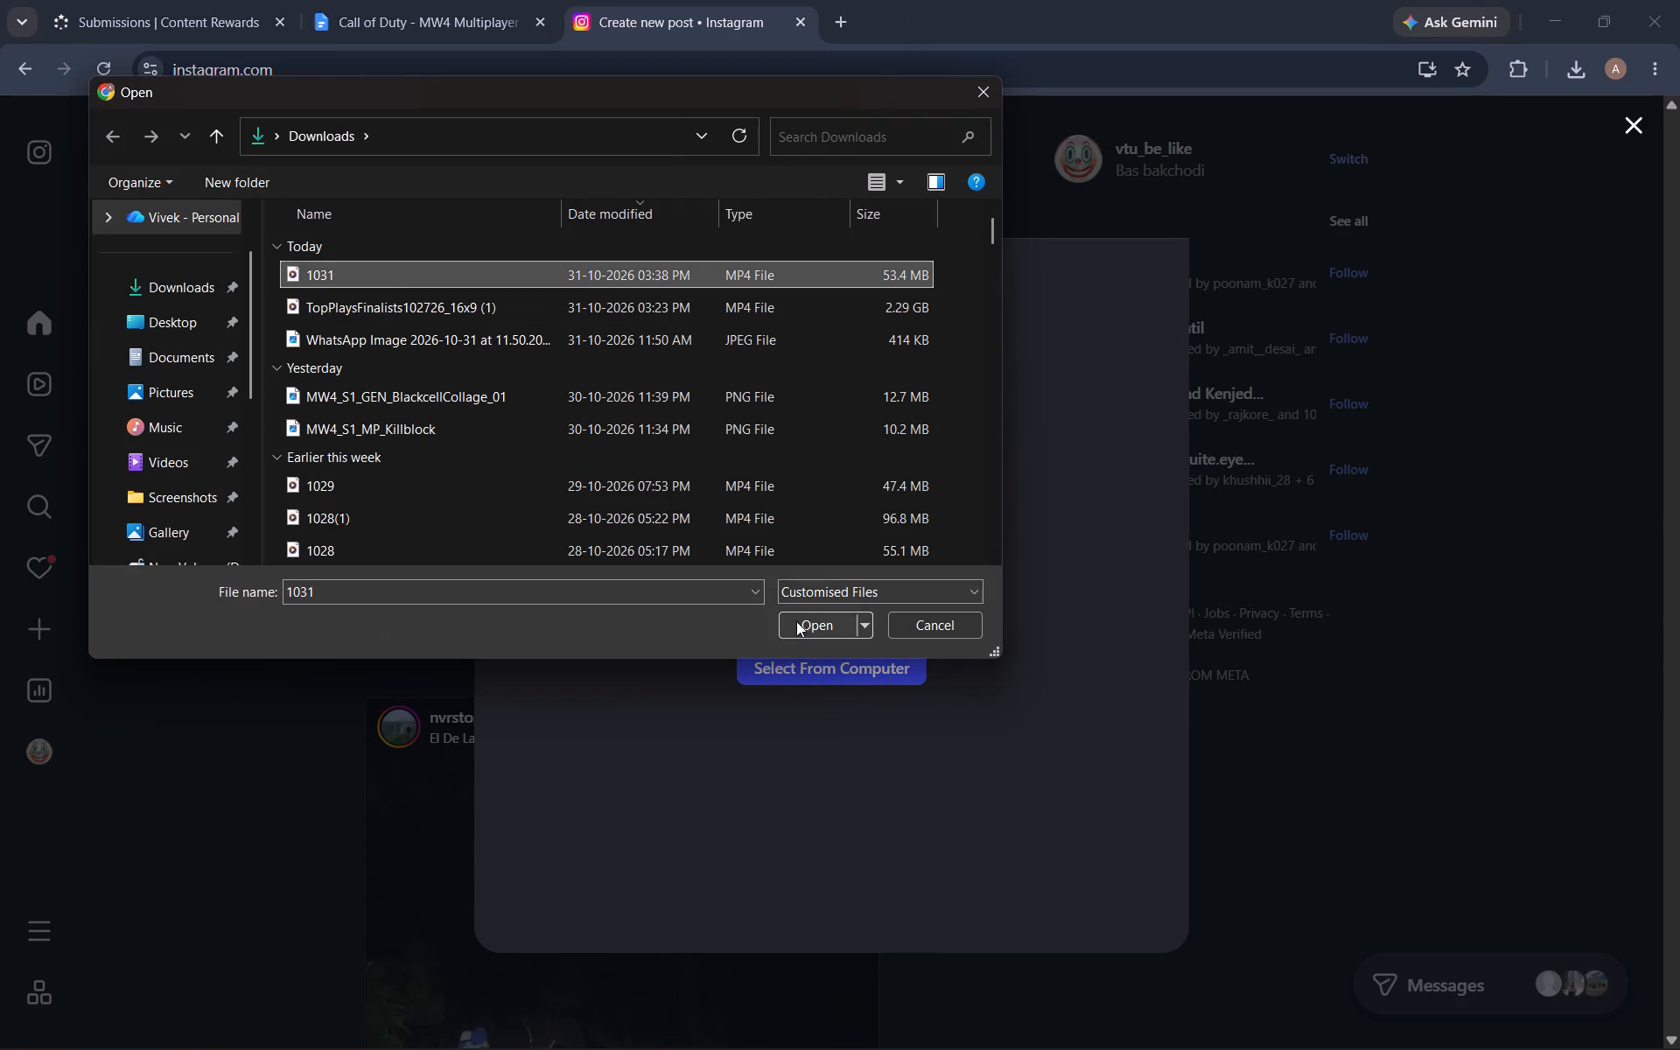
pyautogui.click(796, 621)
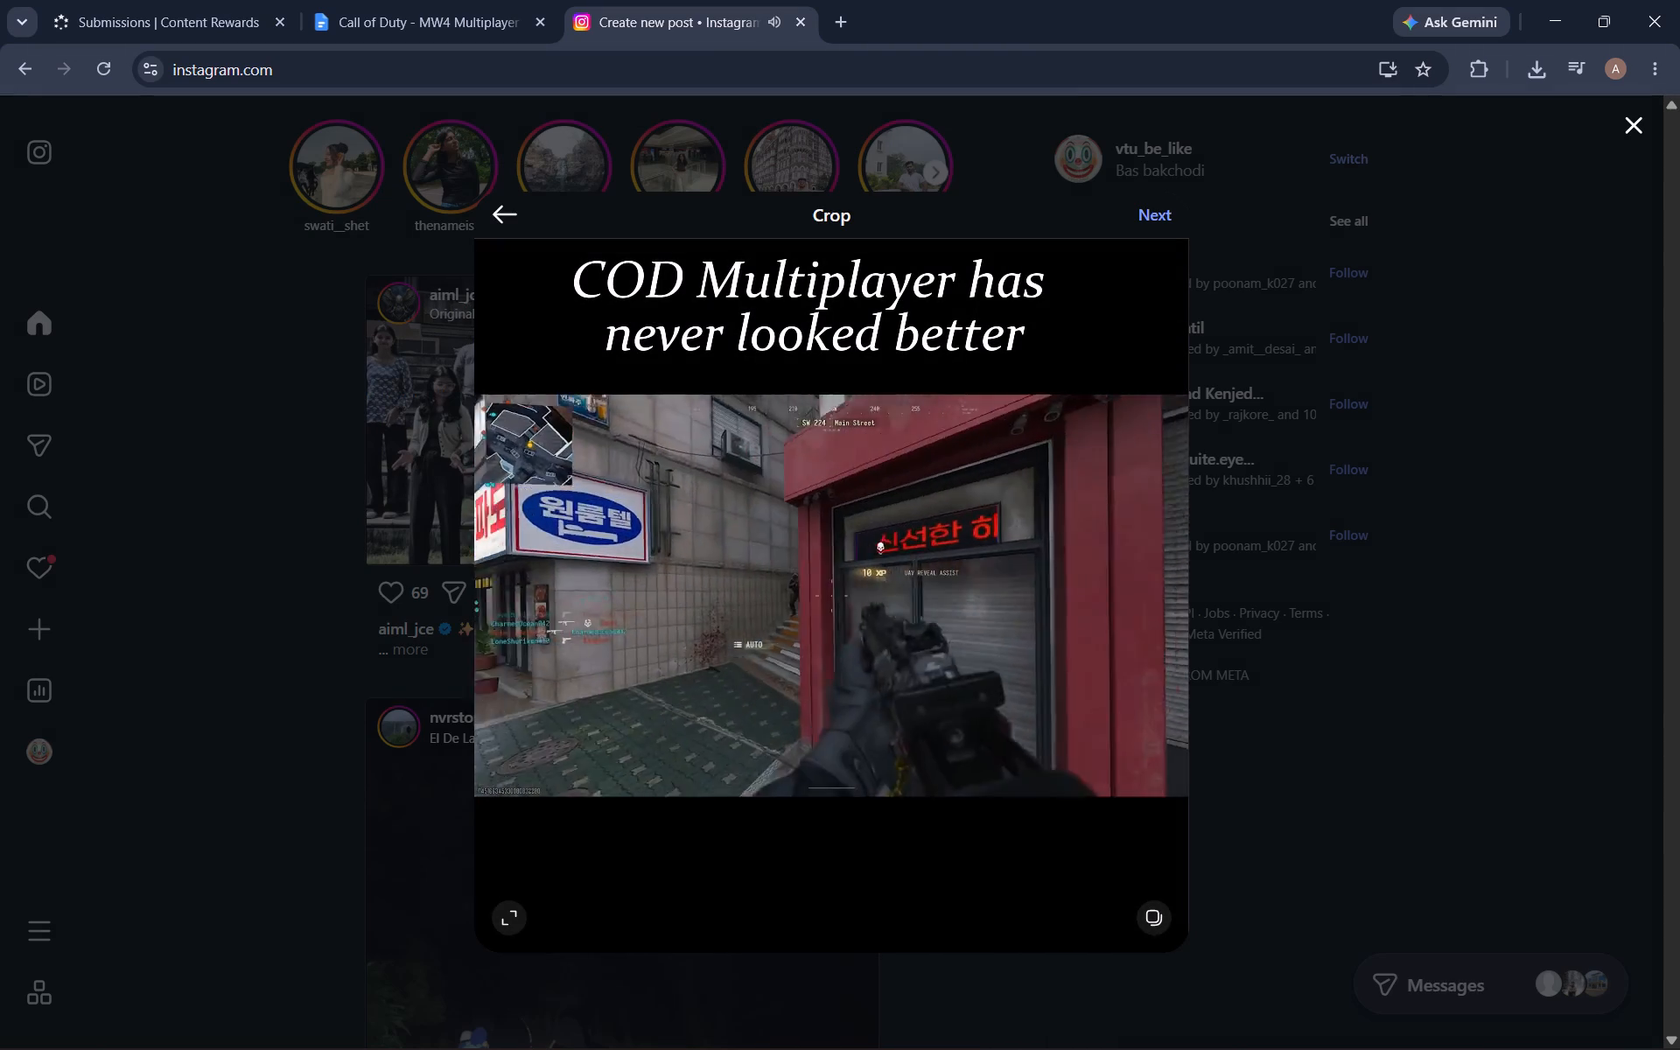
# Keep the default crop, choose a slightly later frame of the alley stairs as the cover photo, and continue to the reel details.
pyautogui.click(1164, 235)
pyautogui.moveTo(1158, 195); pyautogui.dragTo(1153, 207)
pyautogui.click(1153, 207)
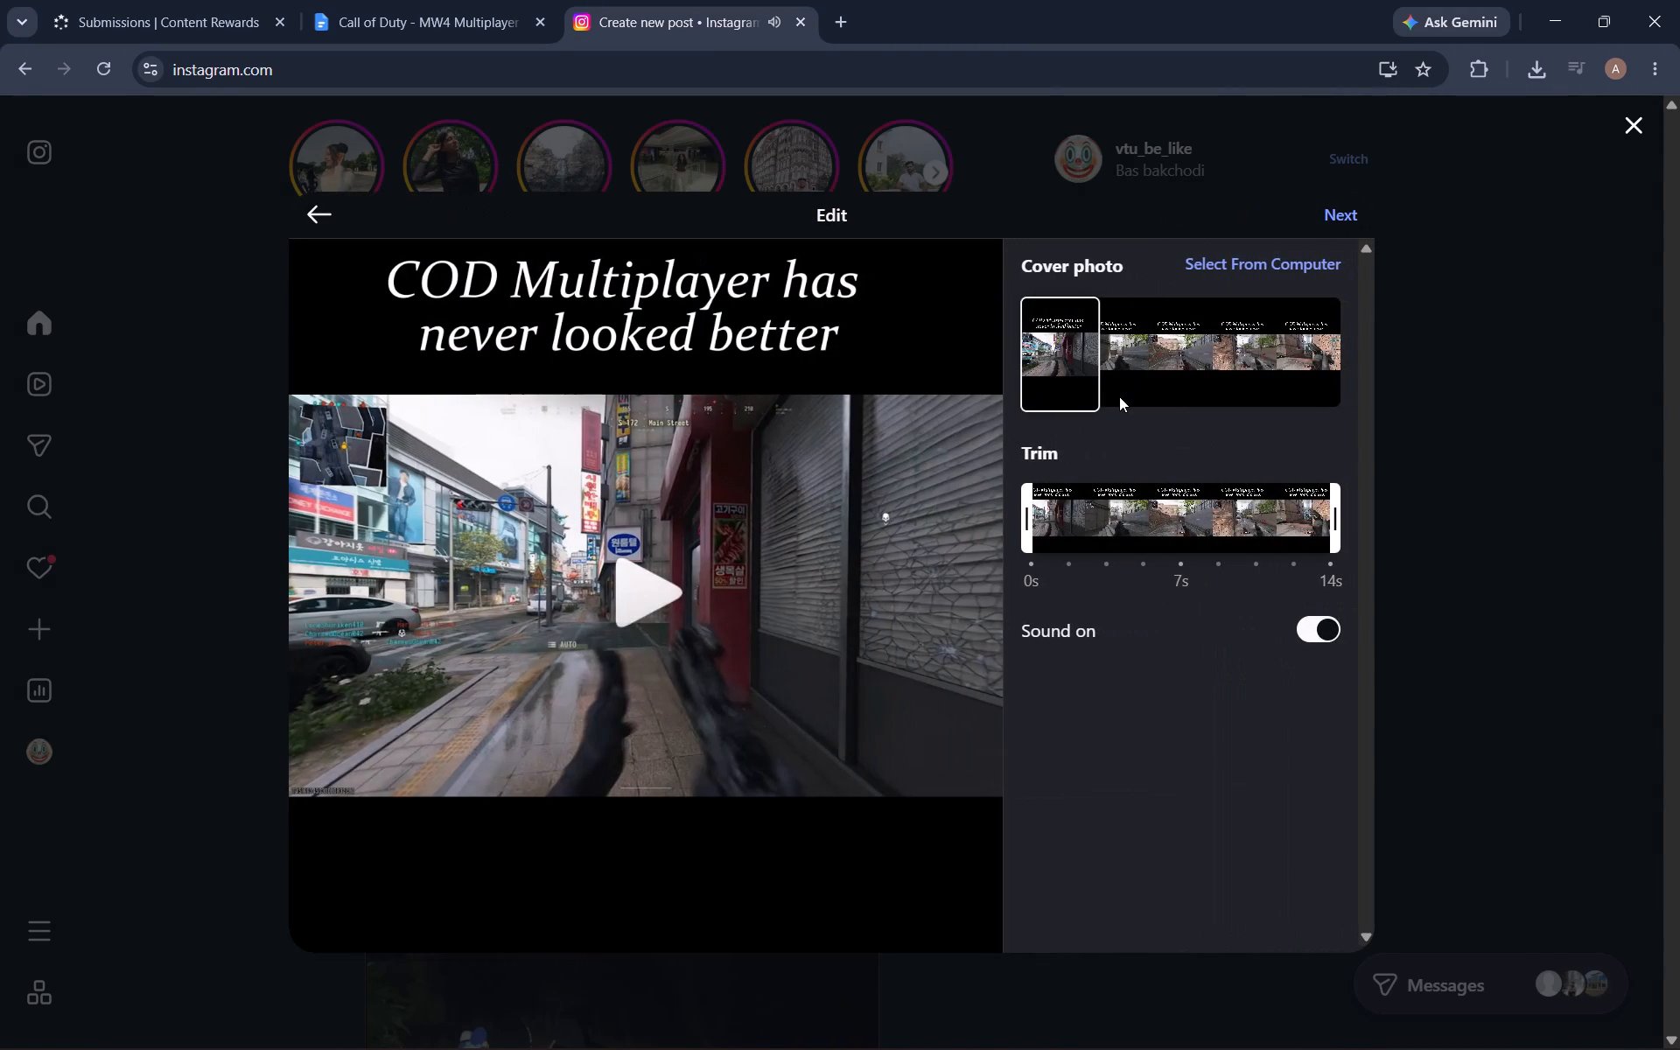
pyautogui.moveTo(1089, 357); pyautogui.dragTo(1129, 358)
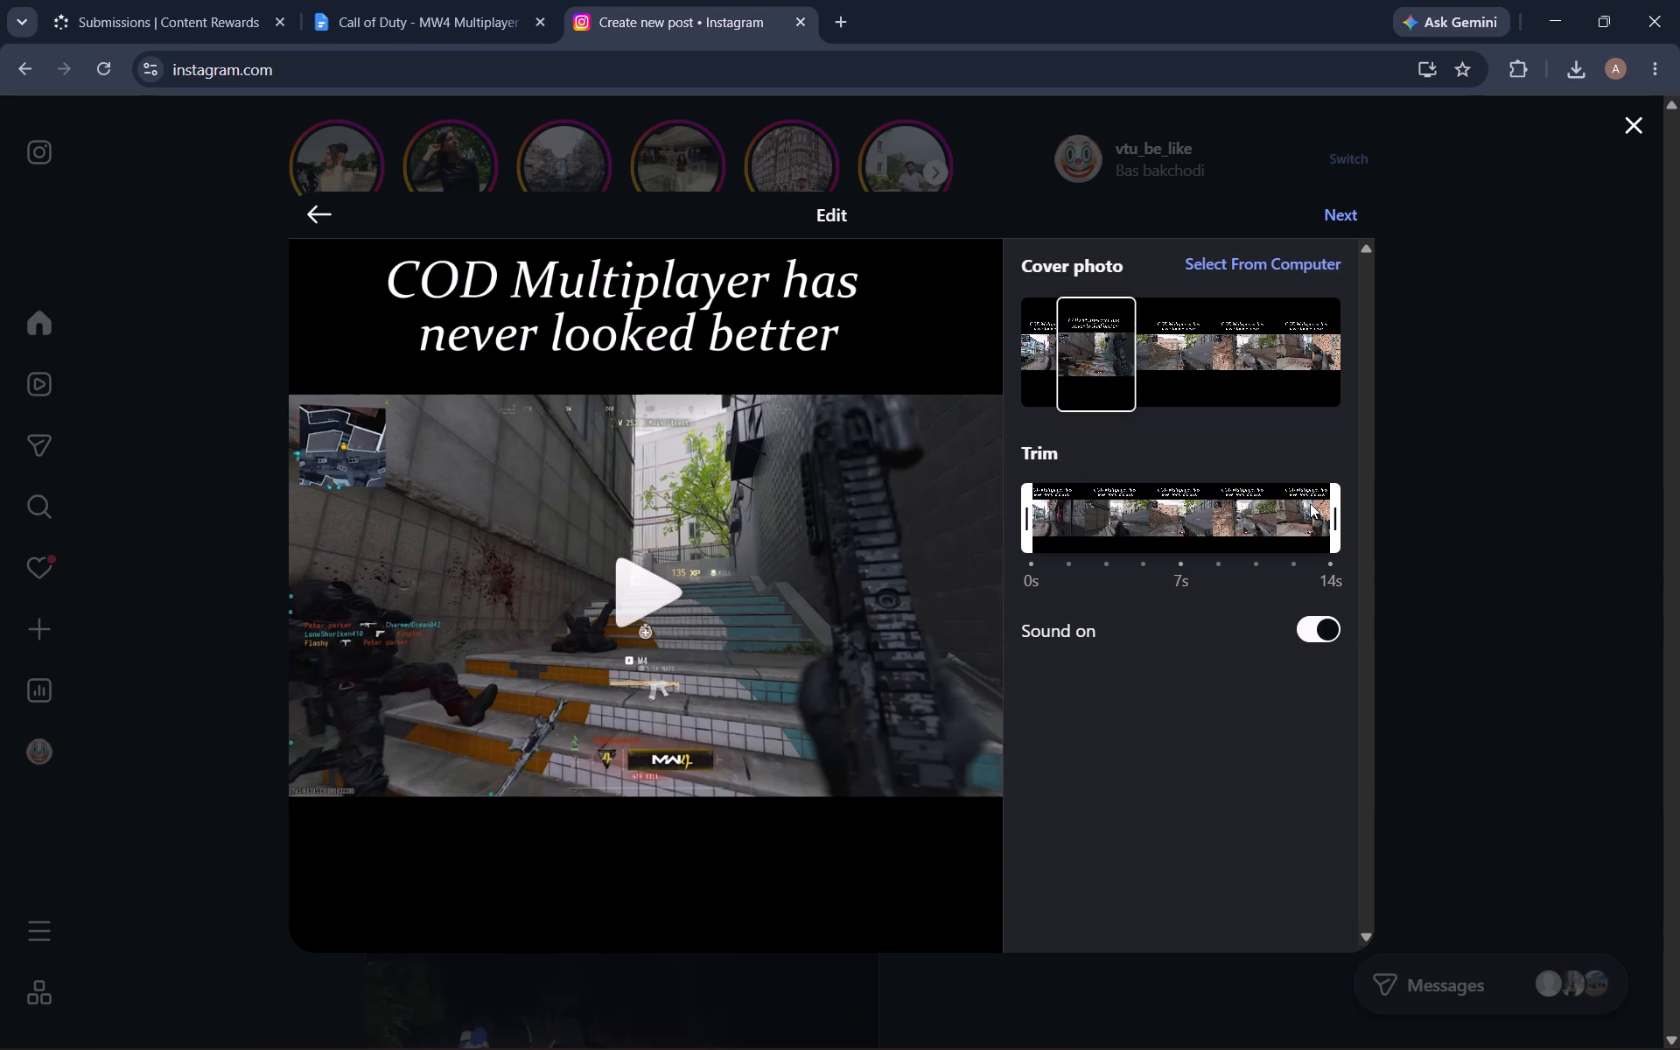
pyautogui.click(1339, 210)
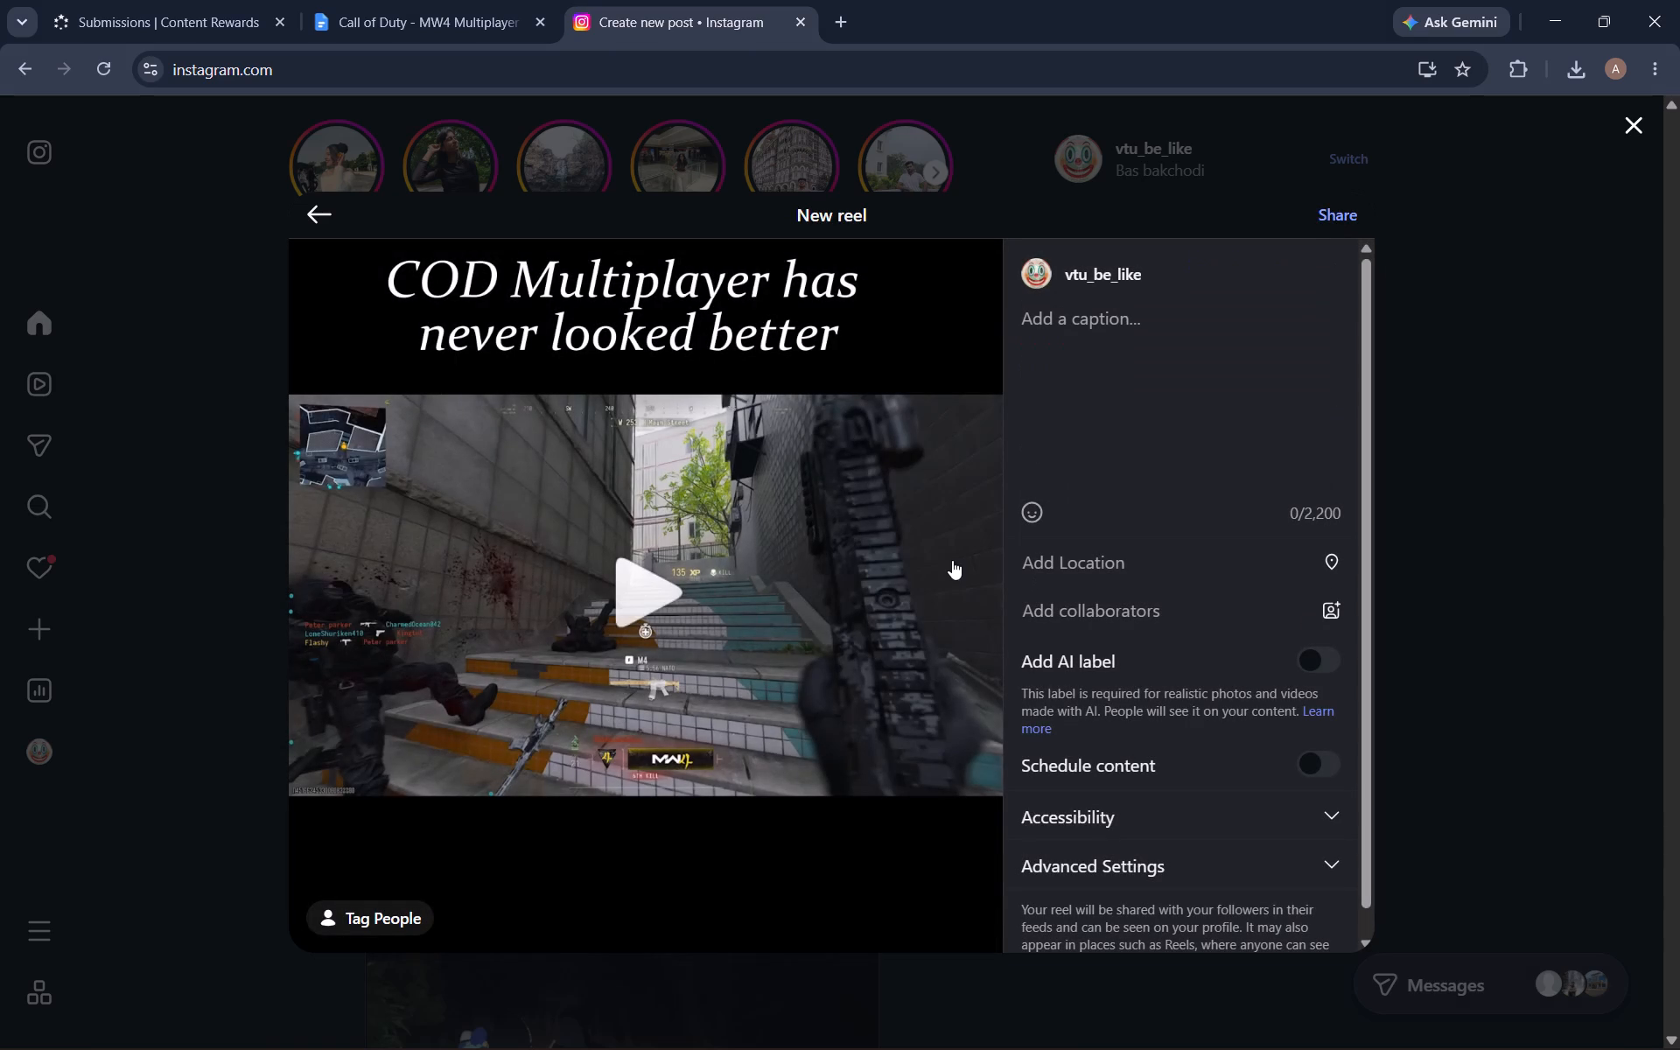
pyautogui.click(1137, 310)
pyautogui.click(404, 37)
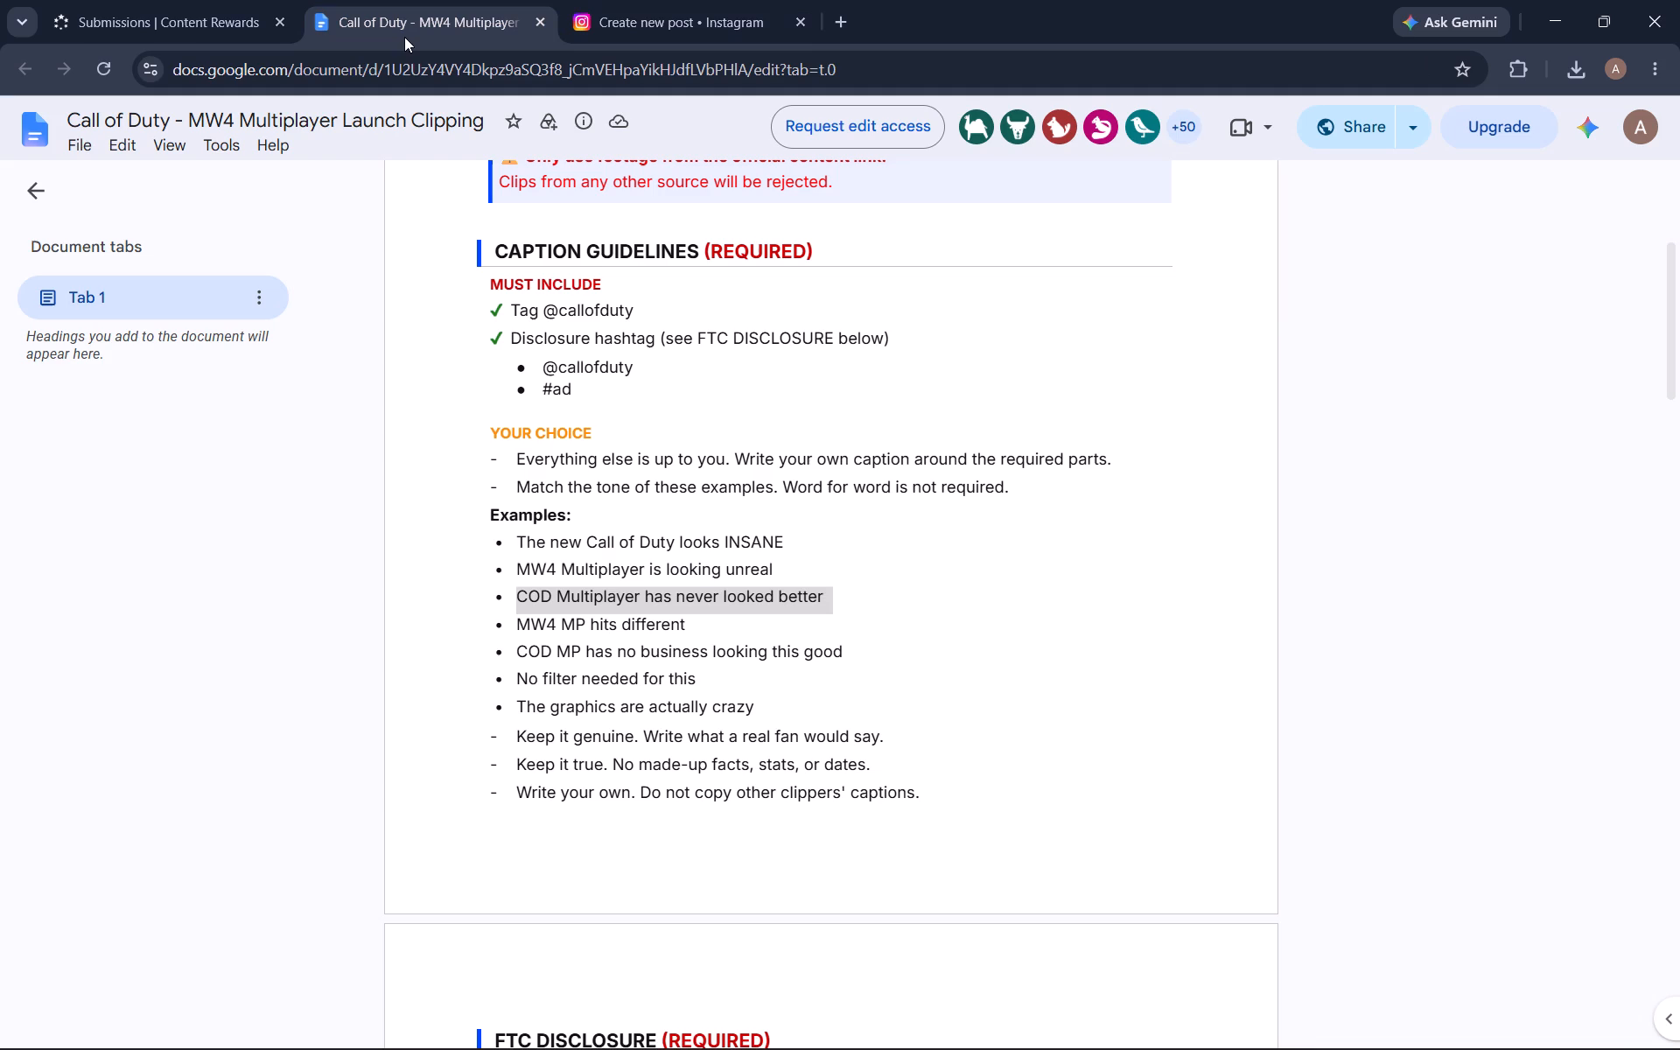
pyautogui.click(747, 549)
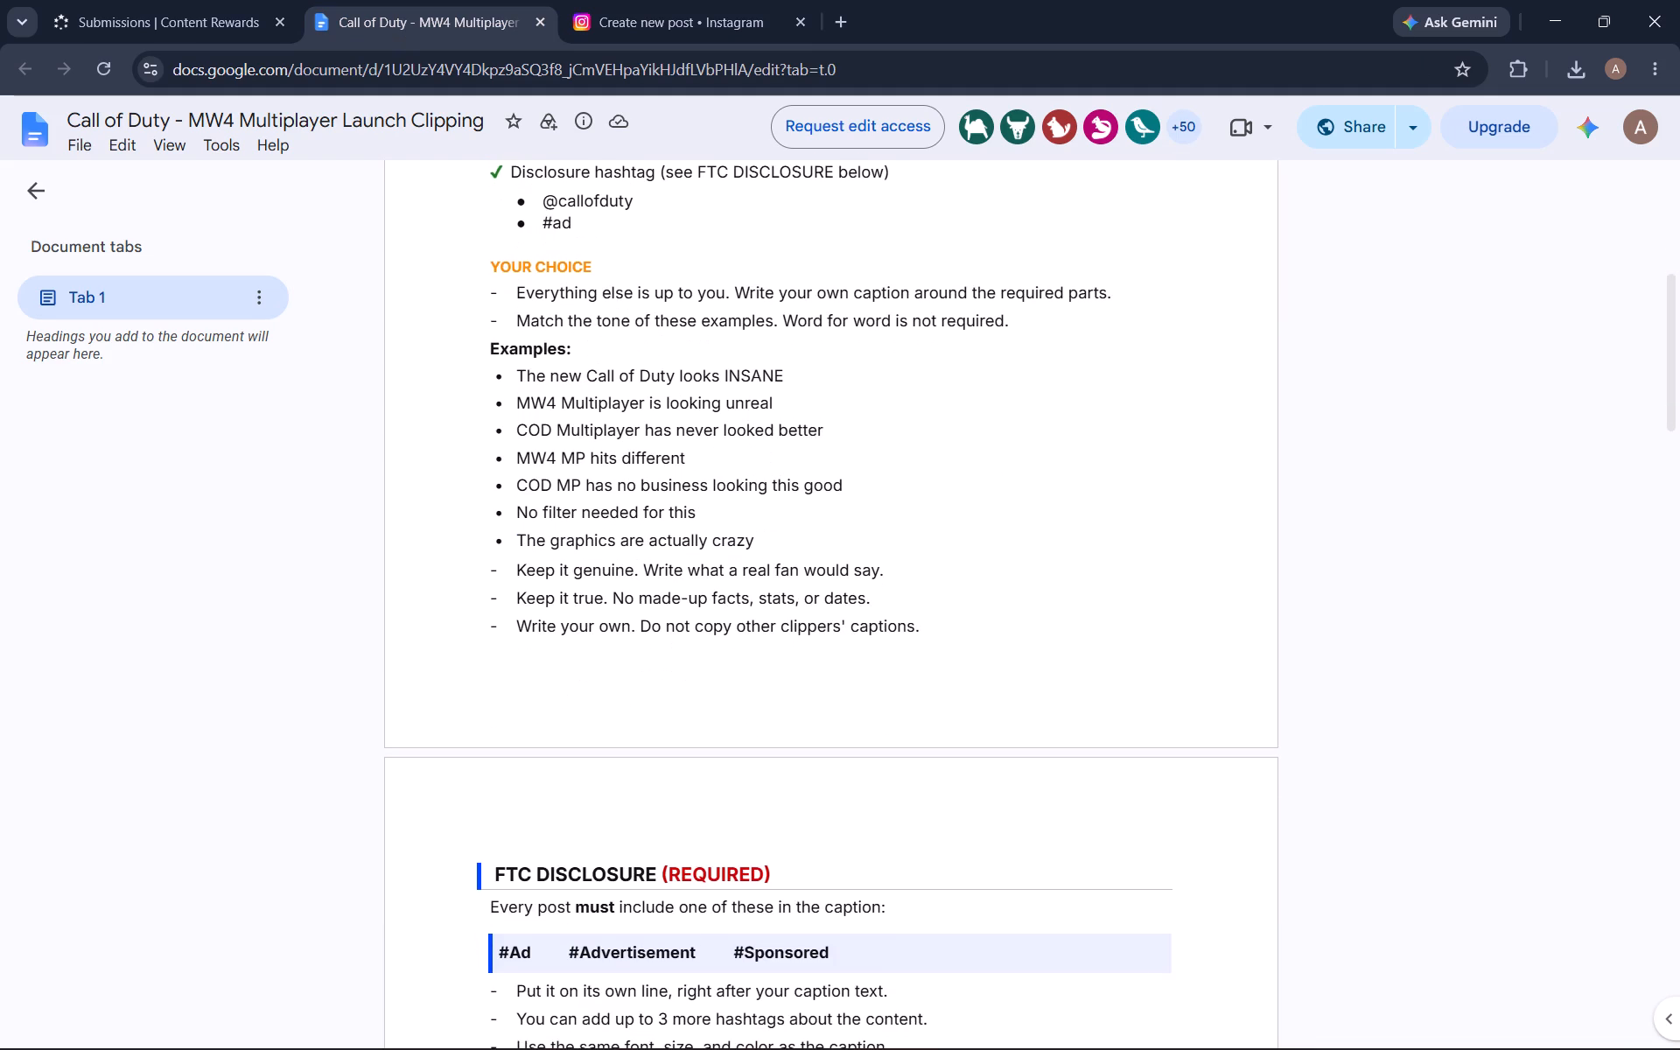
pyautogui.click(105, 0)
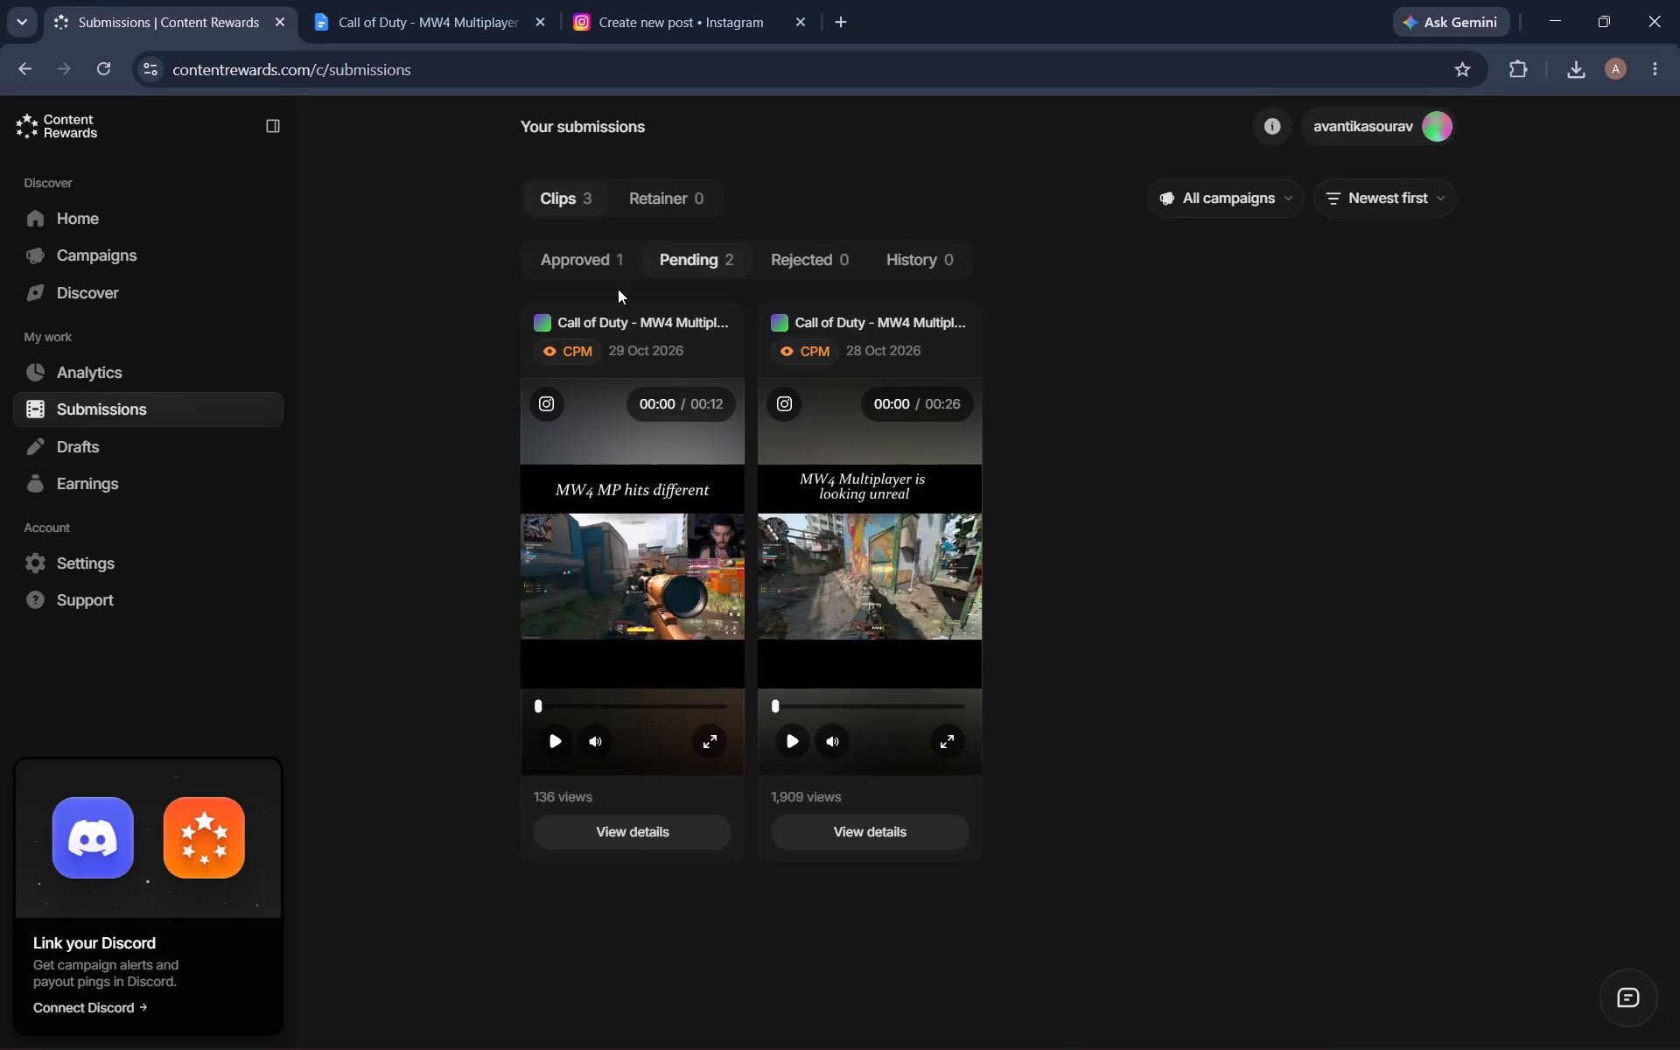
pyautogui.click(638, 0)
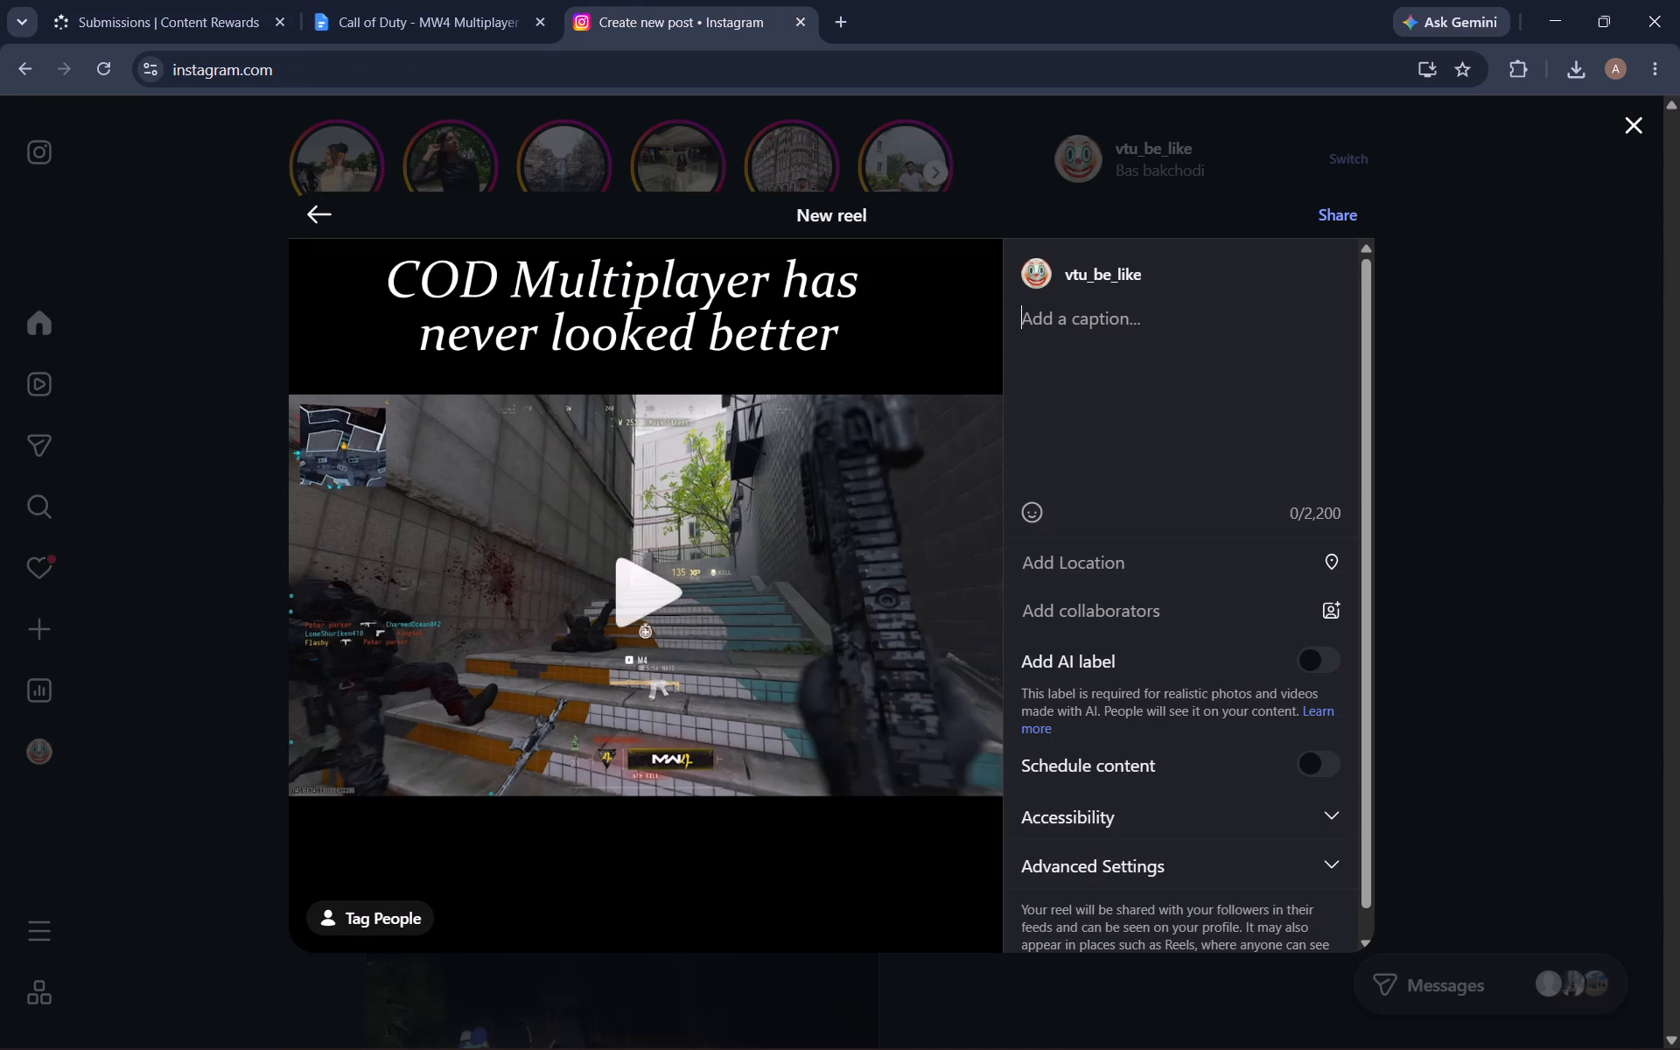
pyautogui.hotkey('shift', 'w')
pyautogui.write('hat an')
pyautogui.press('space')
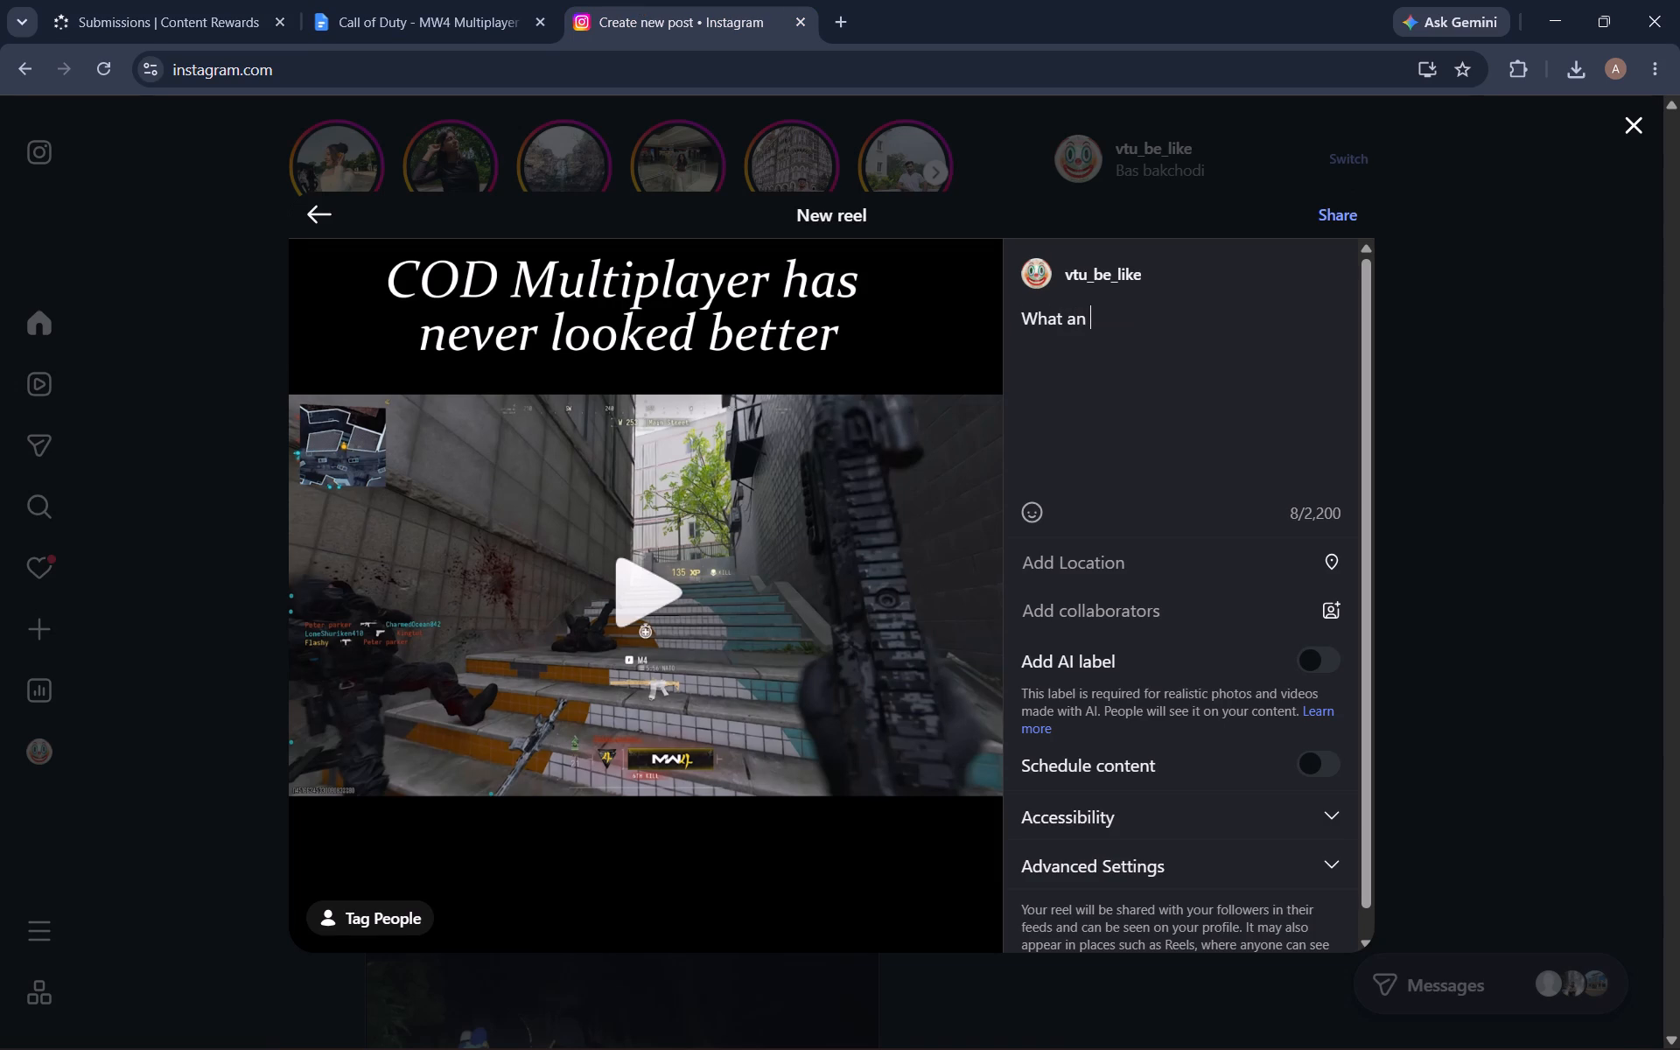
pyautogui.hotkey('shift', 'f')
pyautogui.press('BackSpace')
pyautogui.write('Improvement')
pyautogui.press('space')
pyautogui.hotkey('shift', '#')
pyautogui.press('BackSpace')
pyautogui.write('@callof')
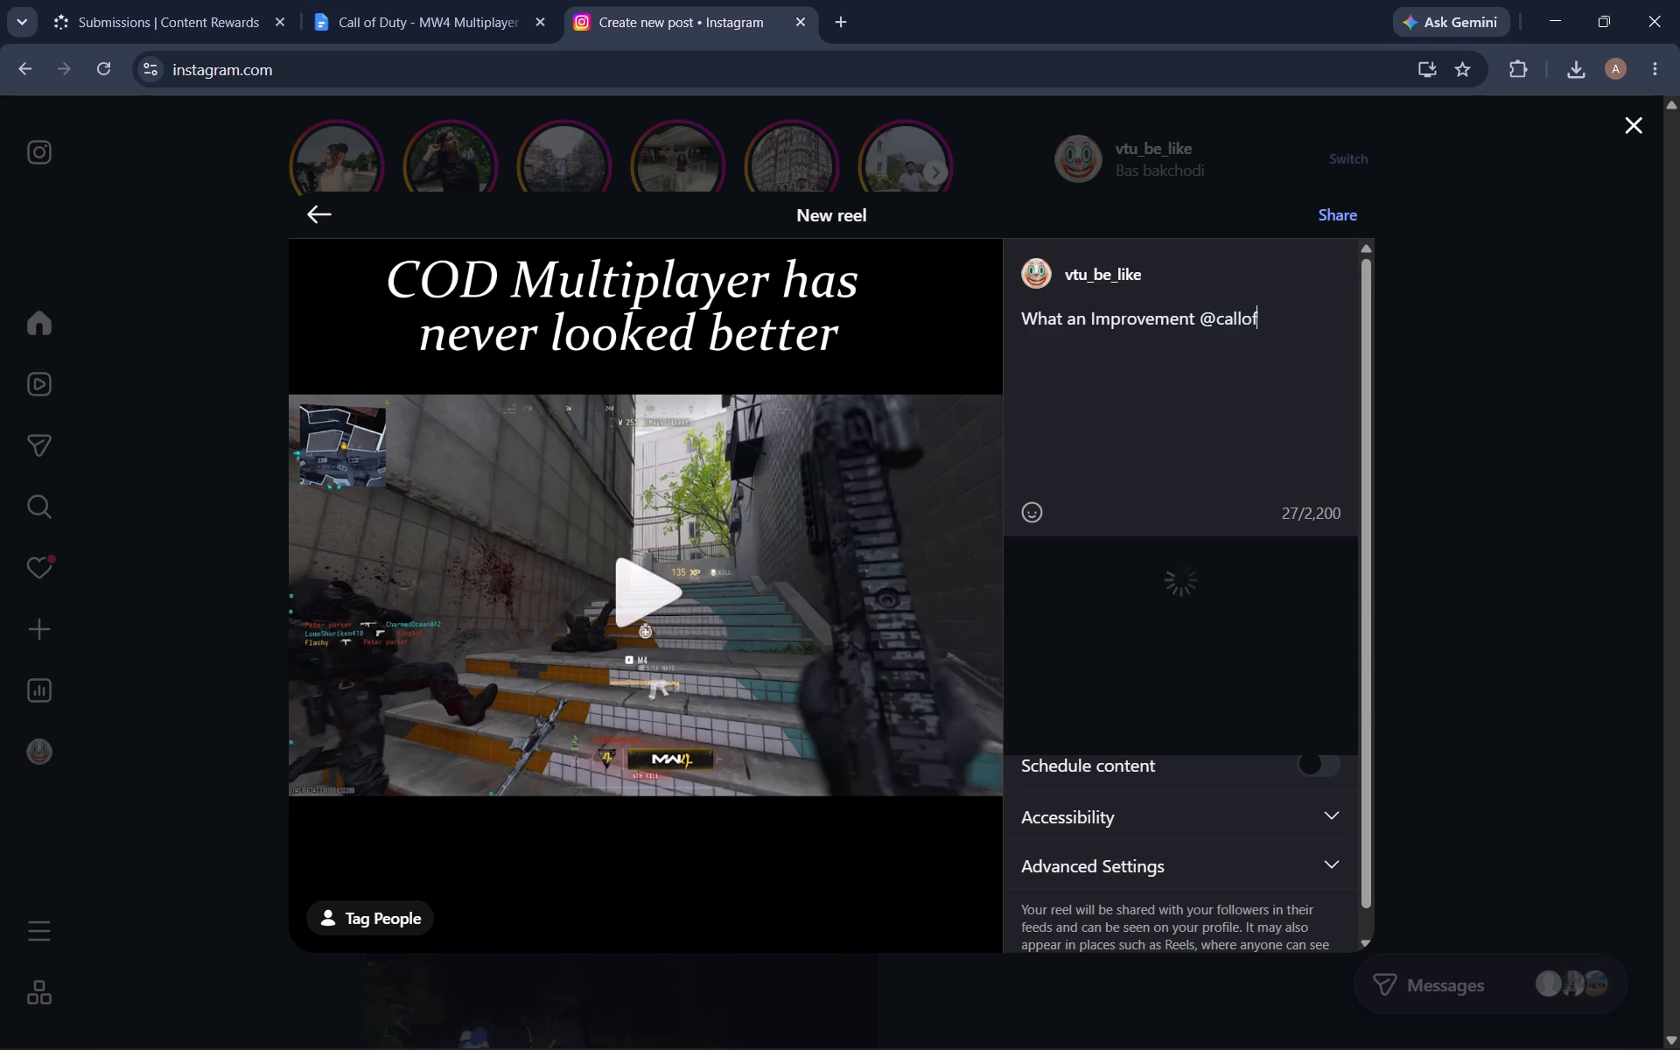
pyautogui.click(1122, 607)
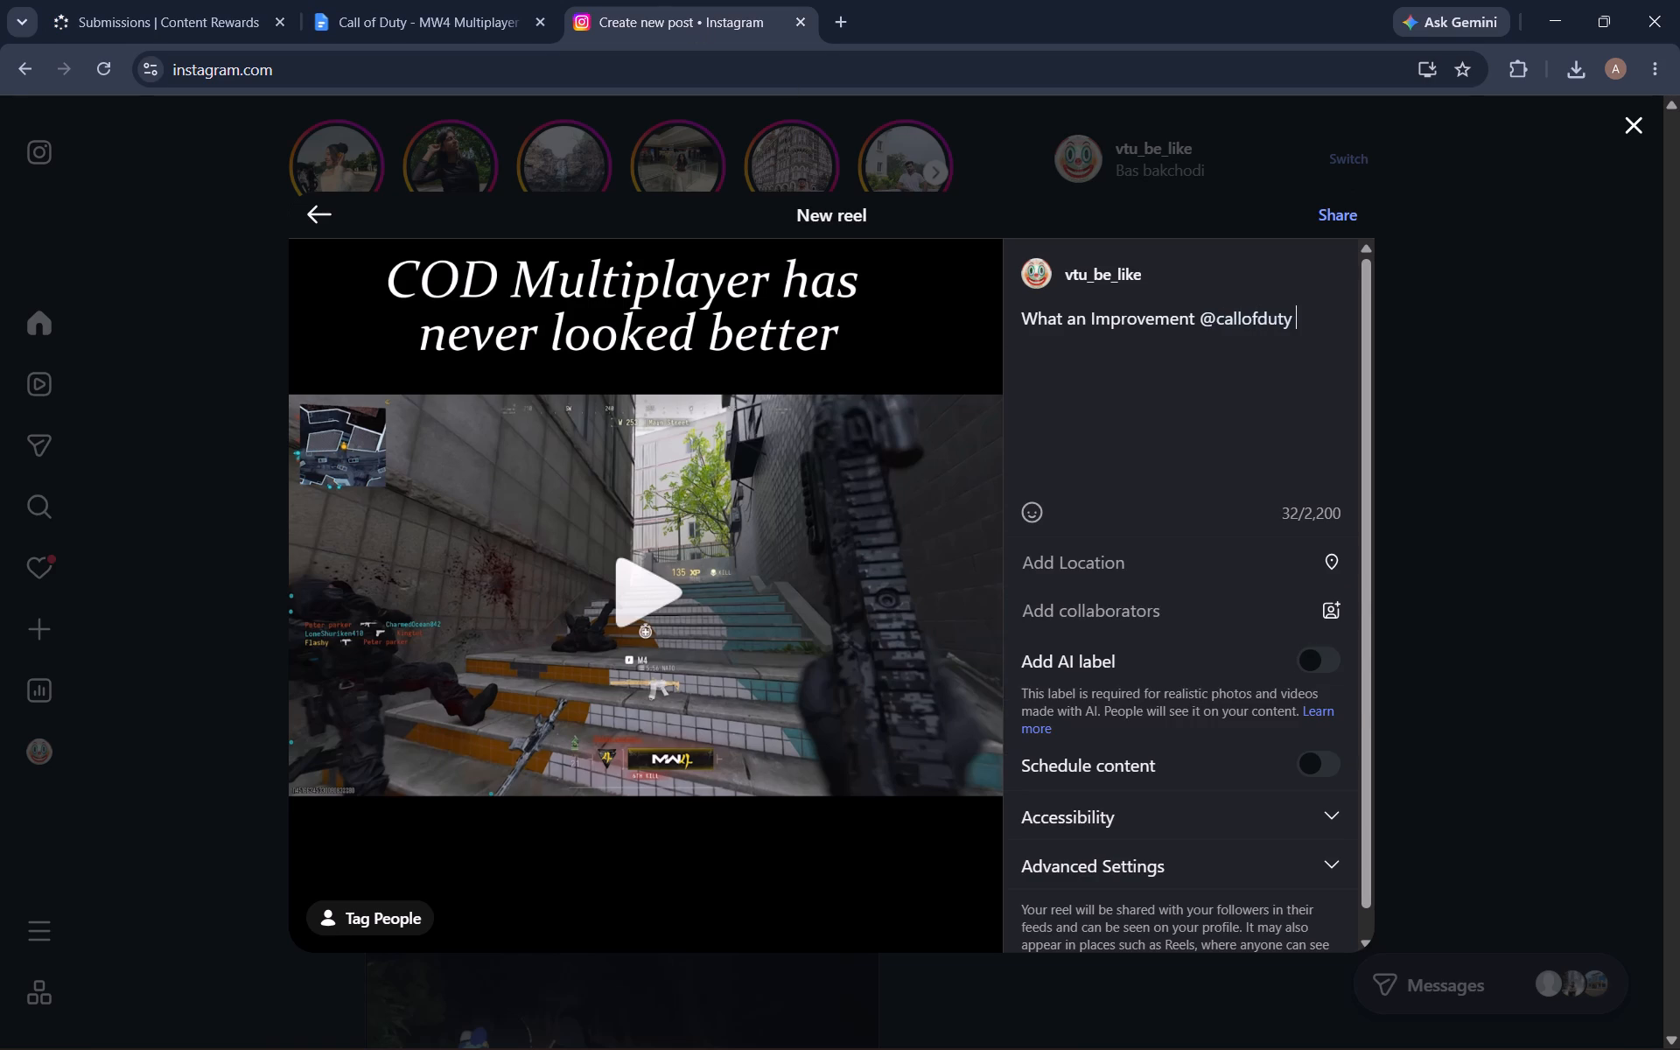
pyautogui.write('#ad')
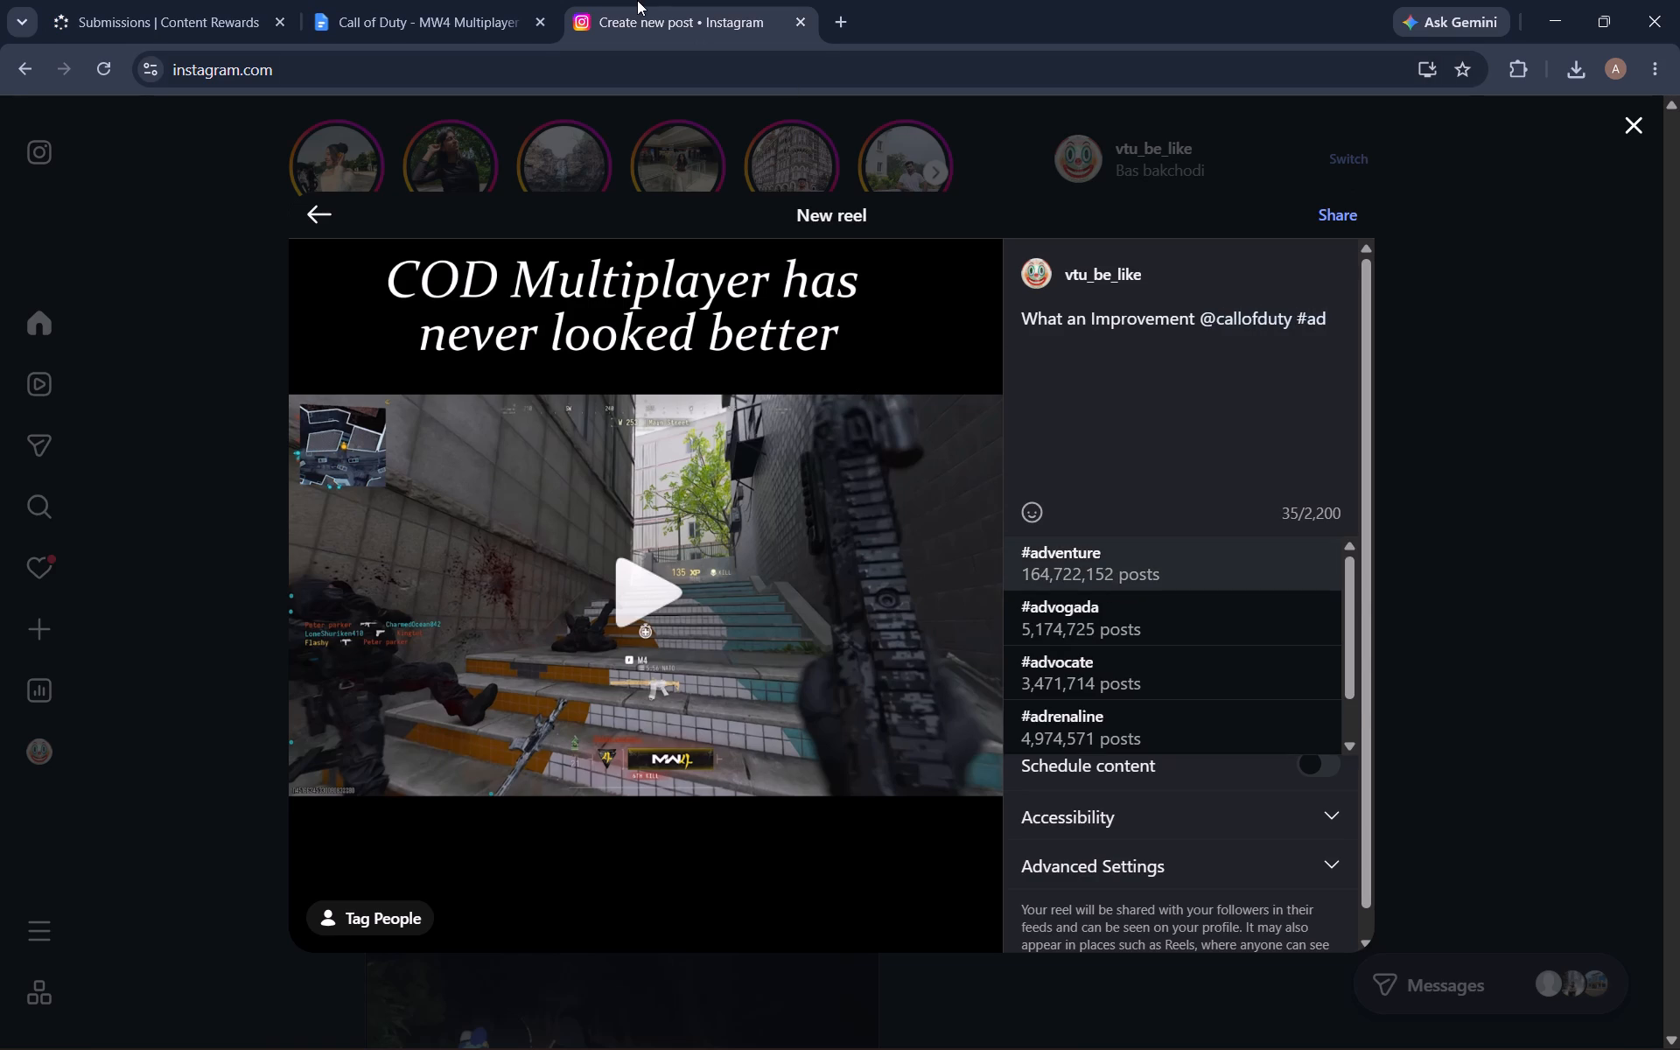
# Recheck the caption guidelines in the campaign brief and tag the callofduty account in the reel.
pyautogui.click(356, 0)
pyautogui.scroll(-2, 646, 520)
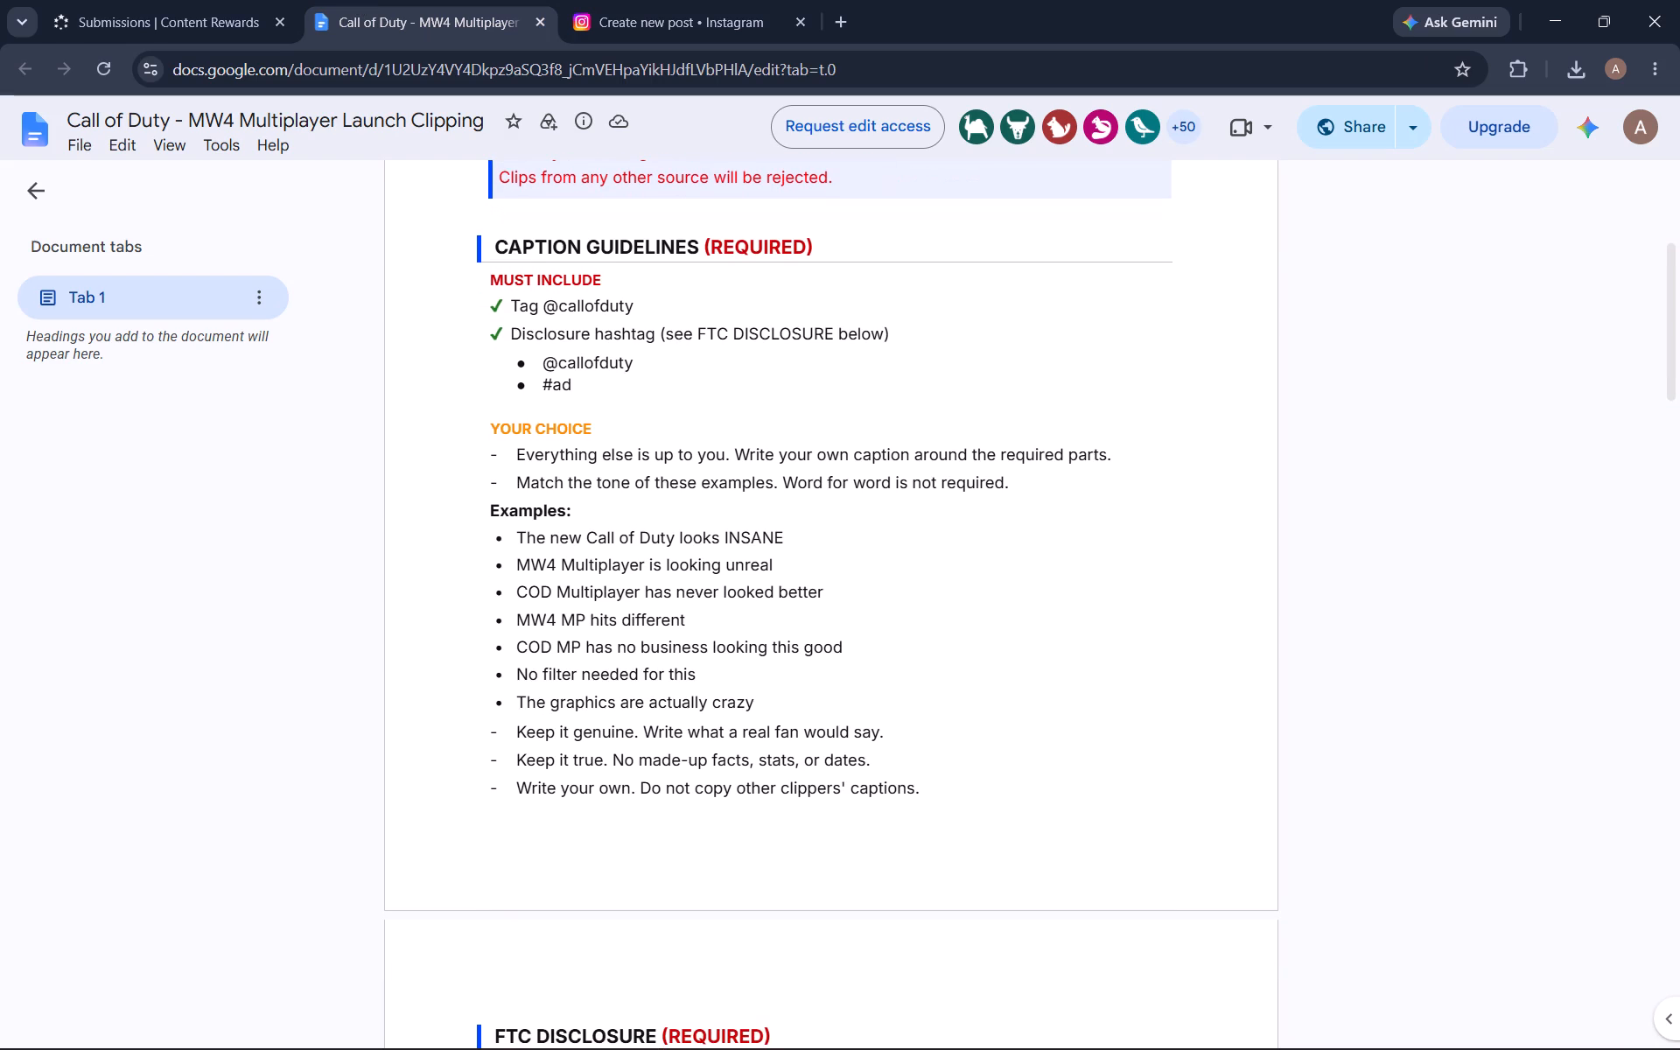
pyautogui.click(611, 0)
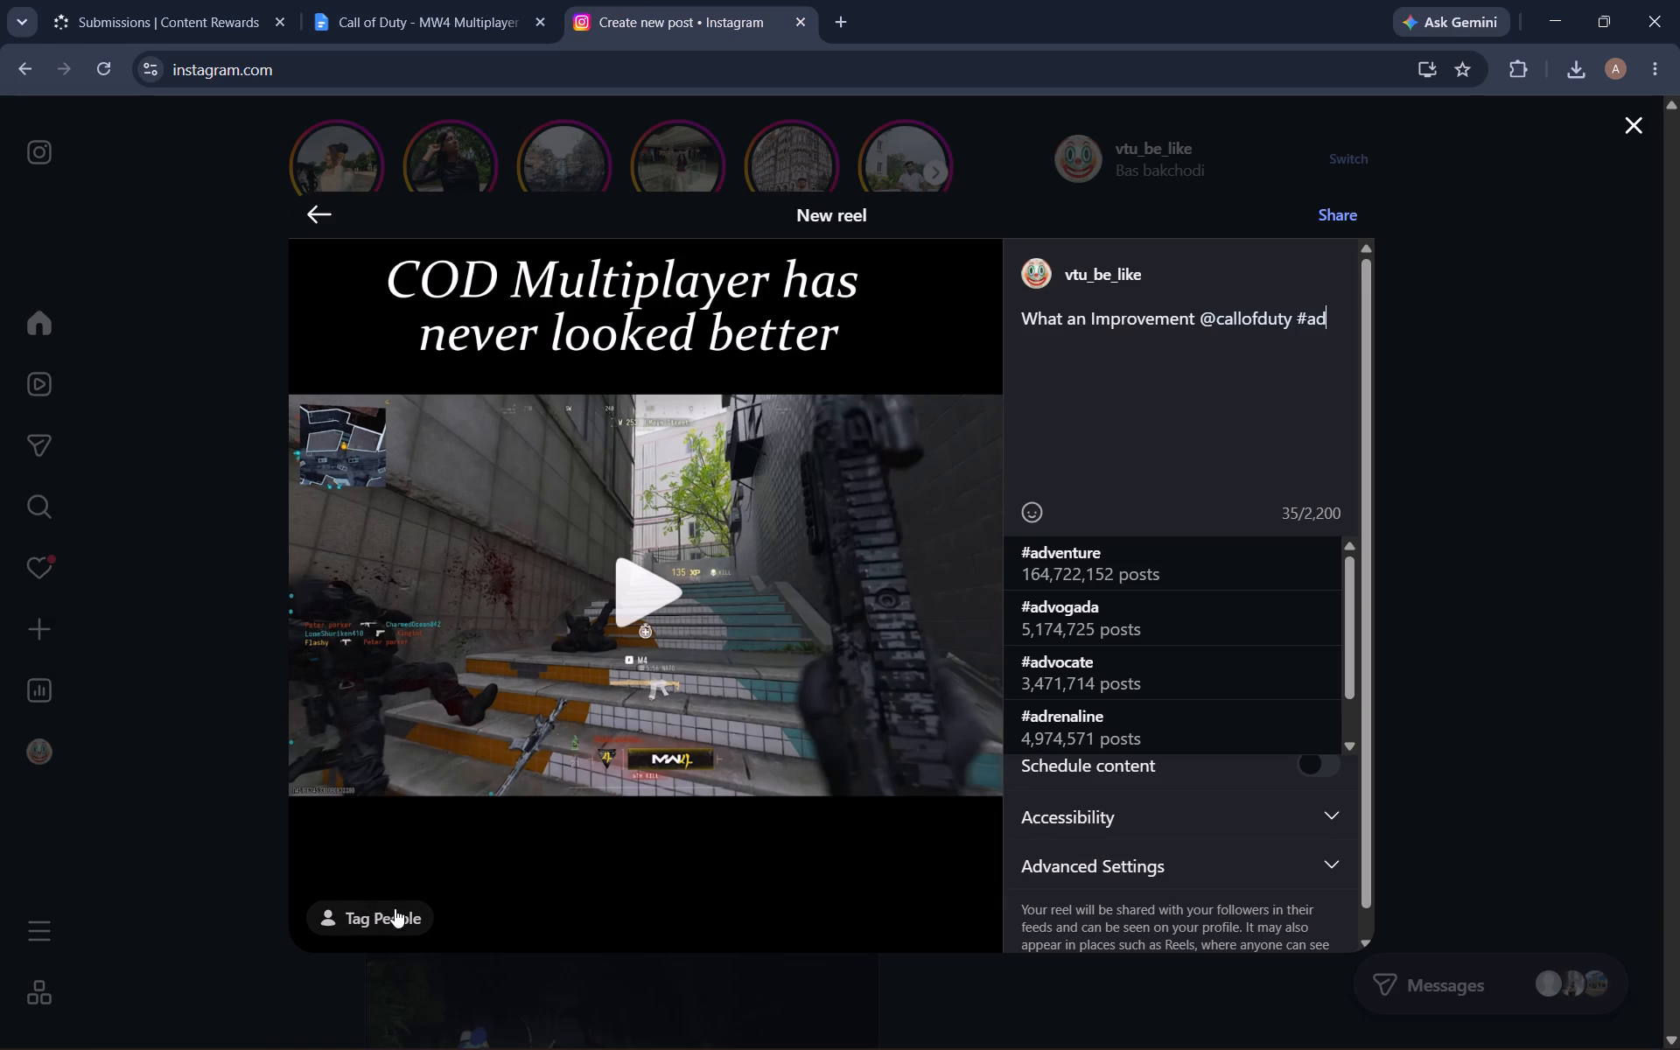
pyautogui.click(390, 916)
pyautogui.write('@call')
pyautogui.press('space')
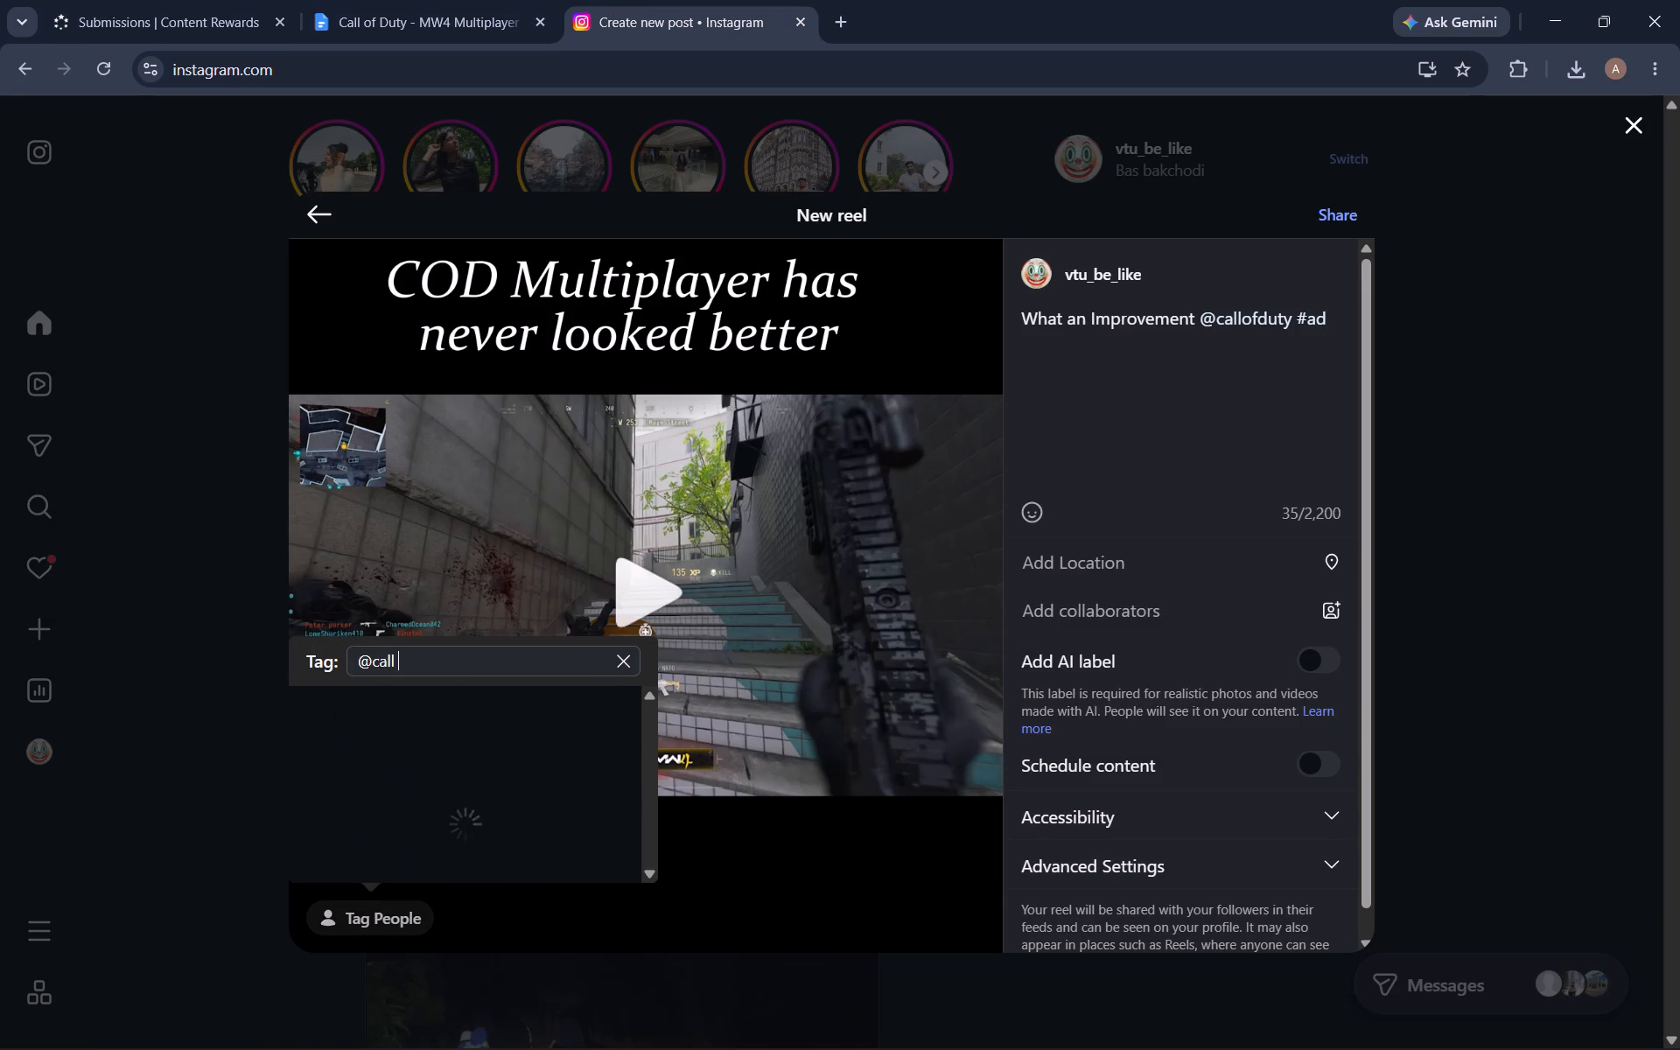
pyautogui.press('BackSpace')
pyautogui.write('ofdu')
pyautogui.click(446, 730)
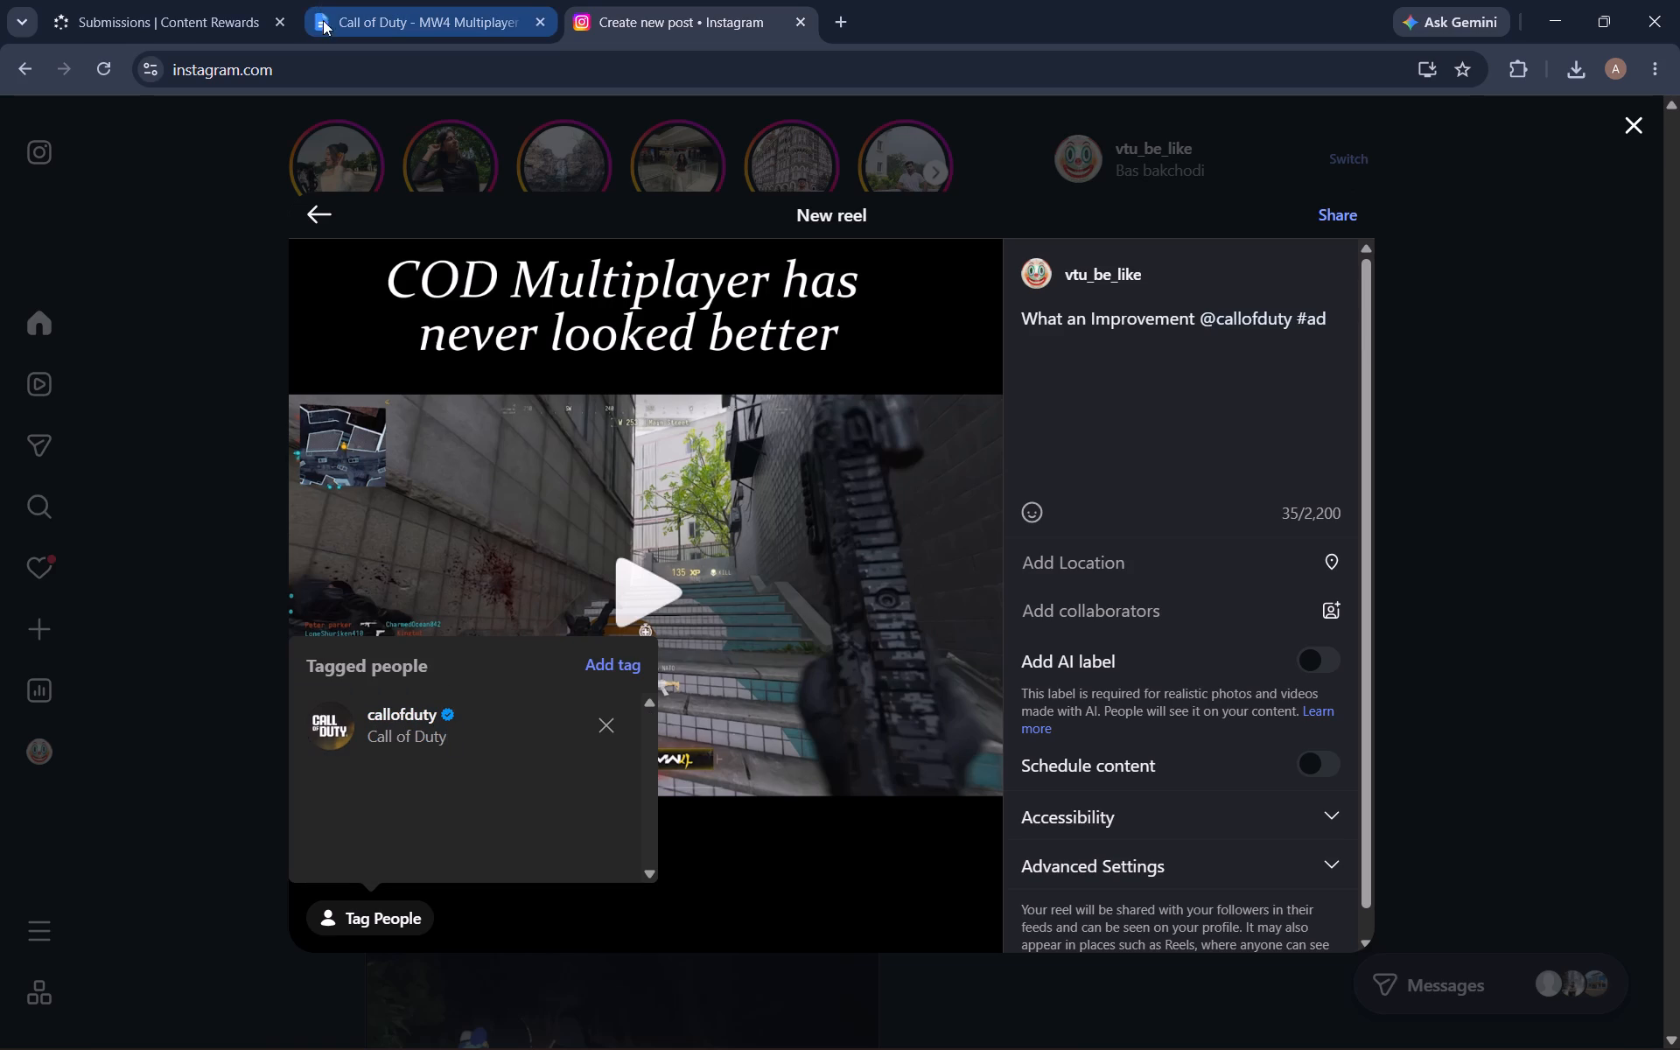
# Review the campaign brief once more and add the hashtag #viral at the end of the reel caption.
pyautogui.click(439, 0)
pyautogui.moveTo(439, 0); pyautogui.dragTo(421, 41)
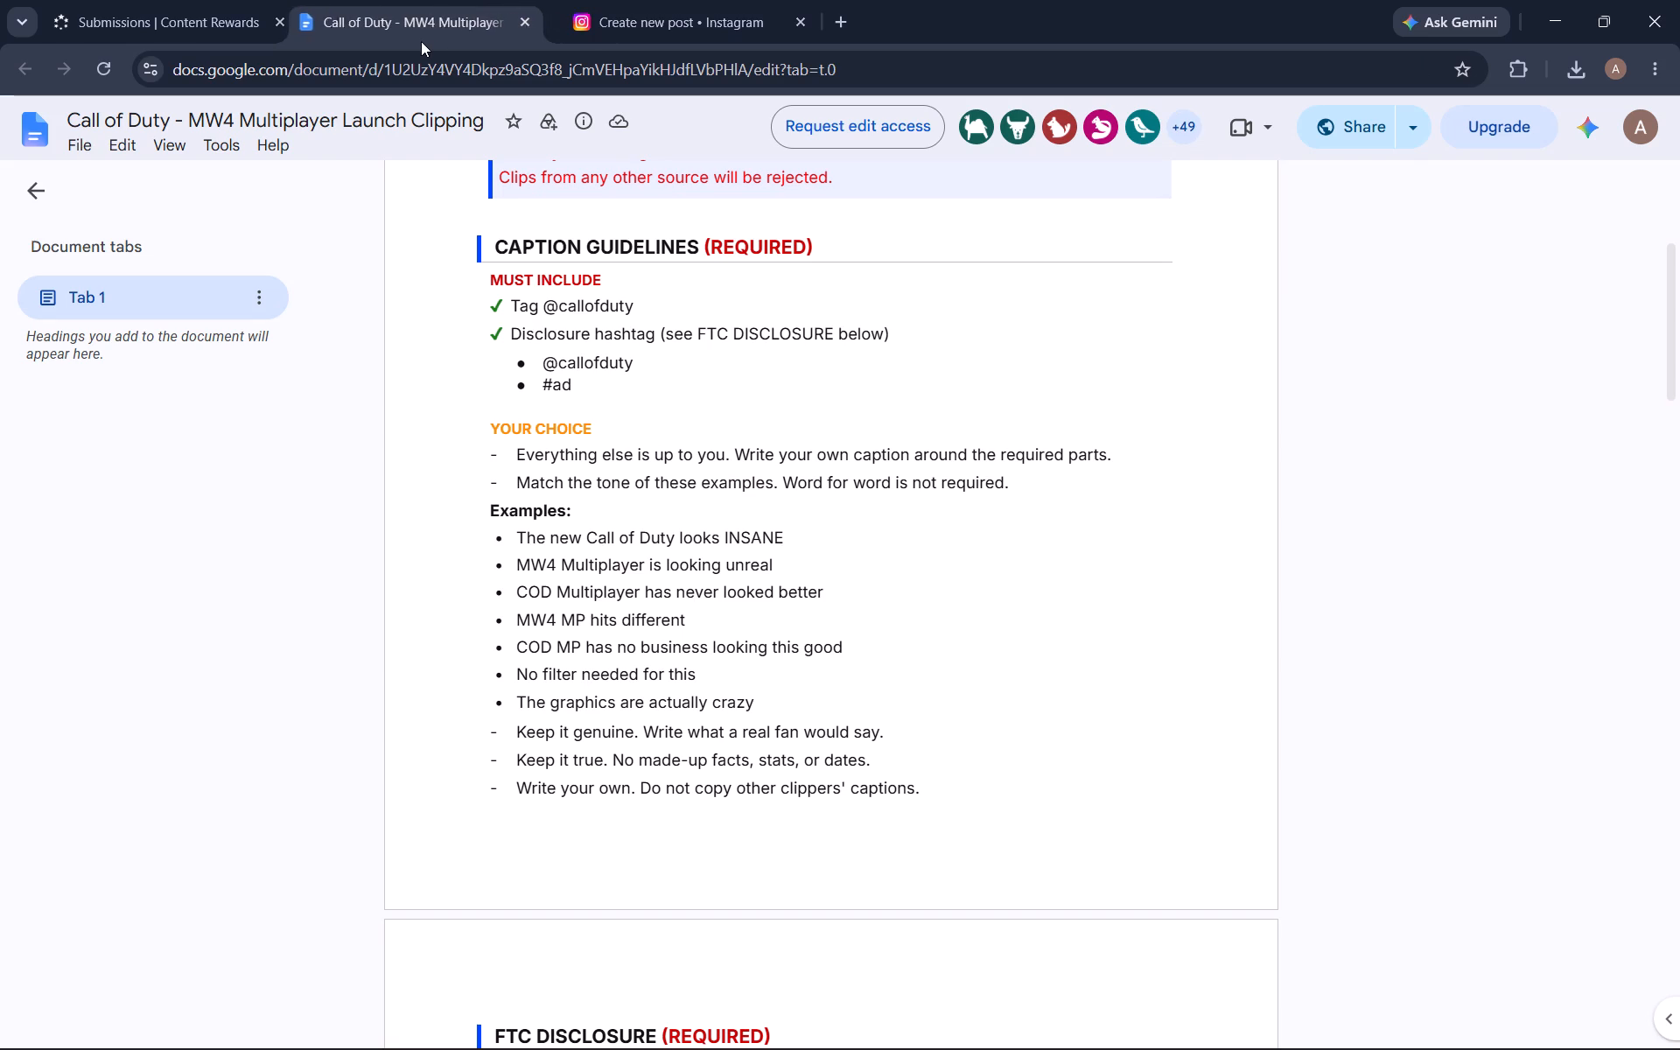
pyautogui.moveTo(421, 41); pyautogui.dragTo(421, 39)
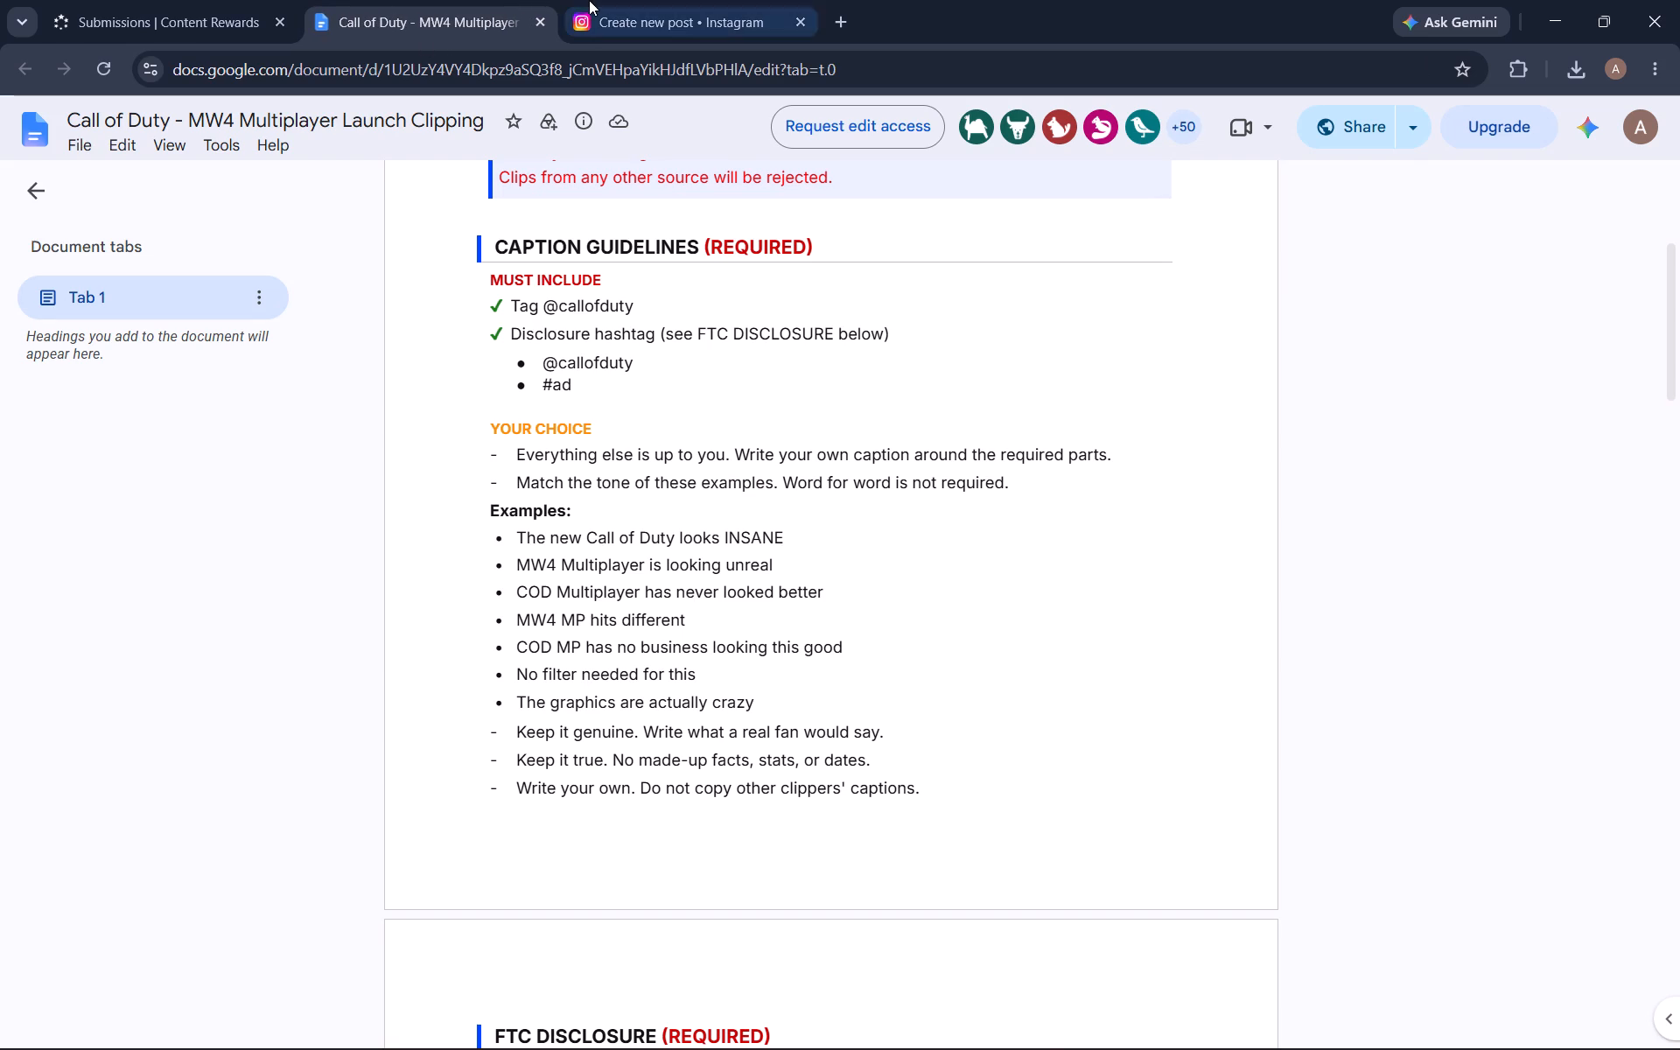
pyautogui.click(589, 0)
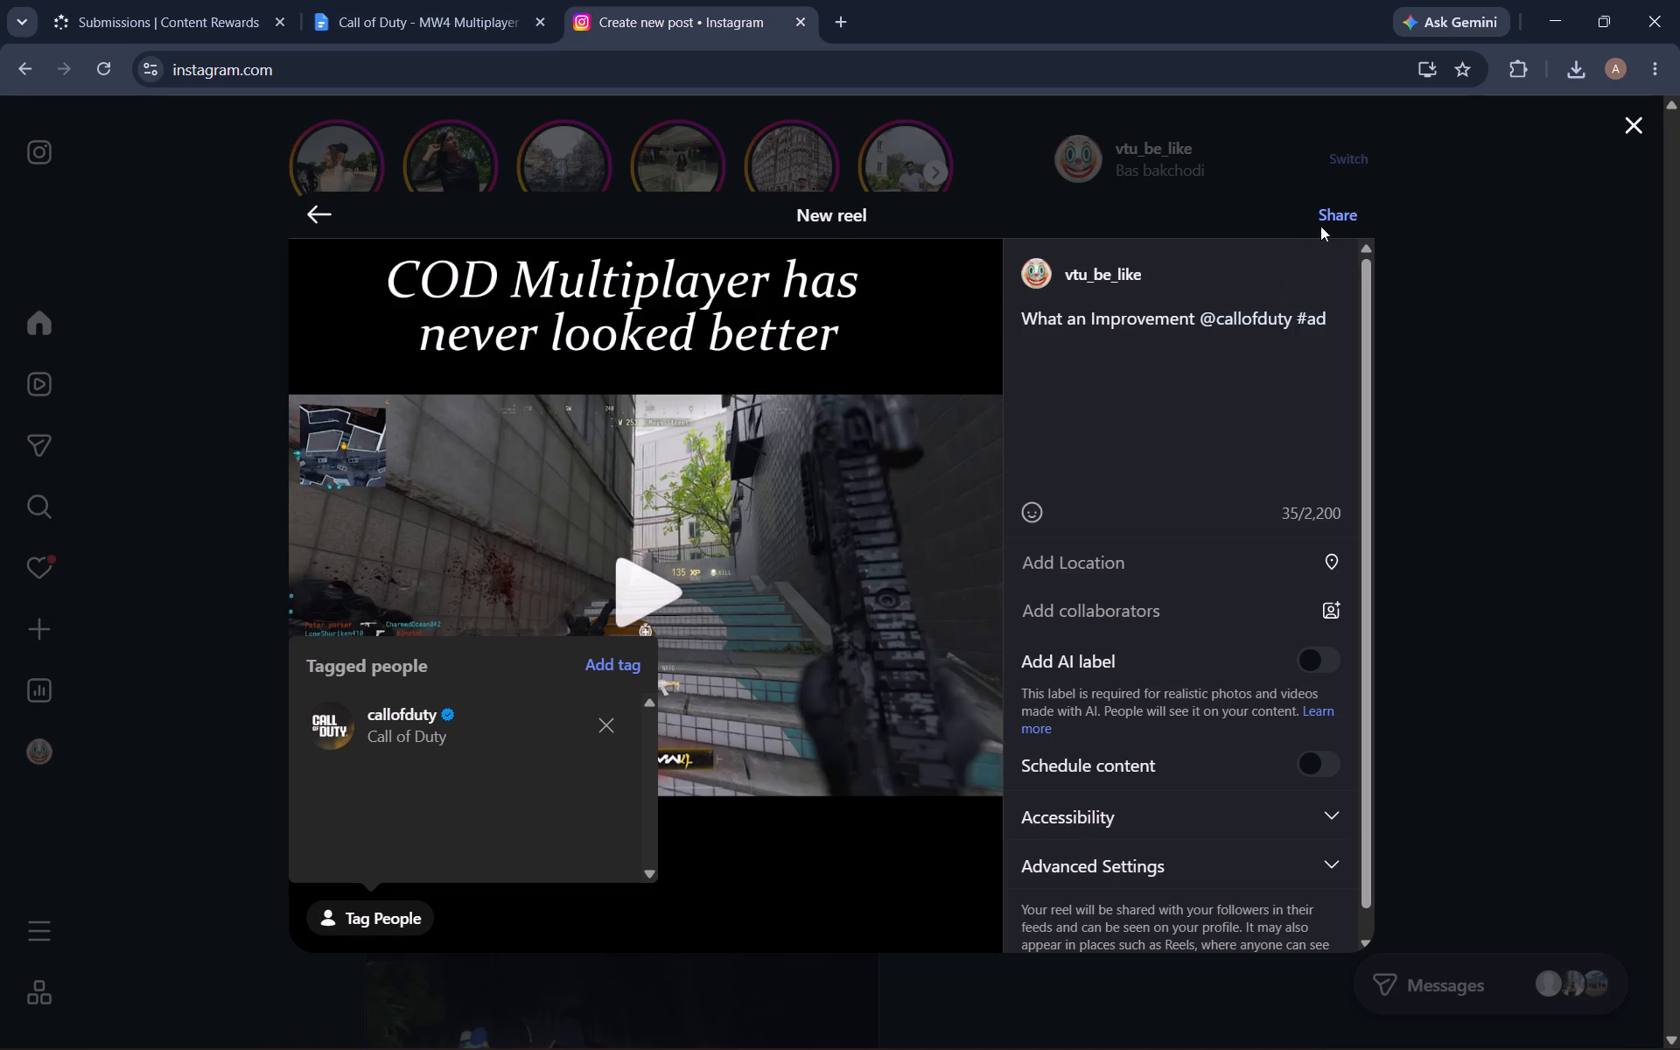
pyautogui.click(1241, 361)
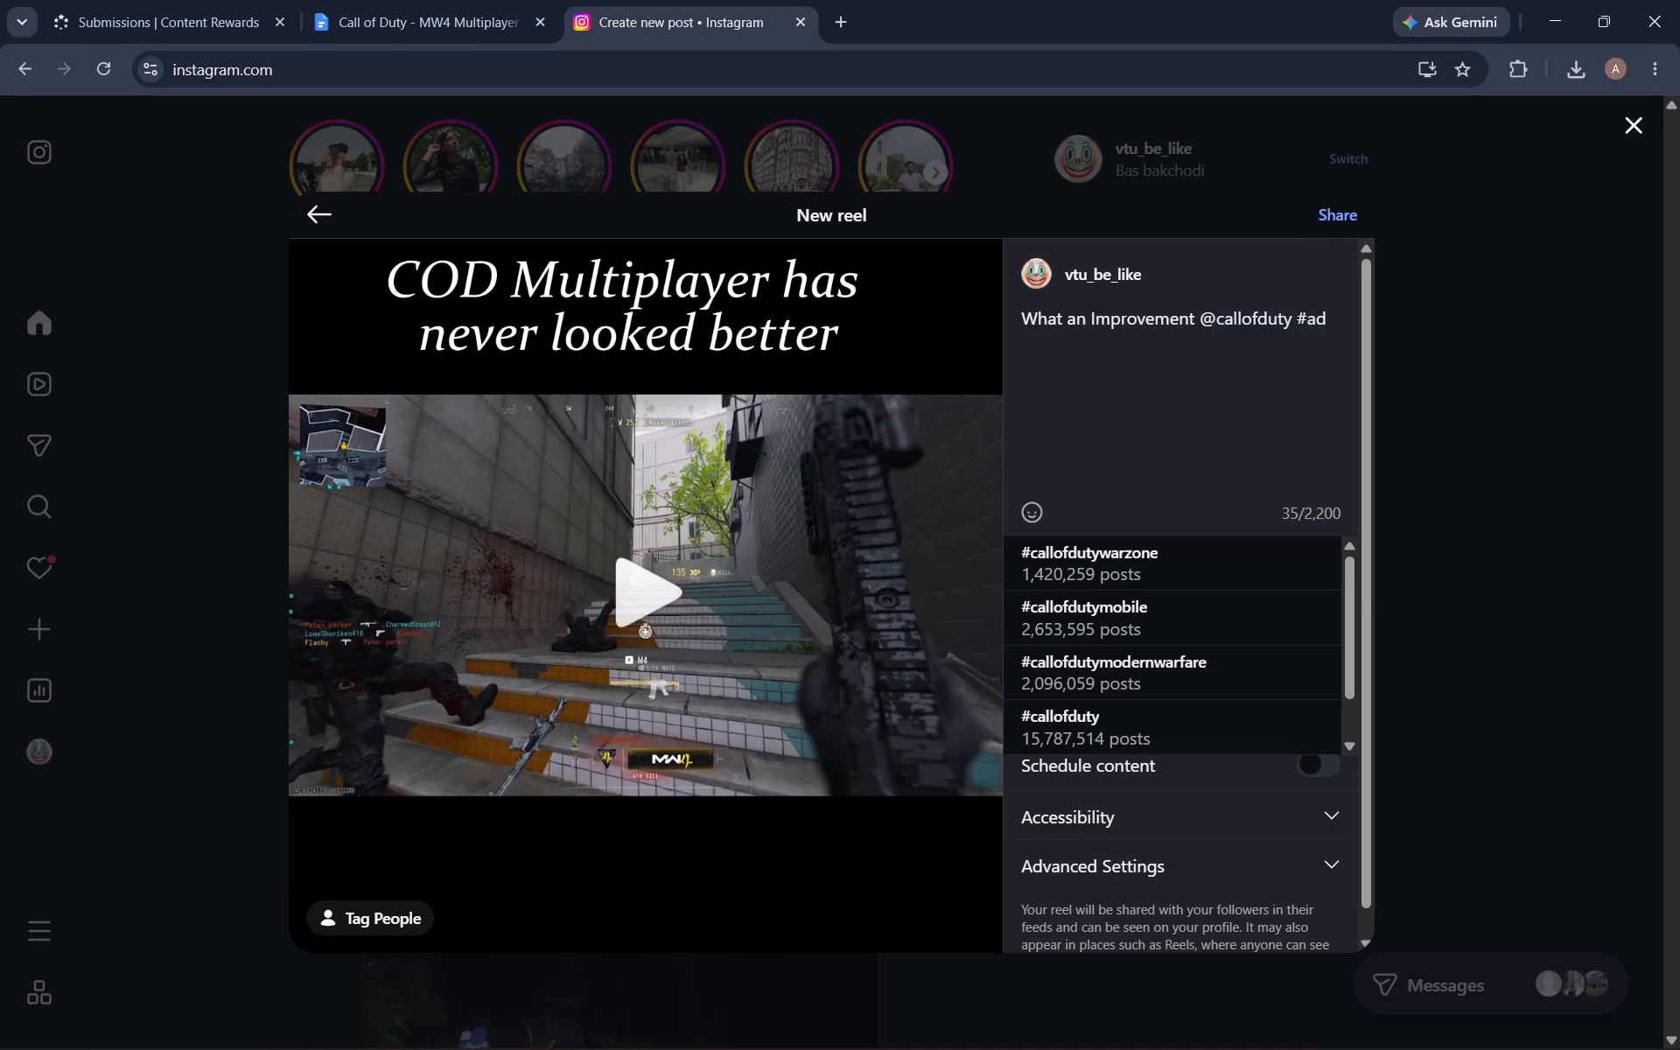
pyautogui.click(1334, 327)
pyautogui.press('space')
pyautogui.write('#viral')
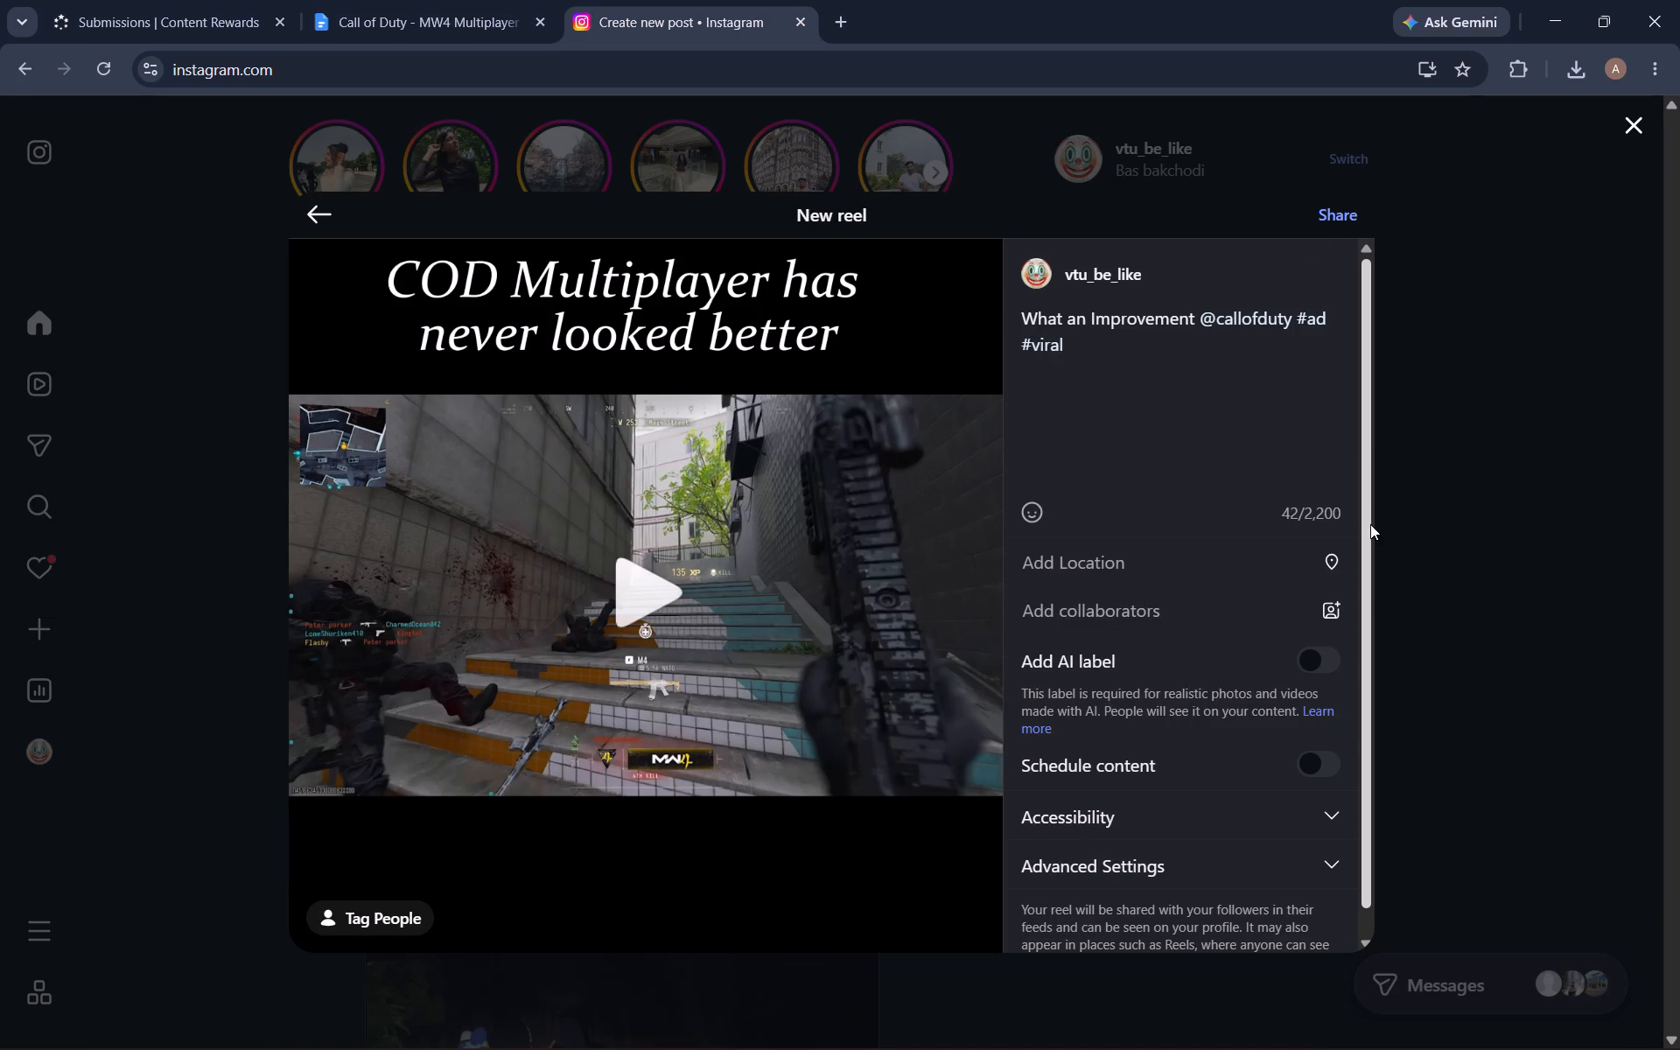
# Share the finished reel on Instagram.
pyautogui.click(1340, 205)
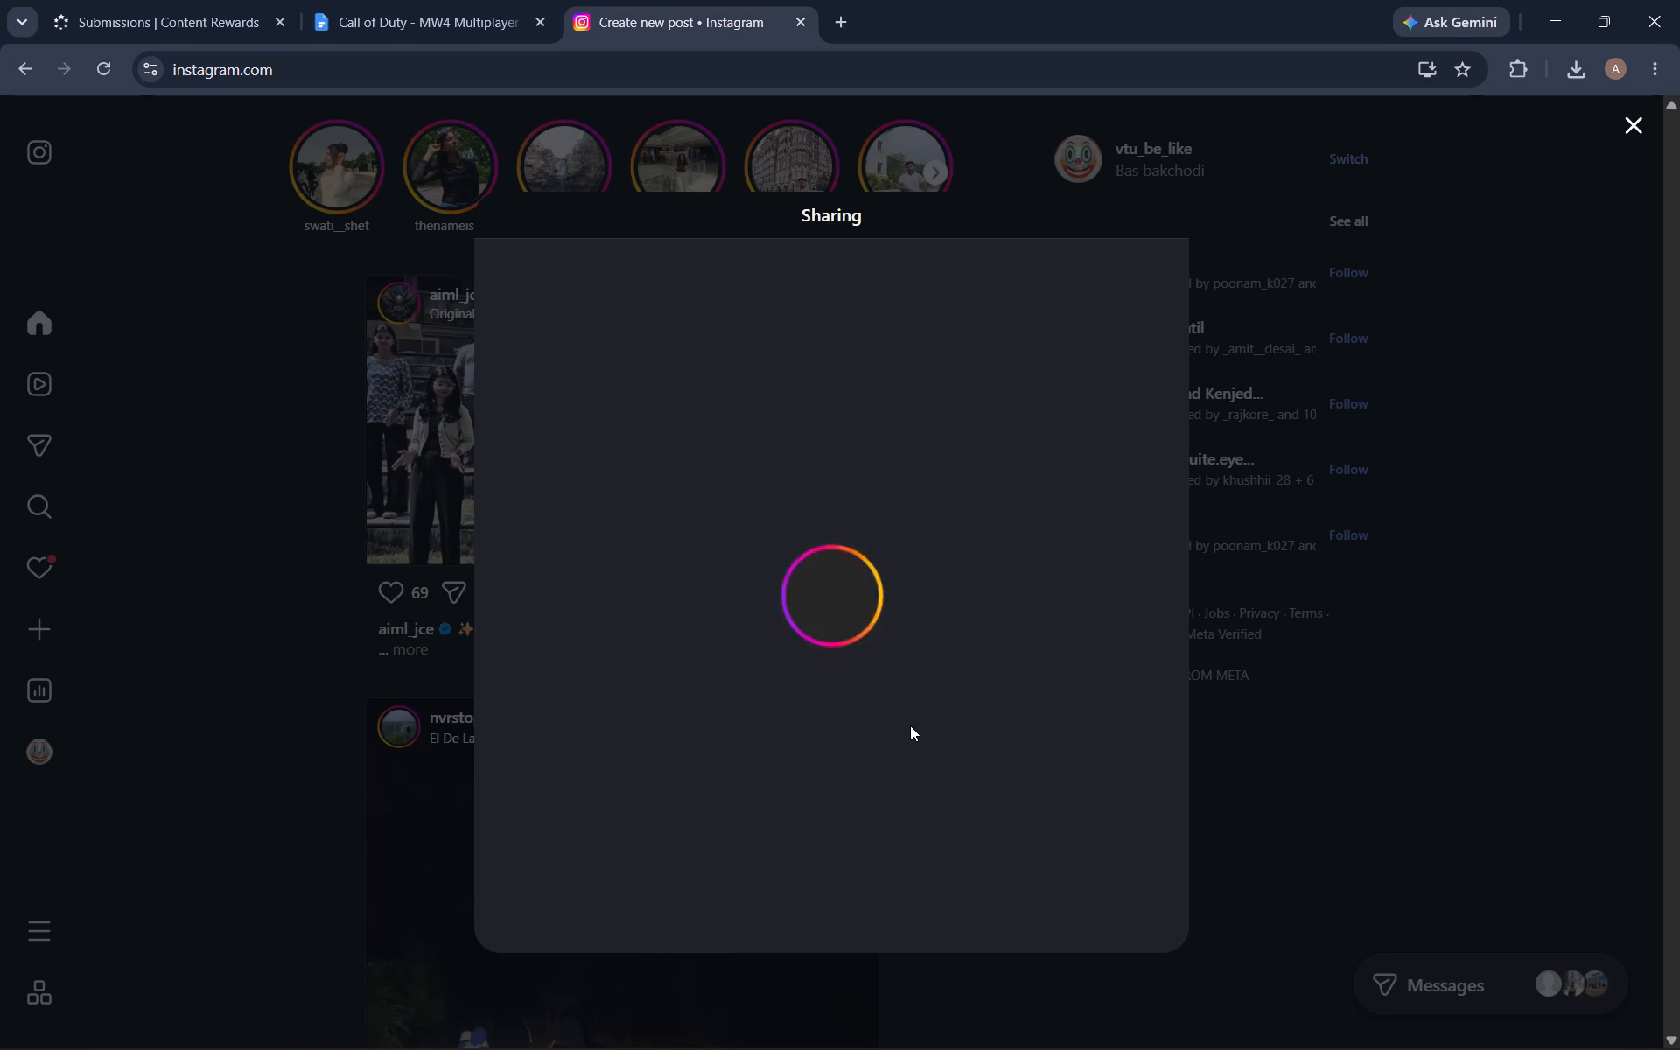
# Turn on the computer's mobile hotspot from the Windows quick settings.
pyautogui.click(1522, 1020)
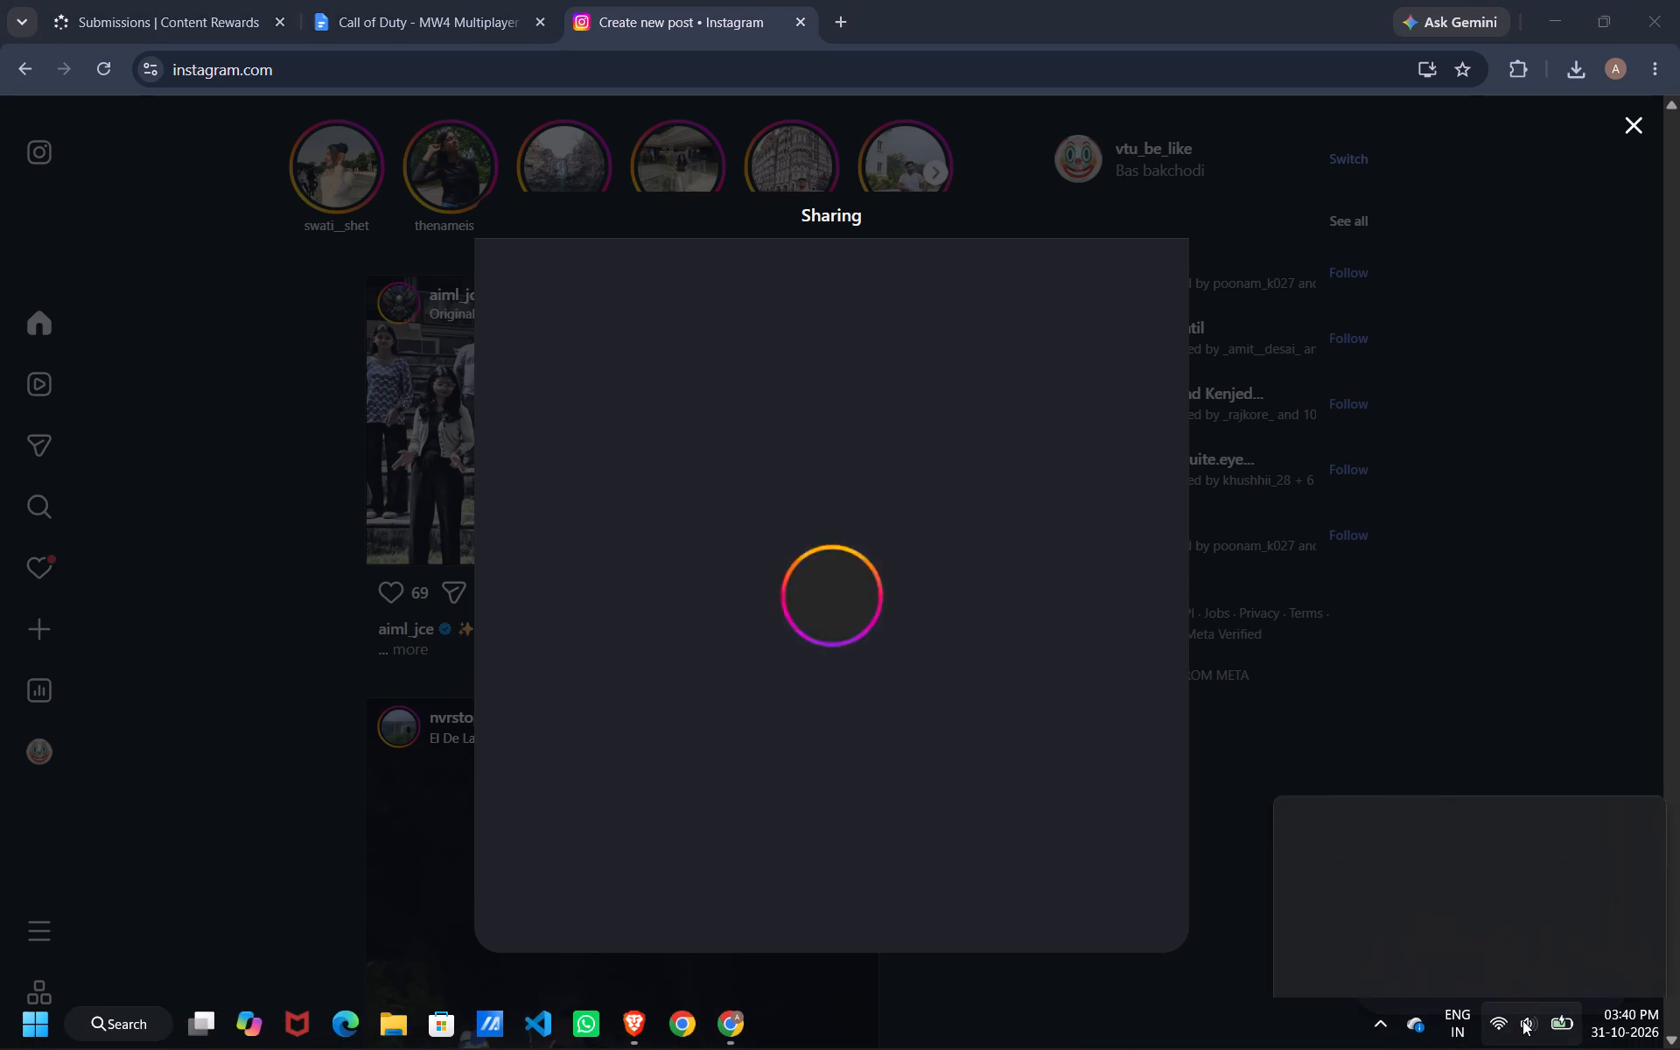
pyautogui.scroll(-1, 1448, 716)
pyautogui.click(1369, 708)
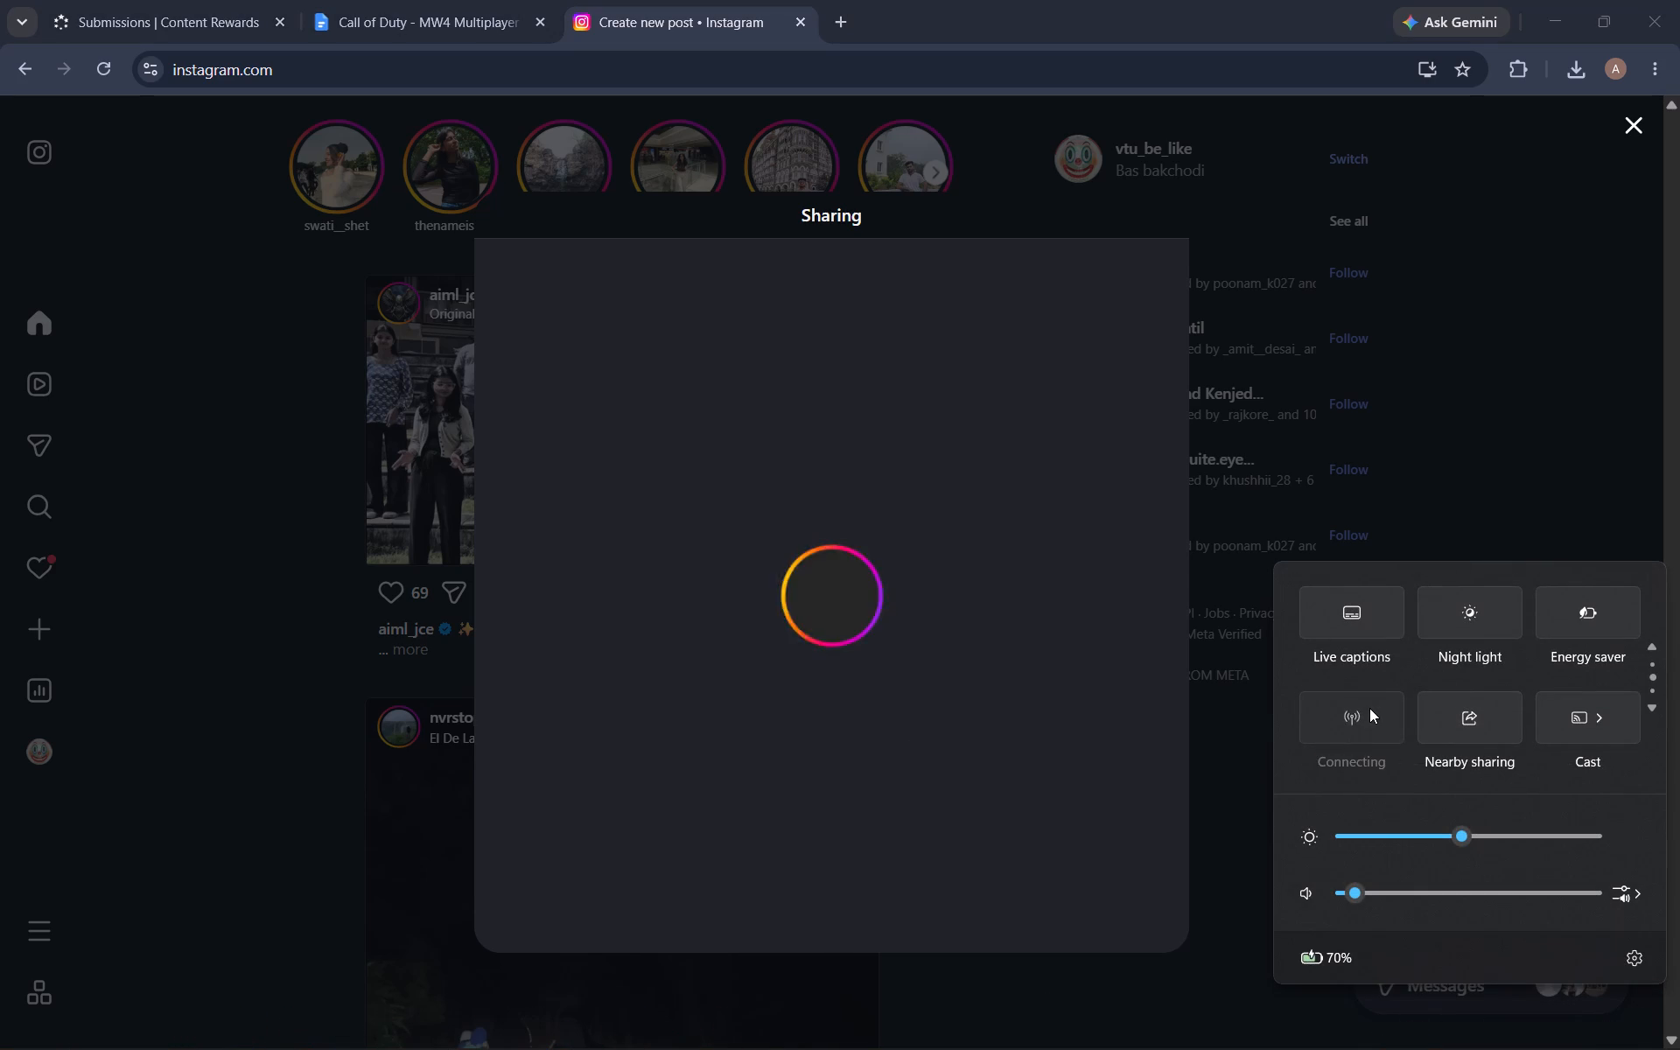
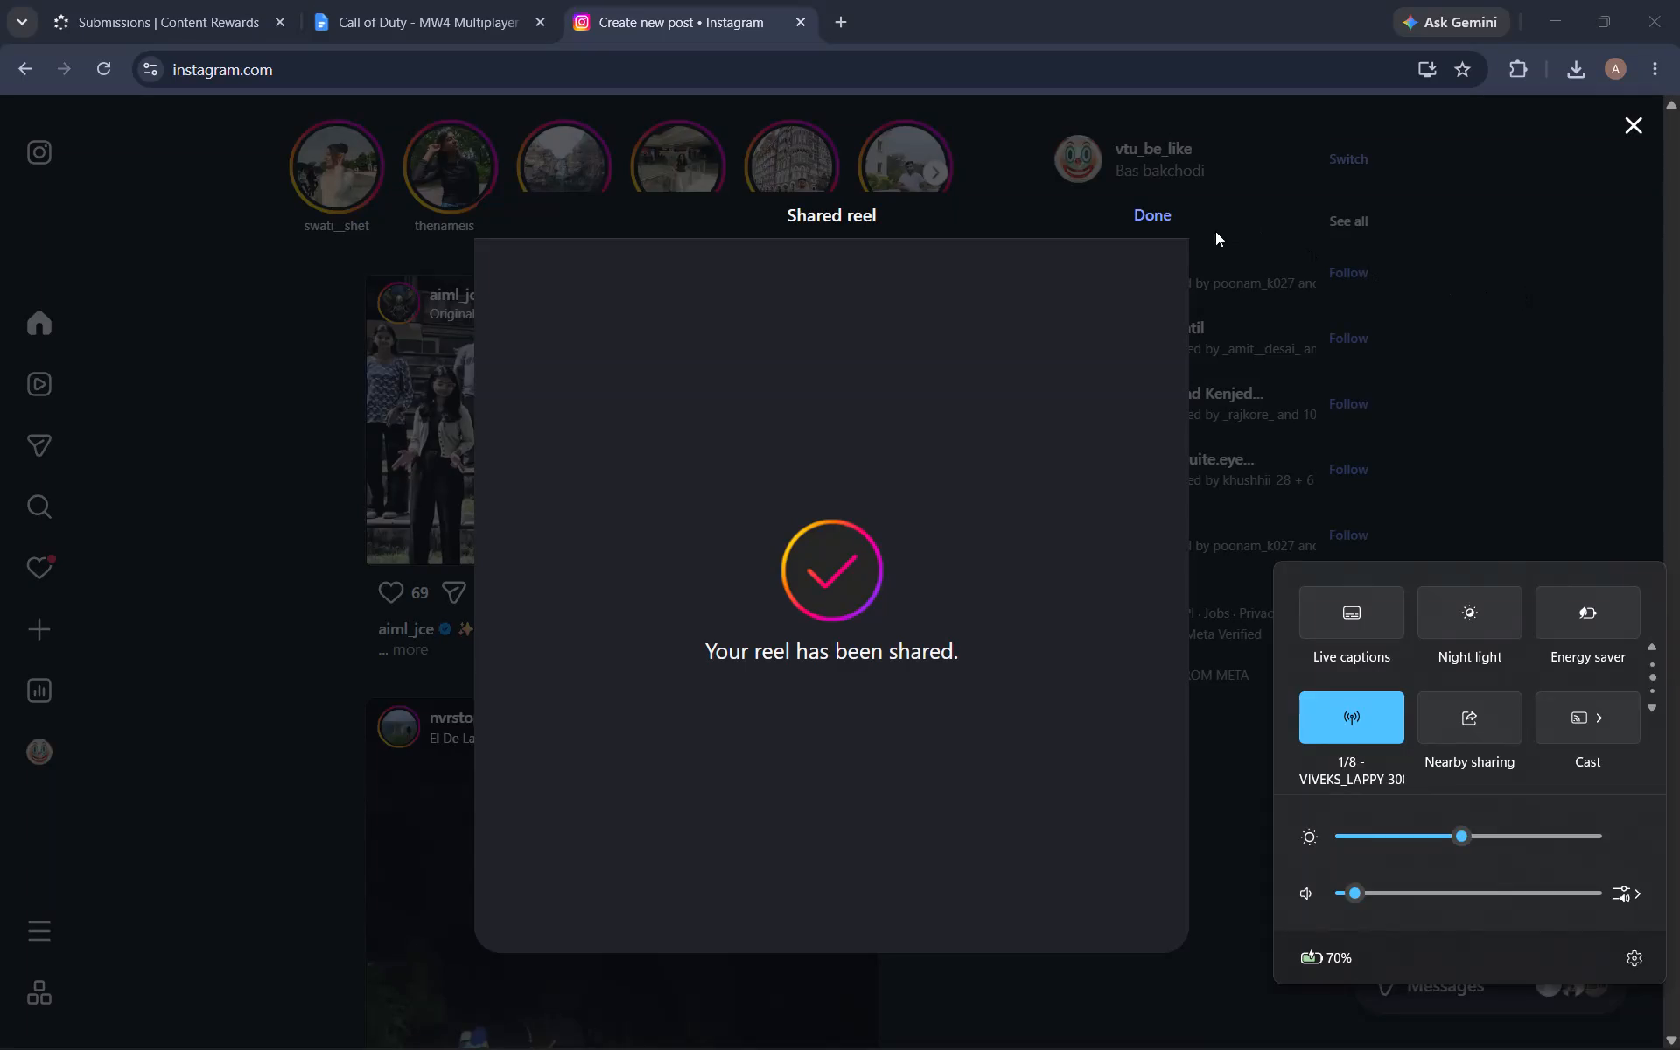
# Dismiss the shared reel confirmation.
pyautogui.click(1172, 230)
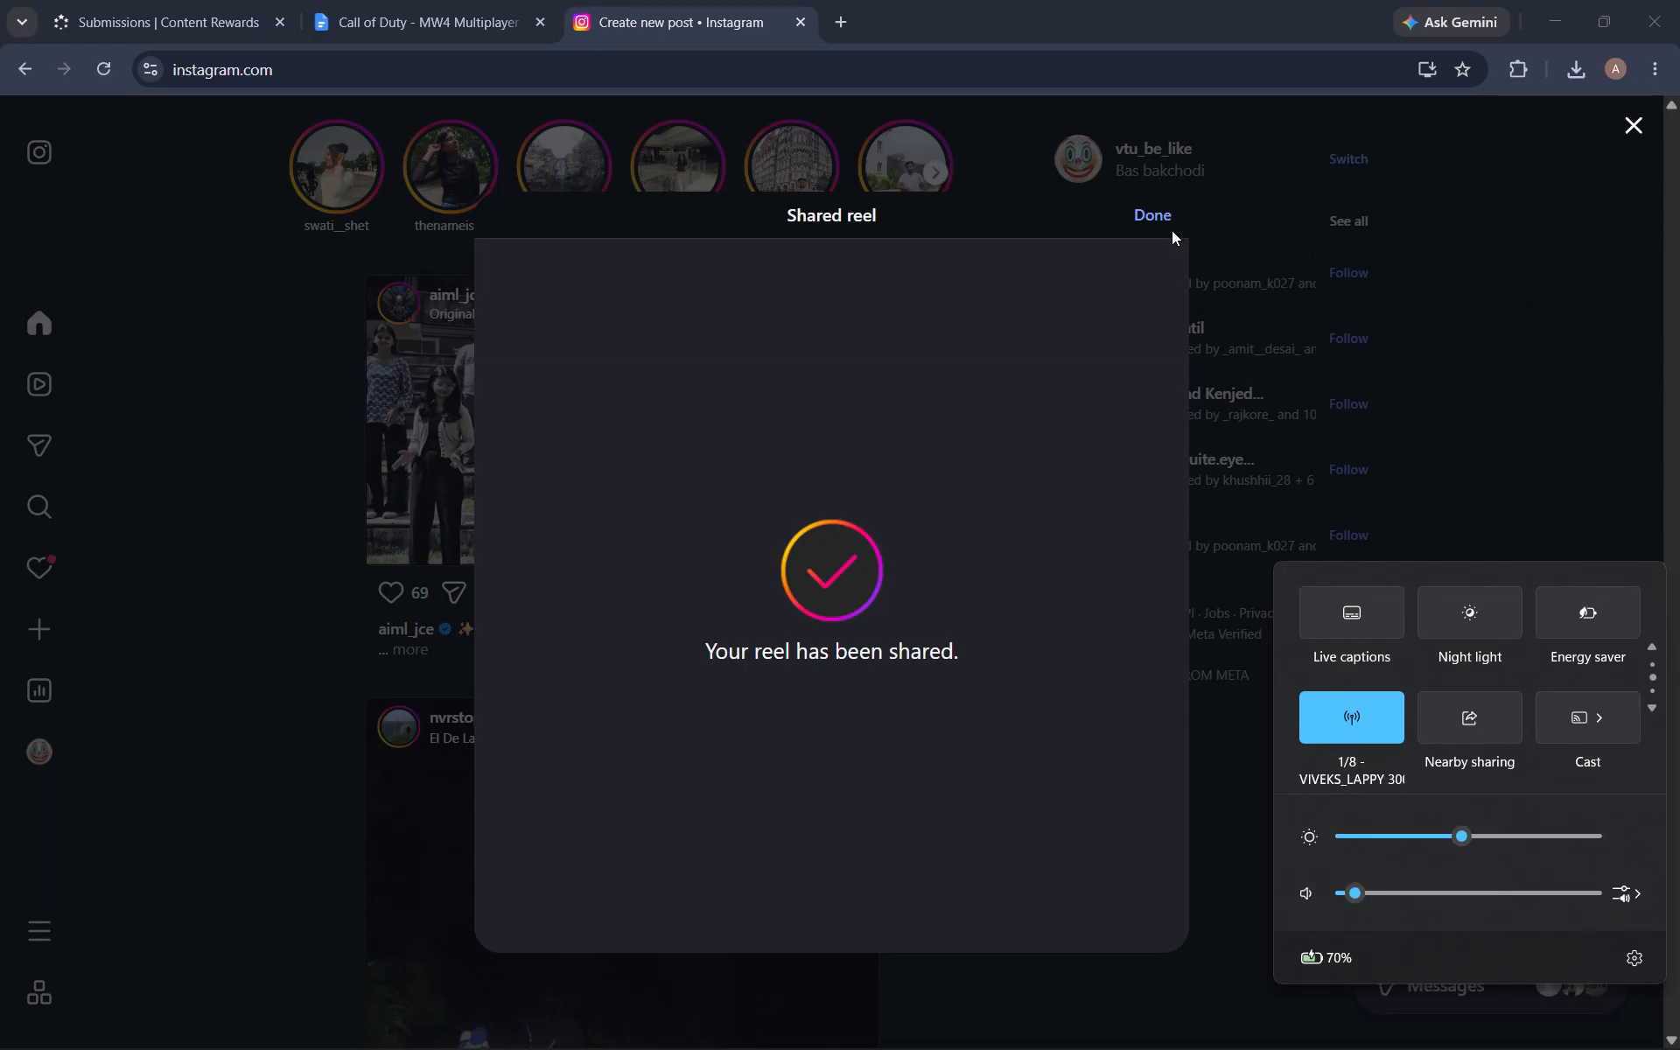
pyautogui.click(1158, 216)
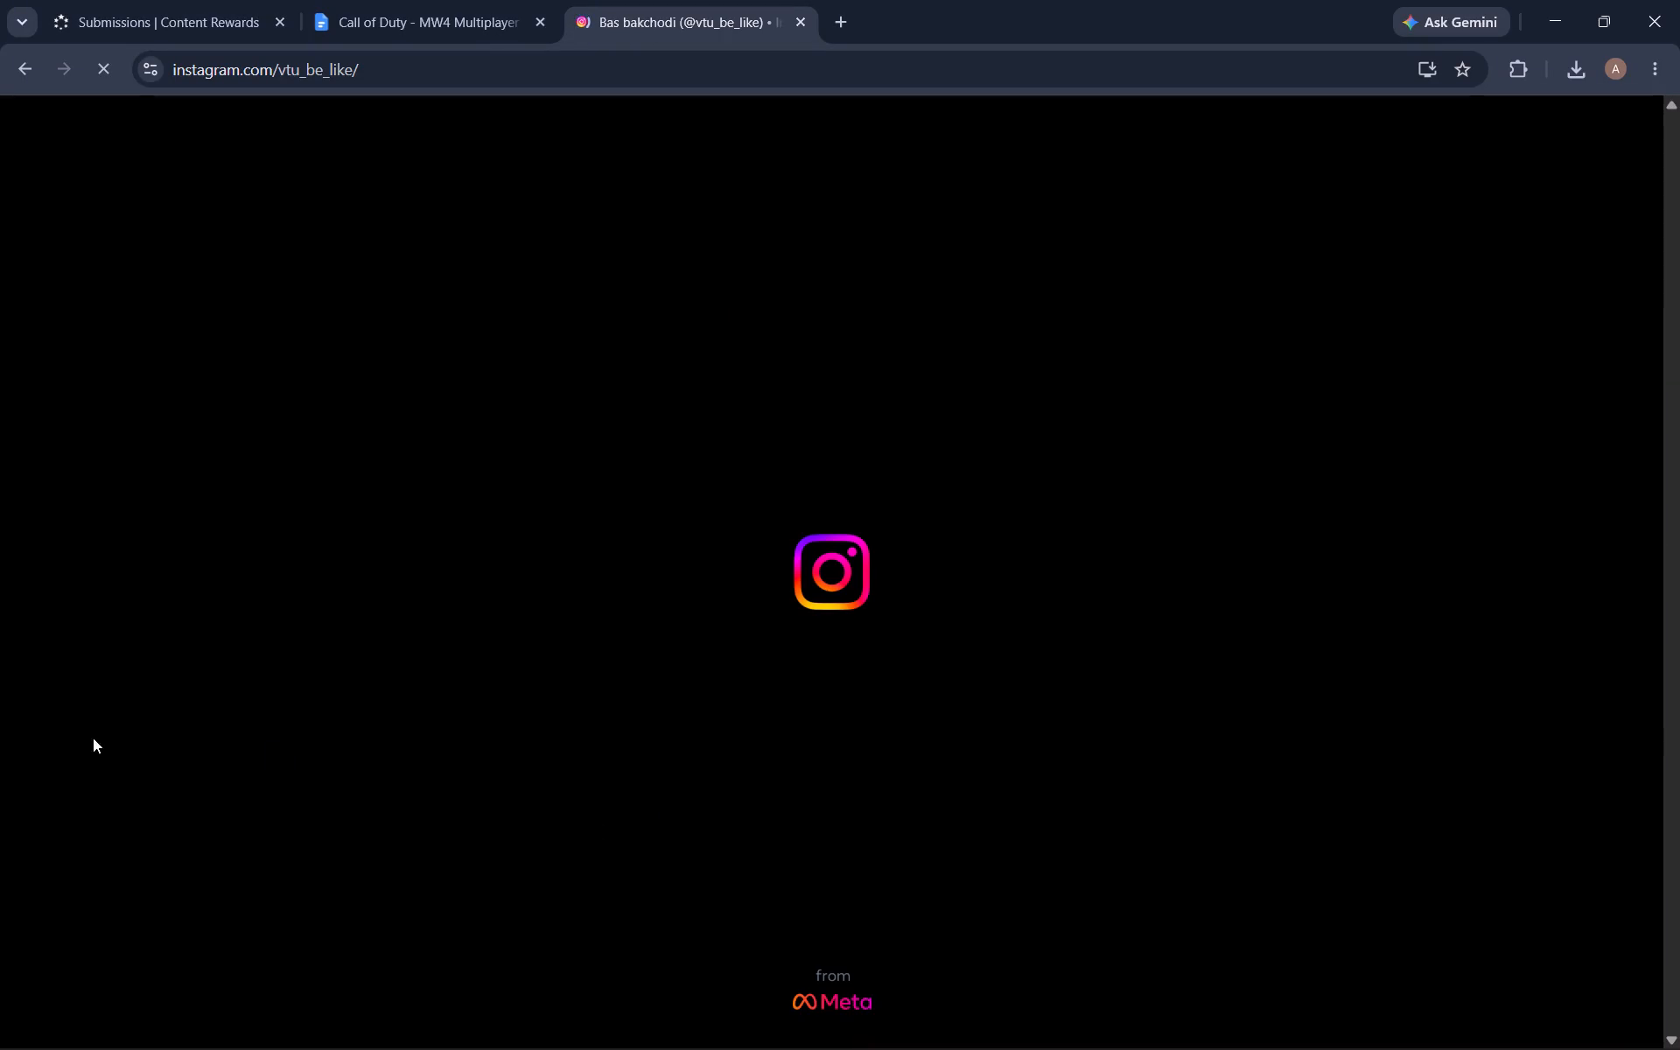
# Open the newly shared "COD Multiplayer has never looked better" reel from the profile's reels and copy its link.
pyautogui.click(50, 760)
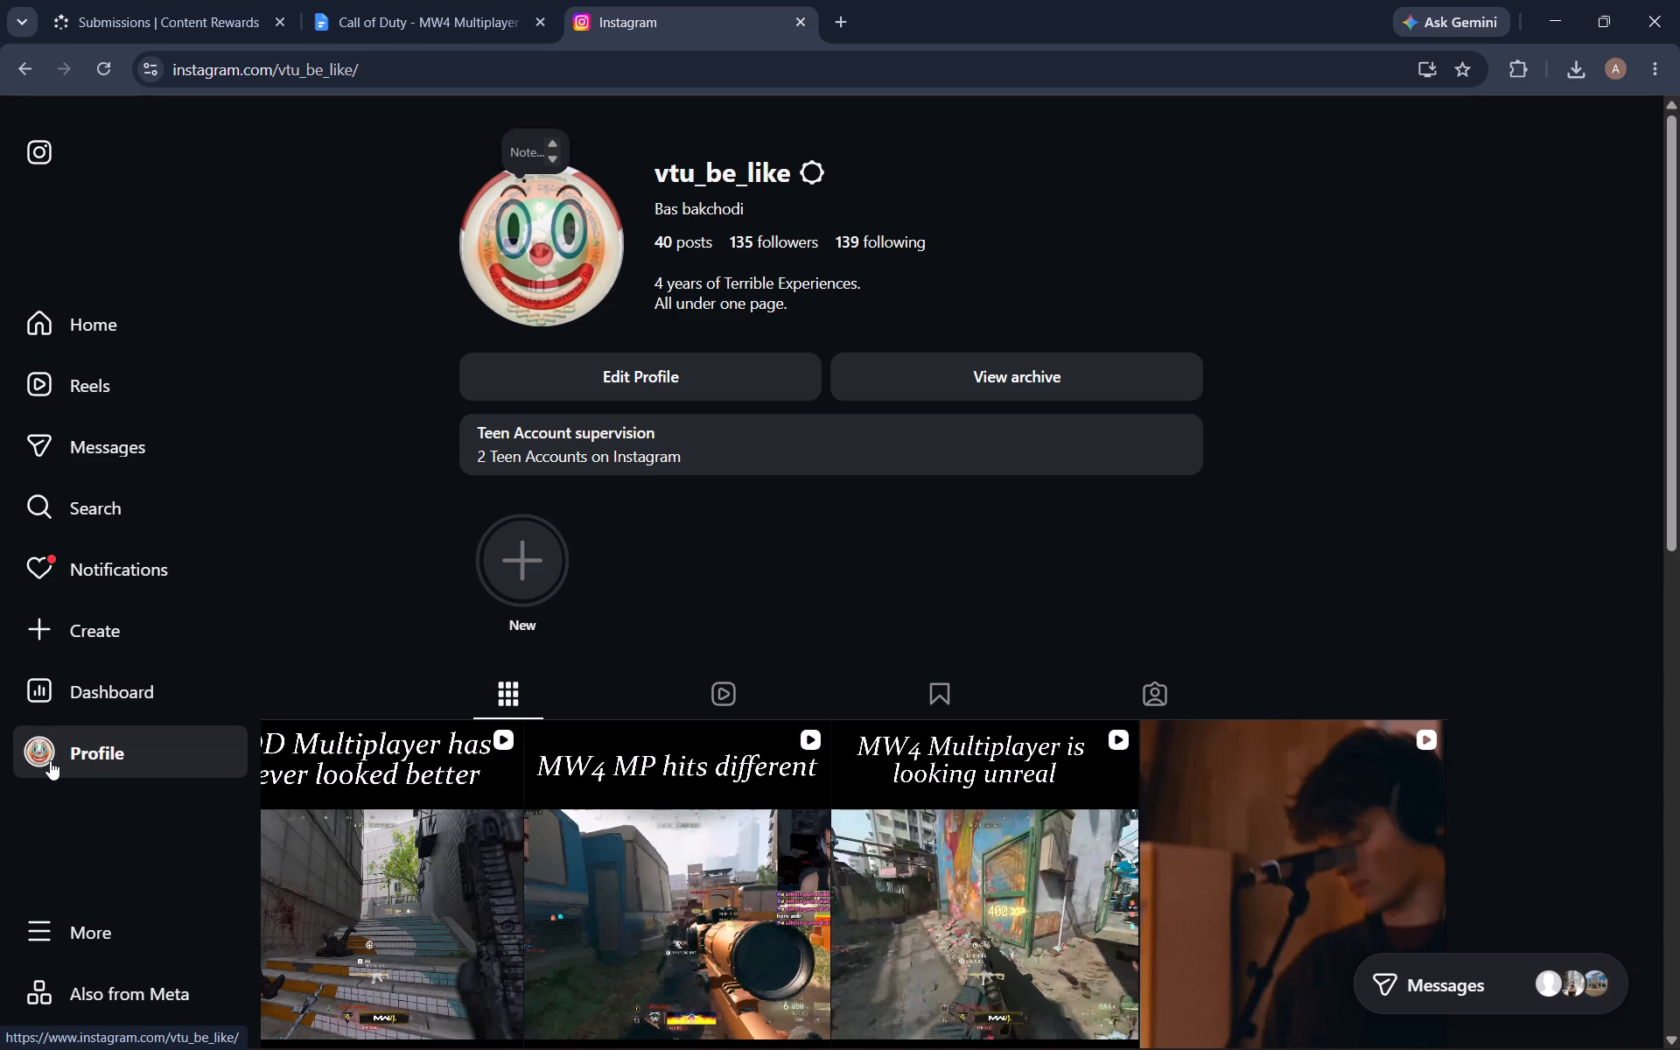
pyautogui.scroll(-1, 323, 759)
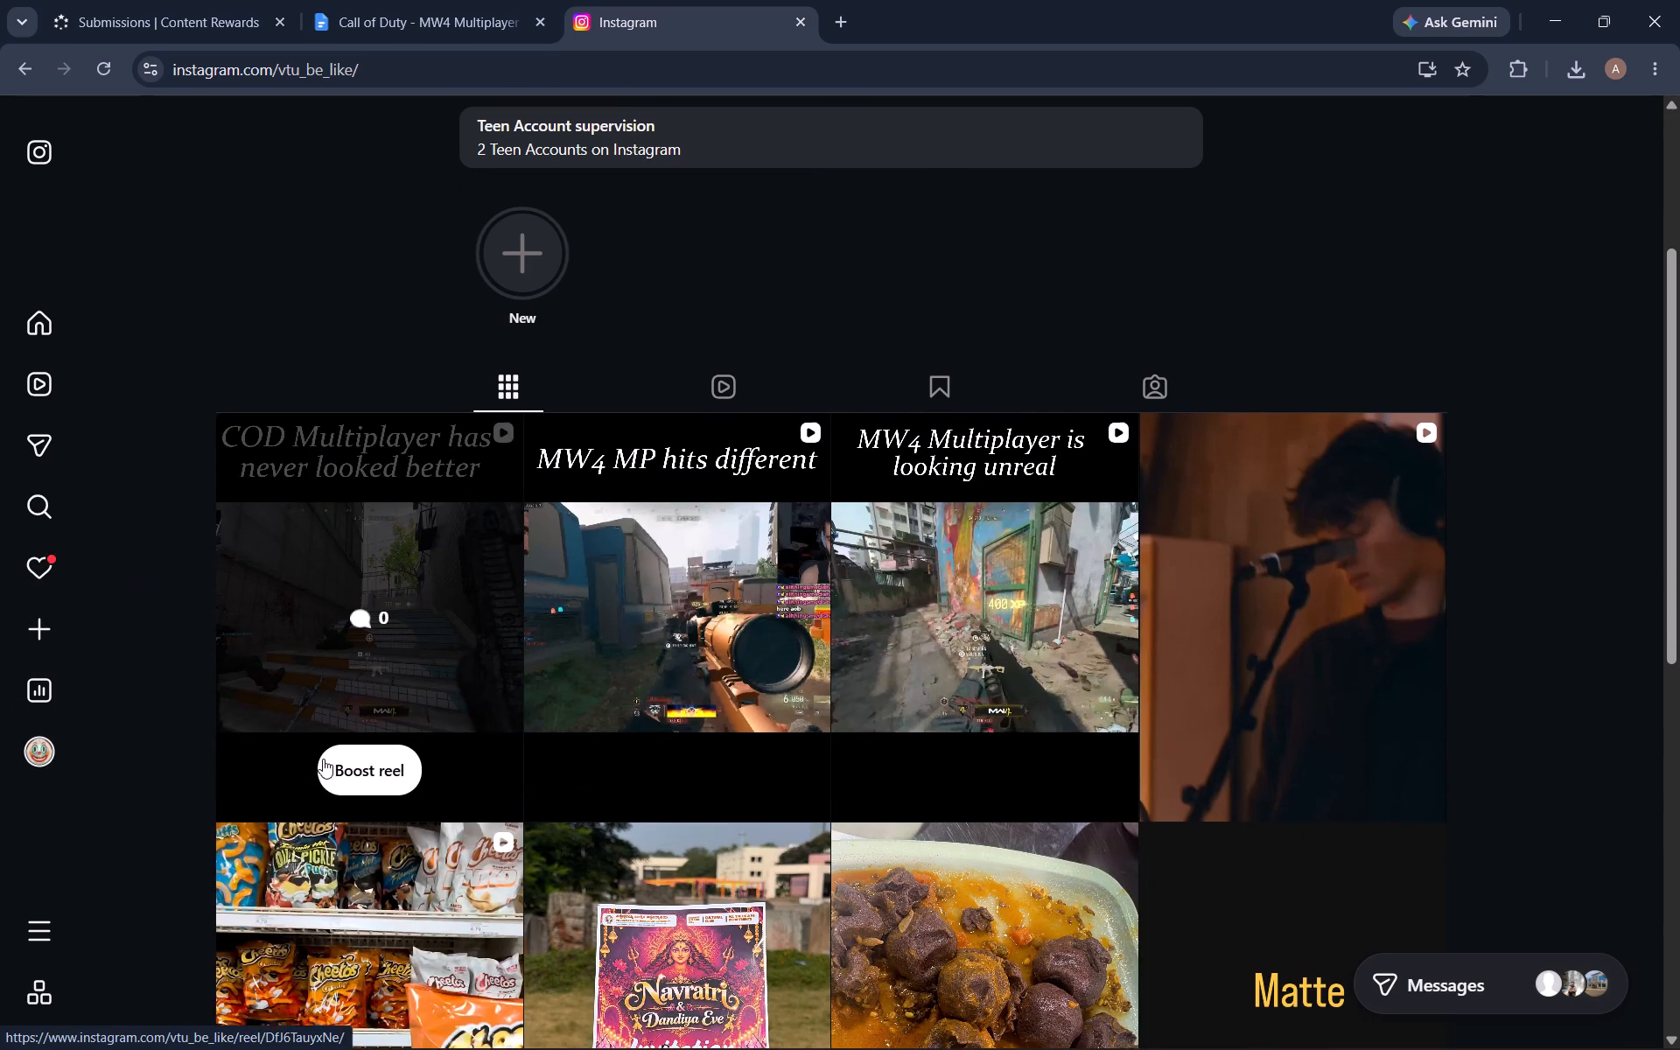
pyautogui.scroll(-1, 323, 759)
pyautogui.click(712, 364)
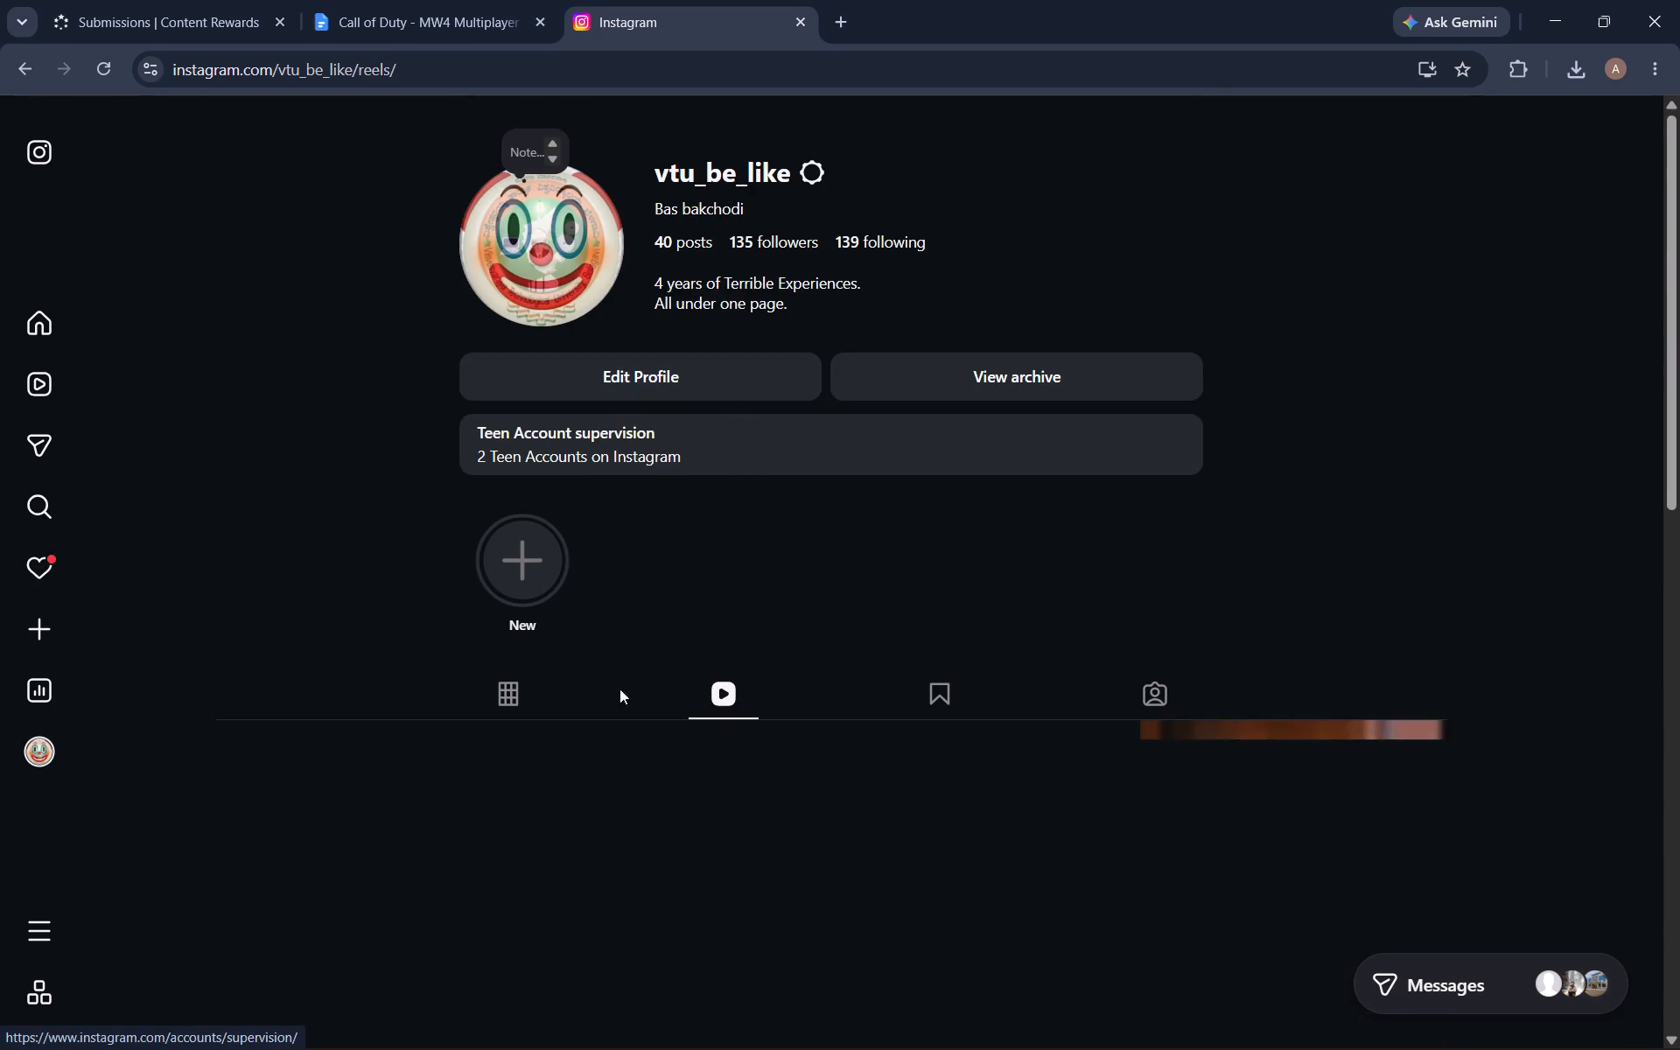
pyautogui.scroll(-3, 570, 725)
pyautogui.click(421, 593)
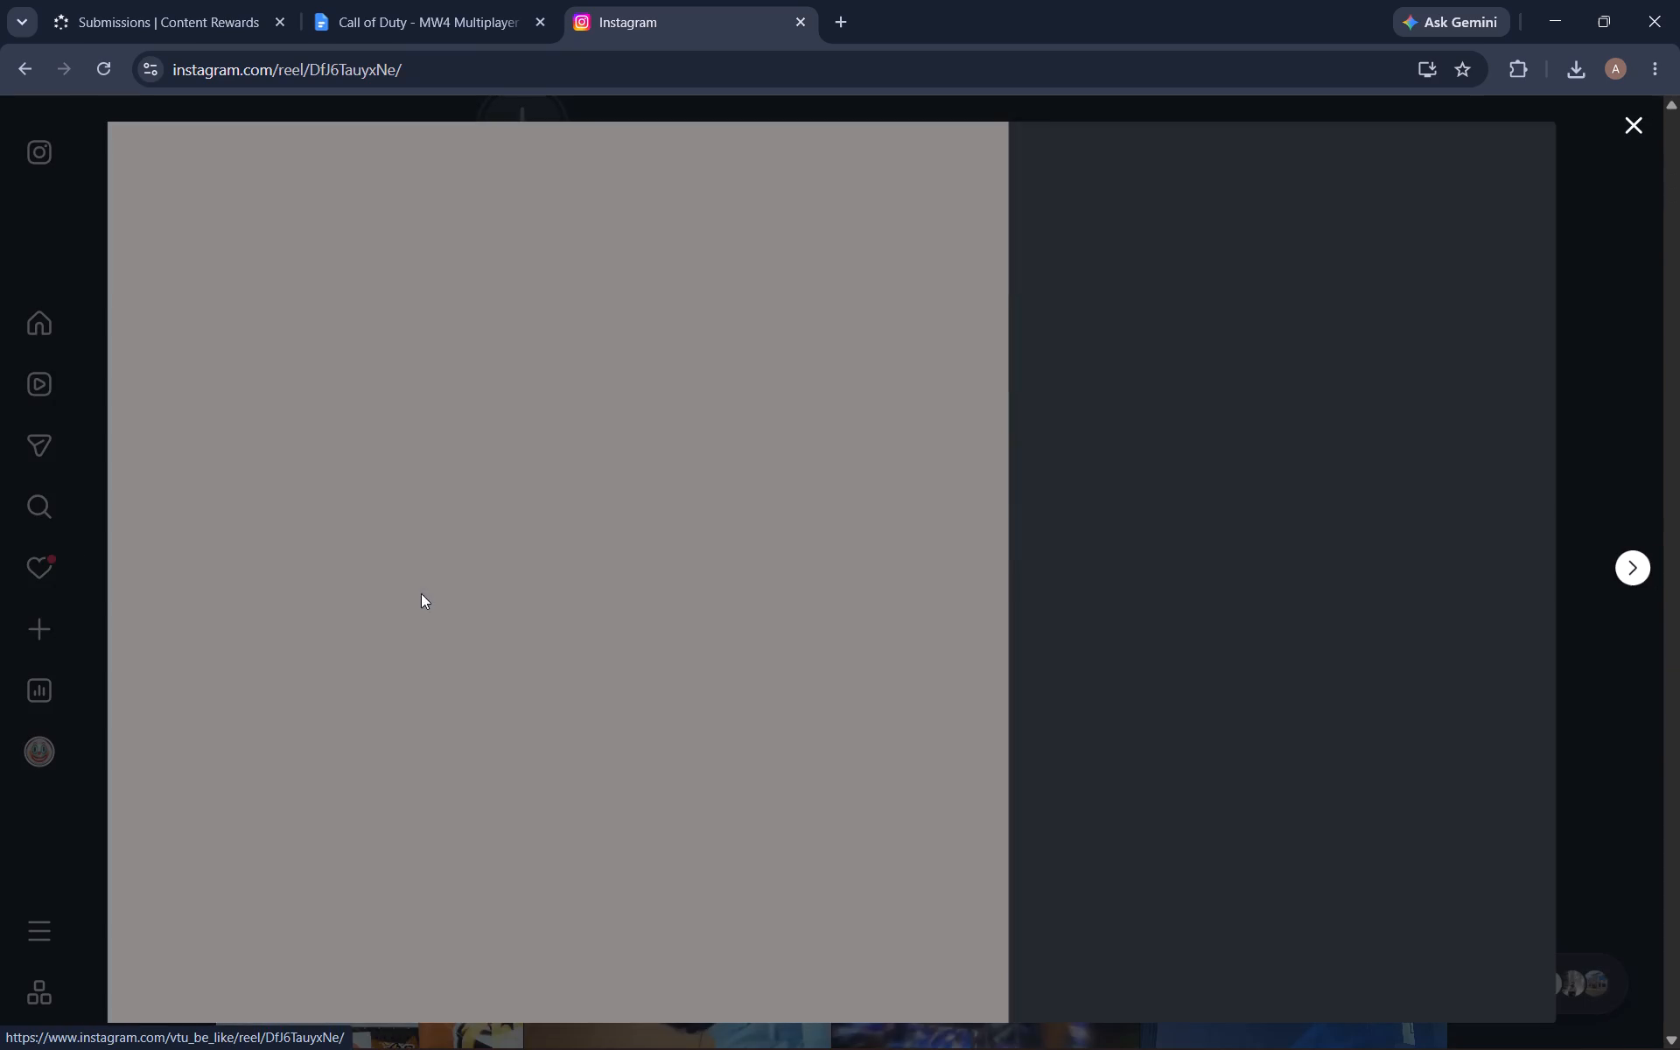
pyautogui.click(1525, 148)
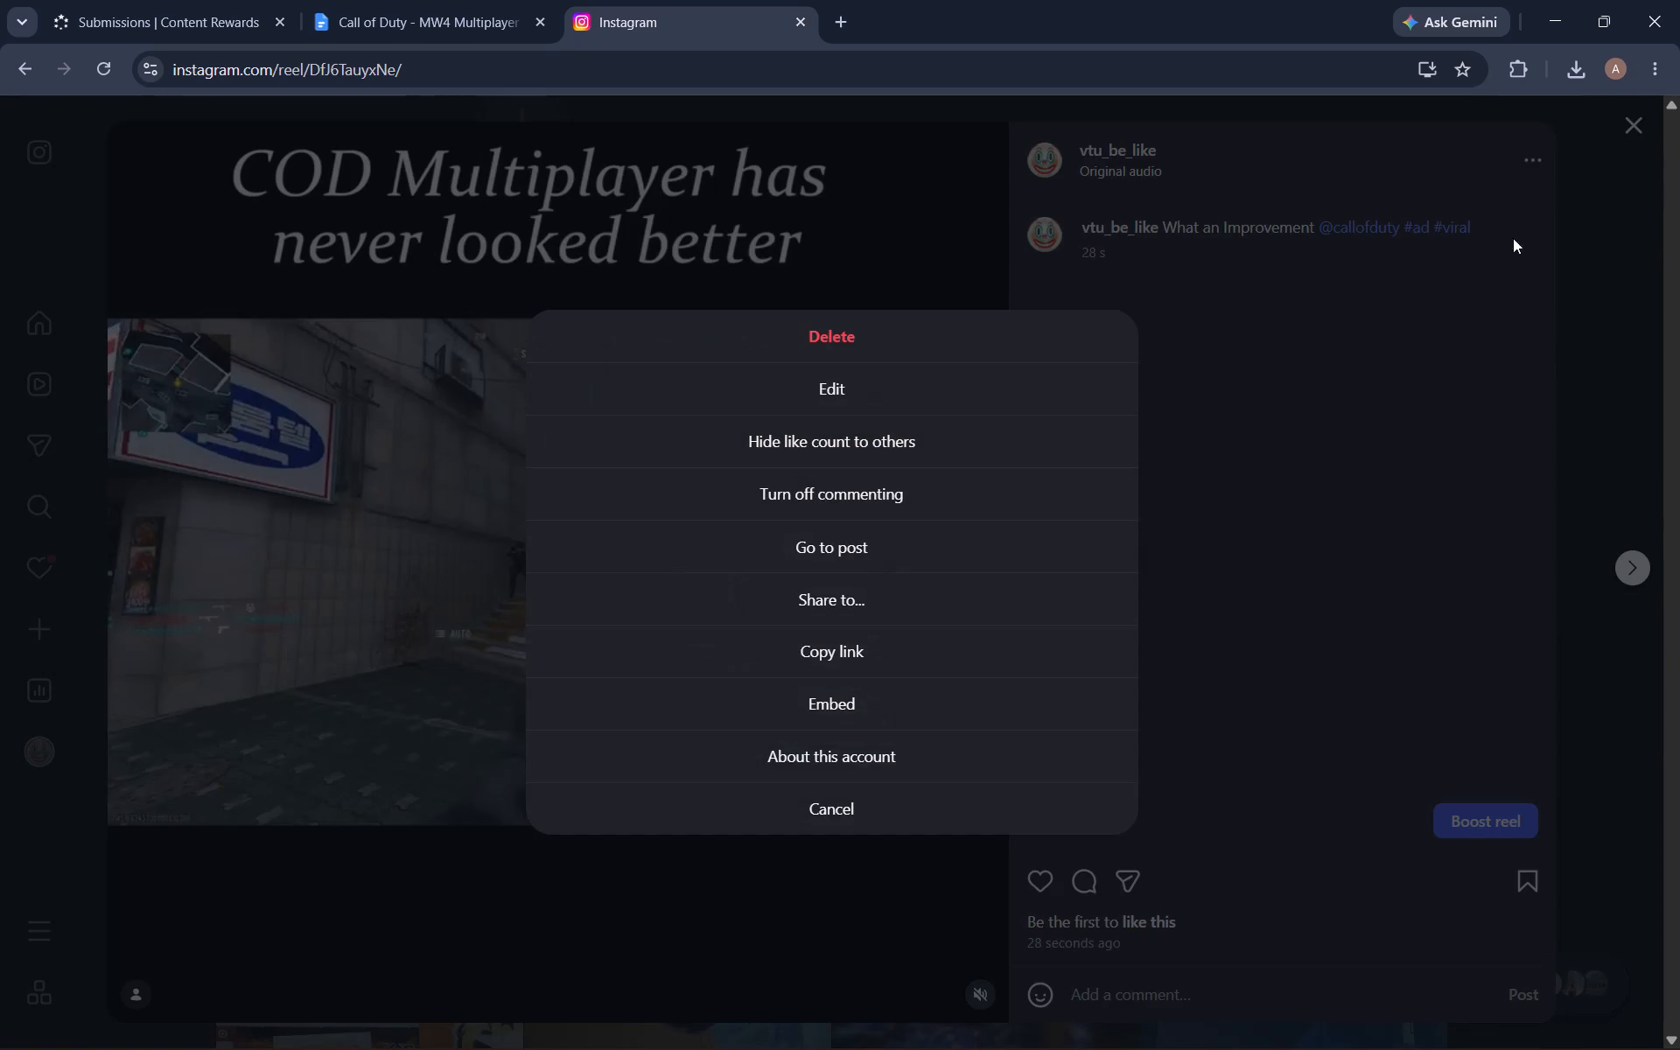
pyautogui.click(824, 664)
# Submit the copied reel link to the Call of Duty - MW4 Multiplayer Launch Clipping campaign on Content Rewards, accepting the requirements.
pyautogui.click(121, 0)
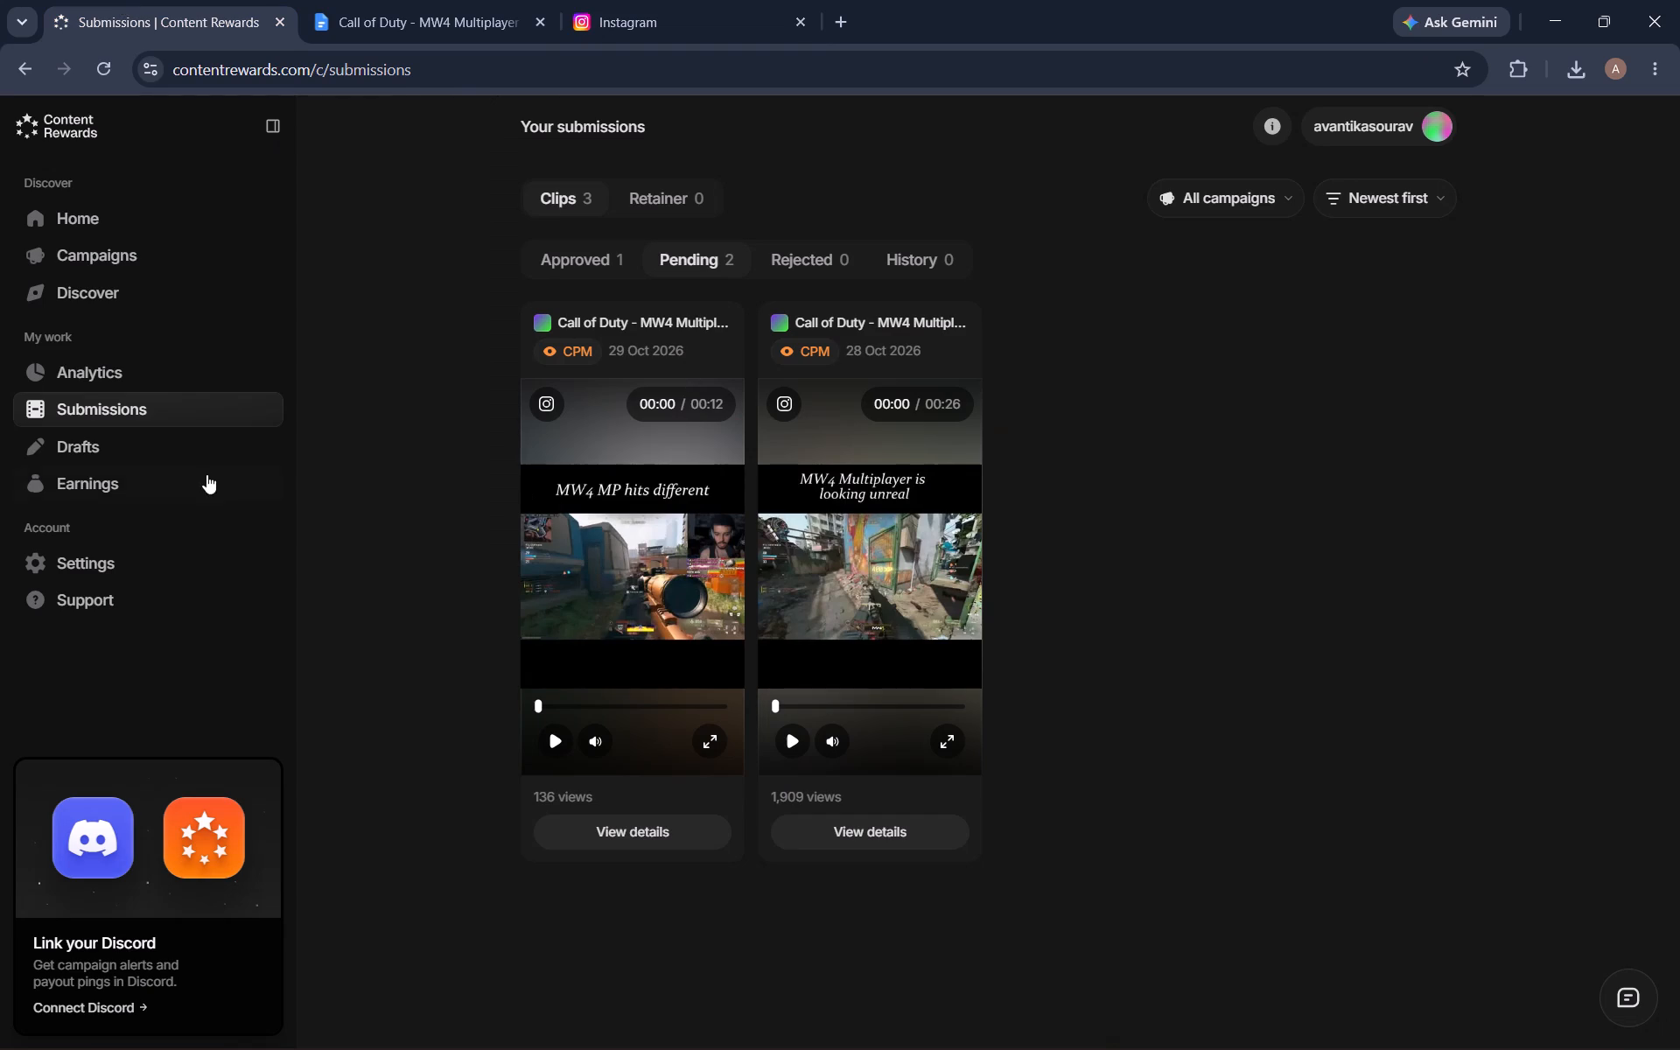
pyautogui.click(174, 263)
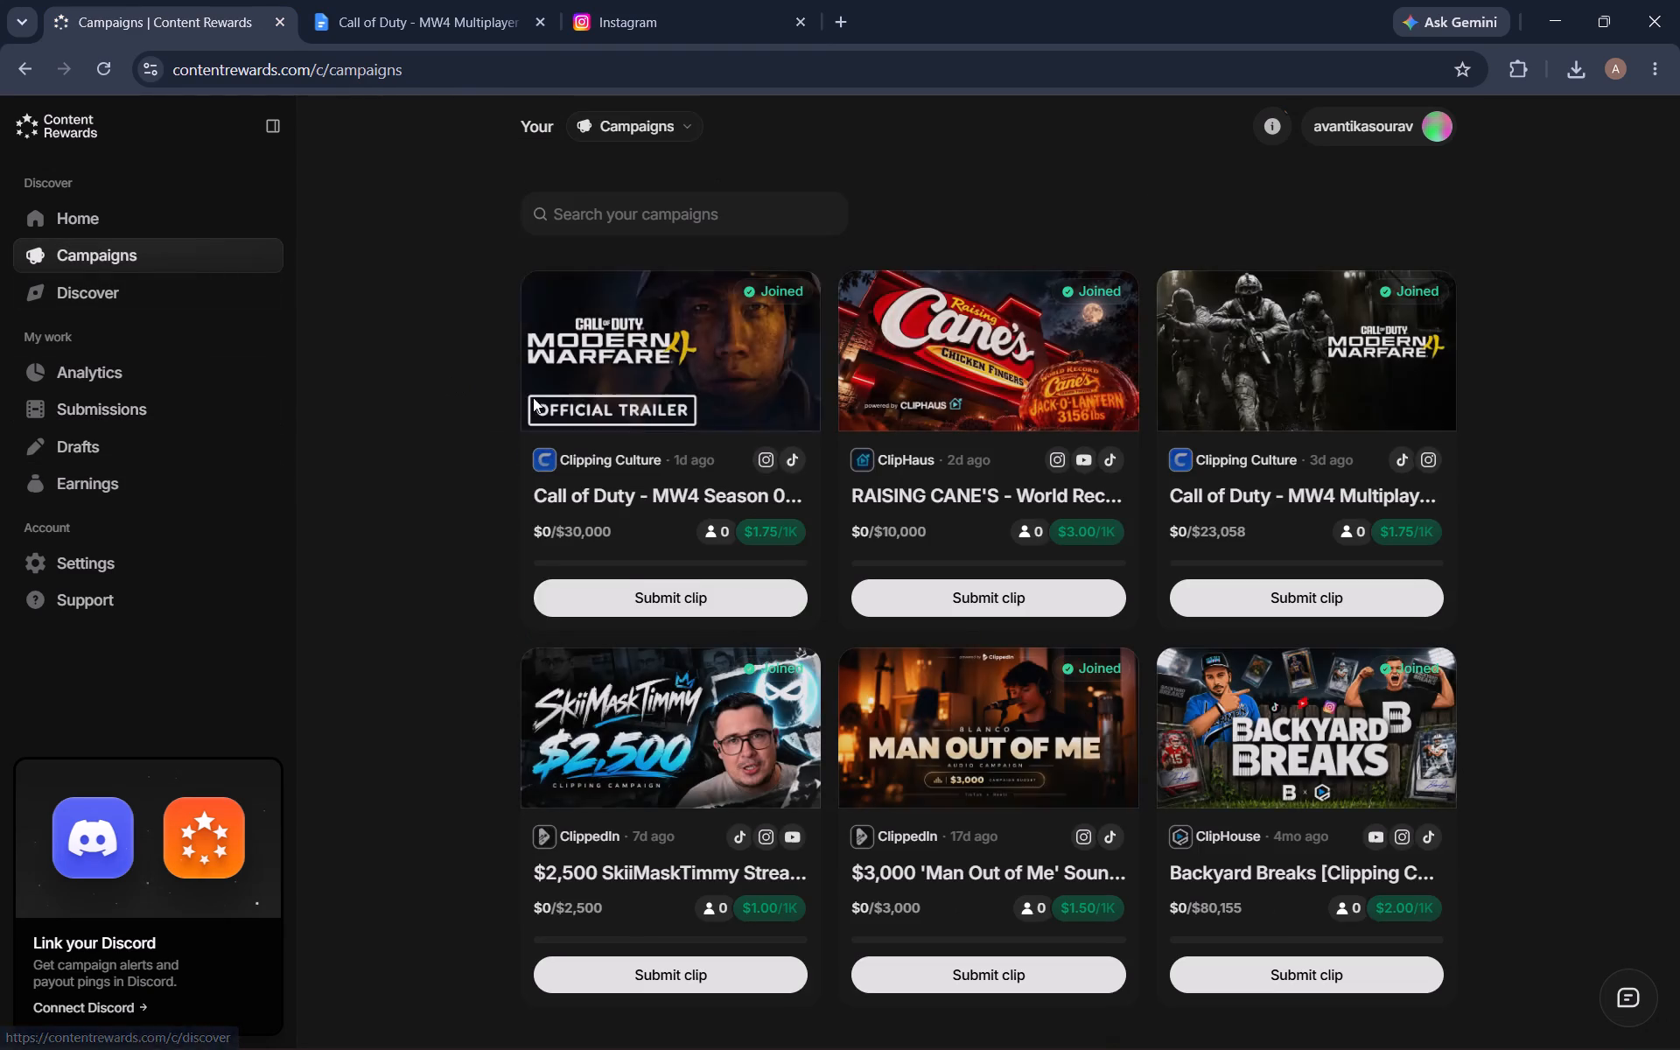
pyautogui.click(1278, 415)
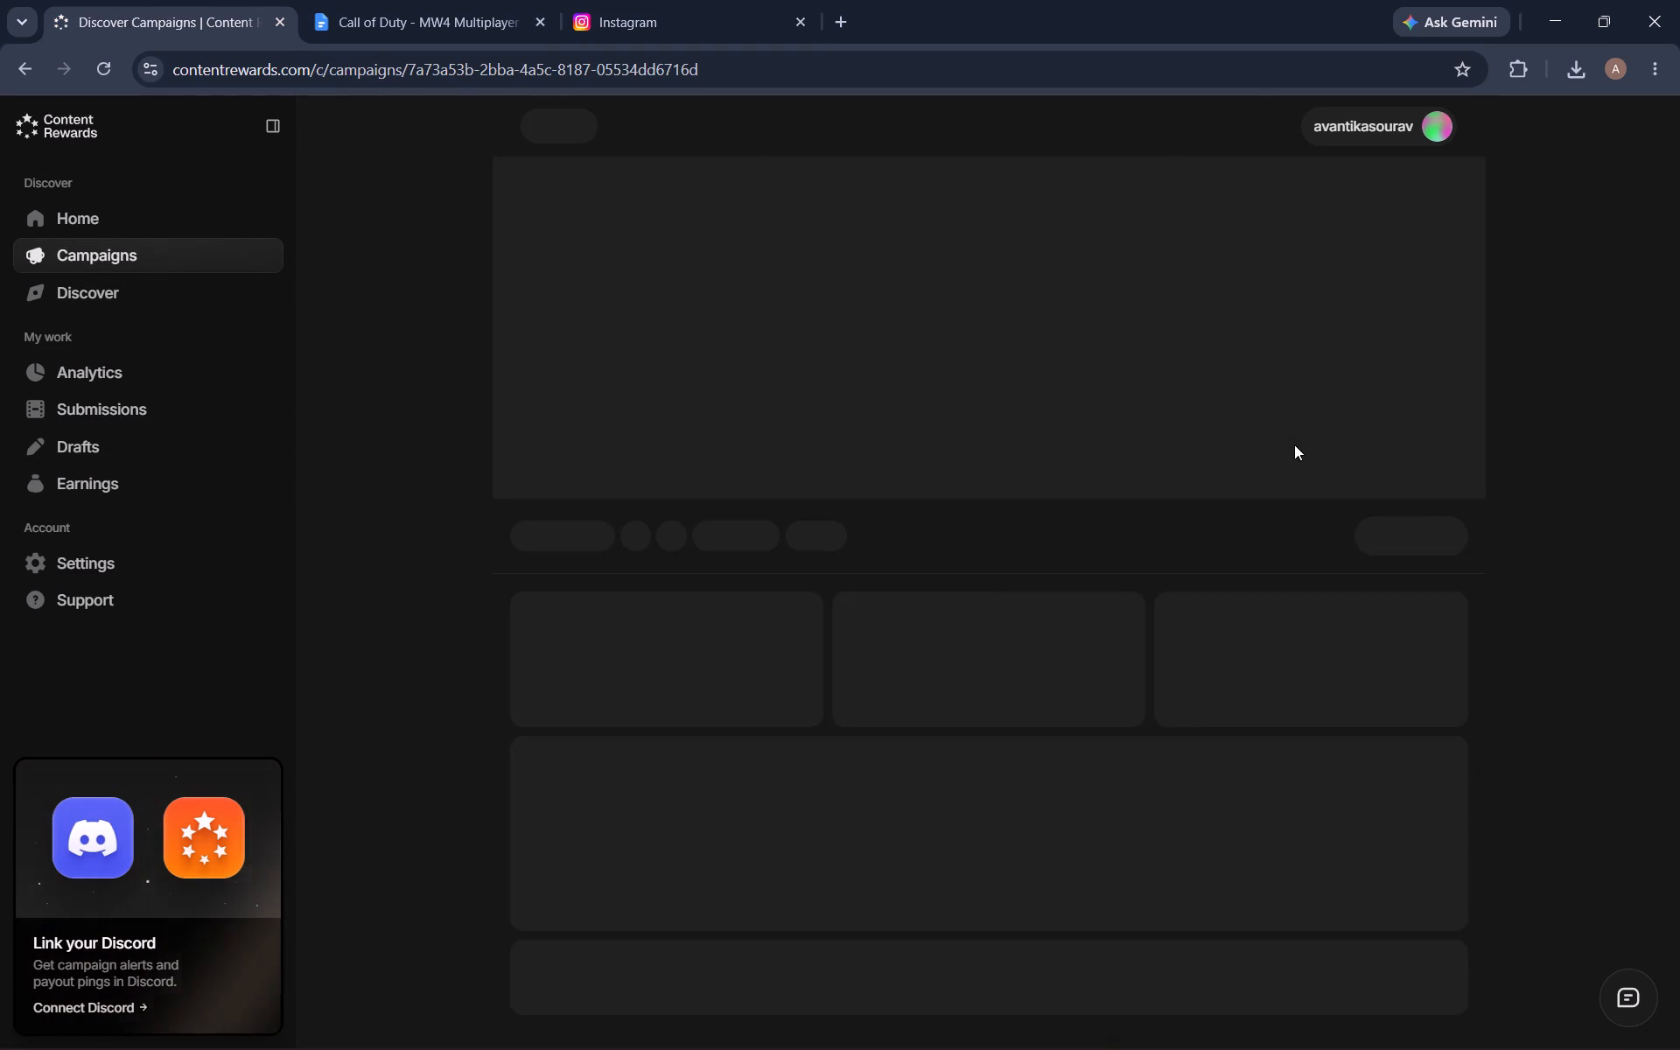
pyautogui.click(1403, 535)
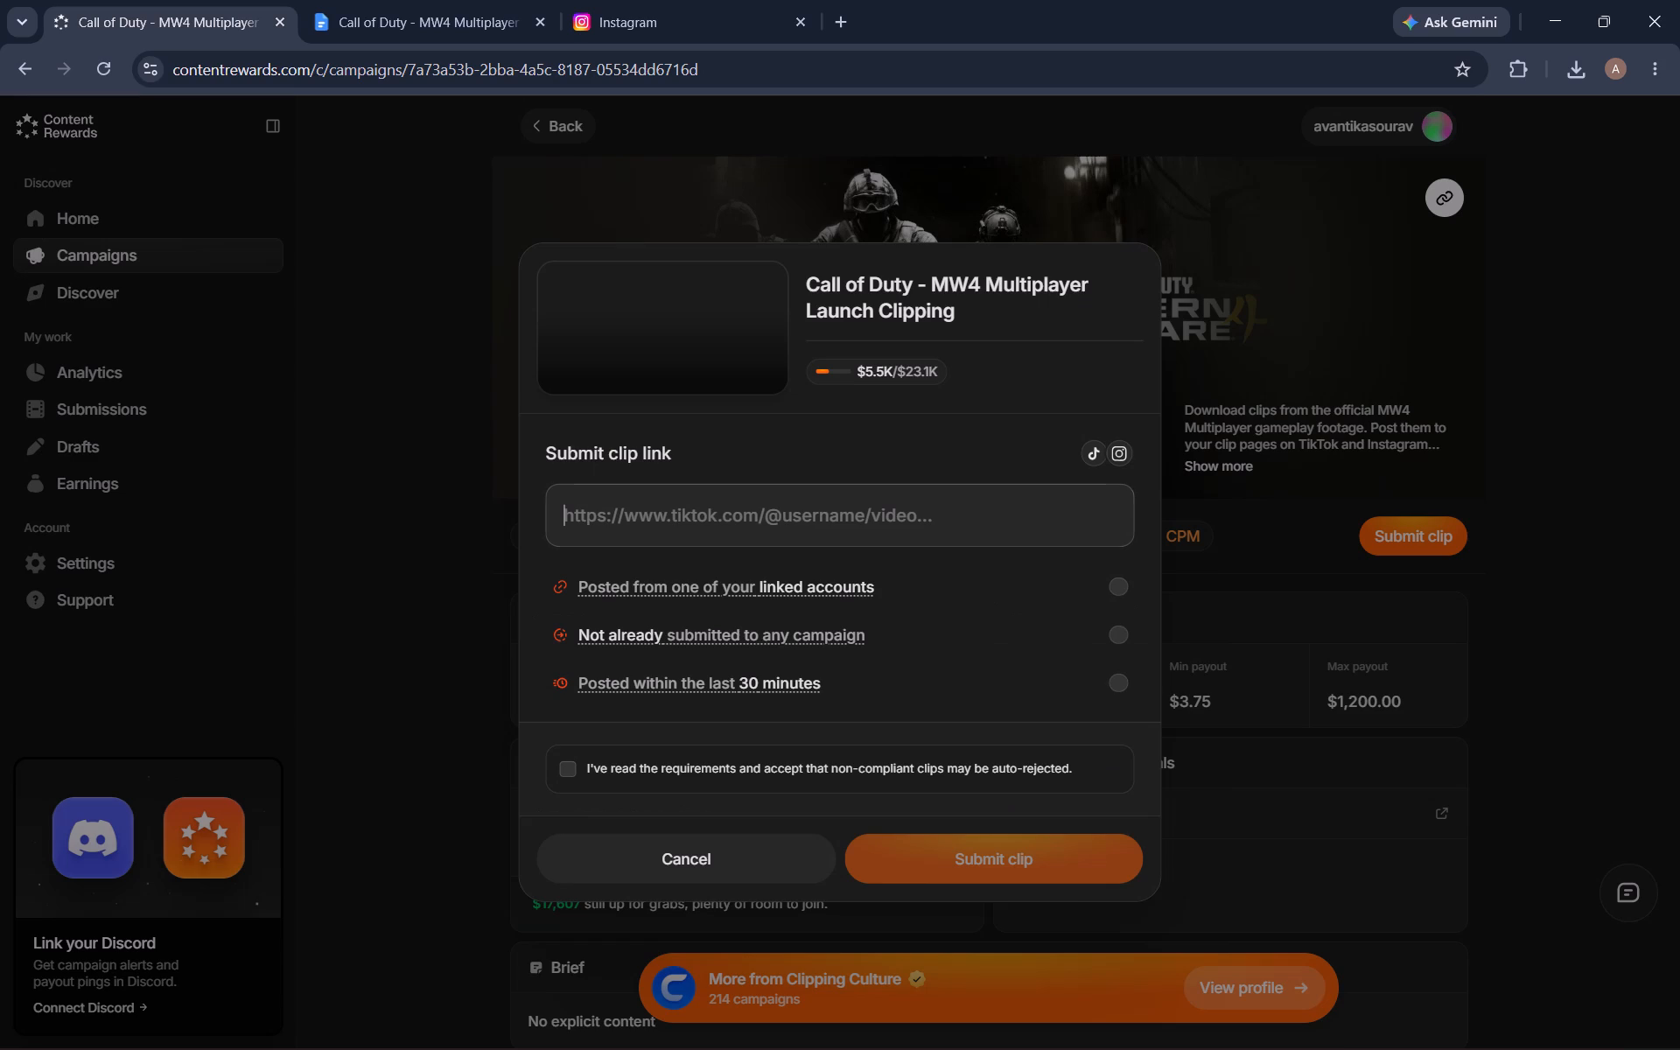
pyautogui.hotkey('ctrl', 'v')
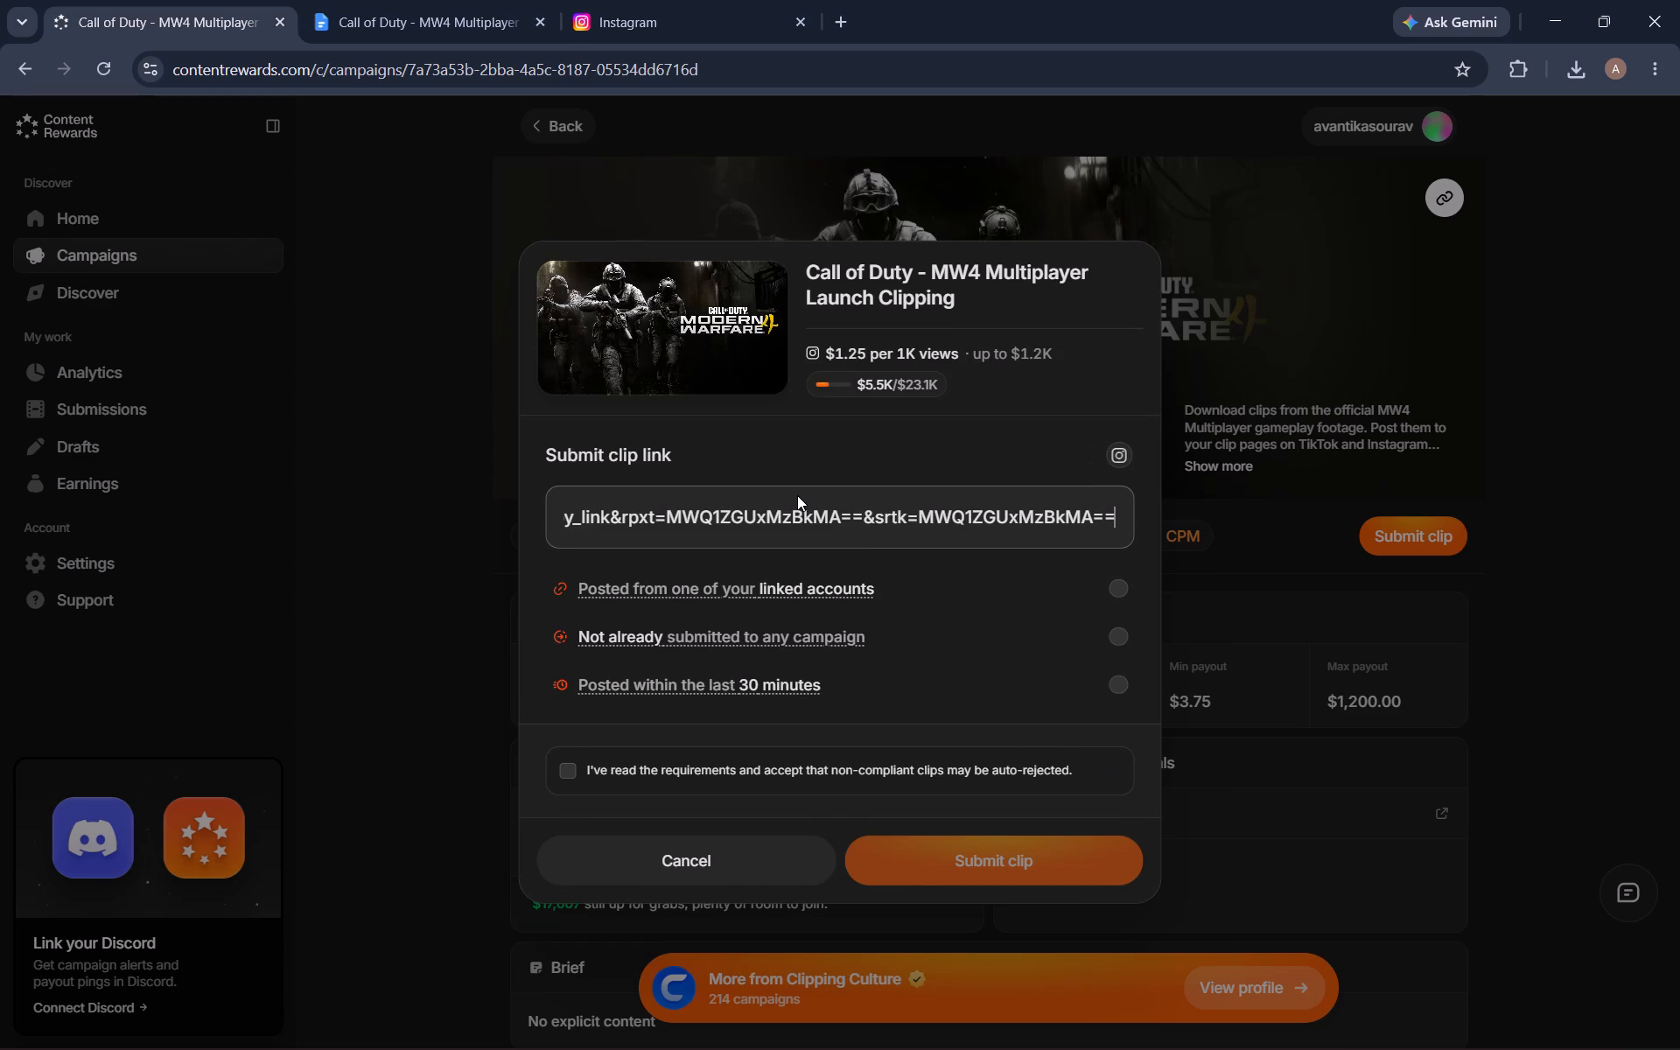
pyautogui.click(618, 766)
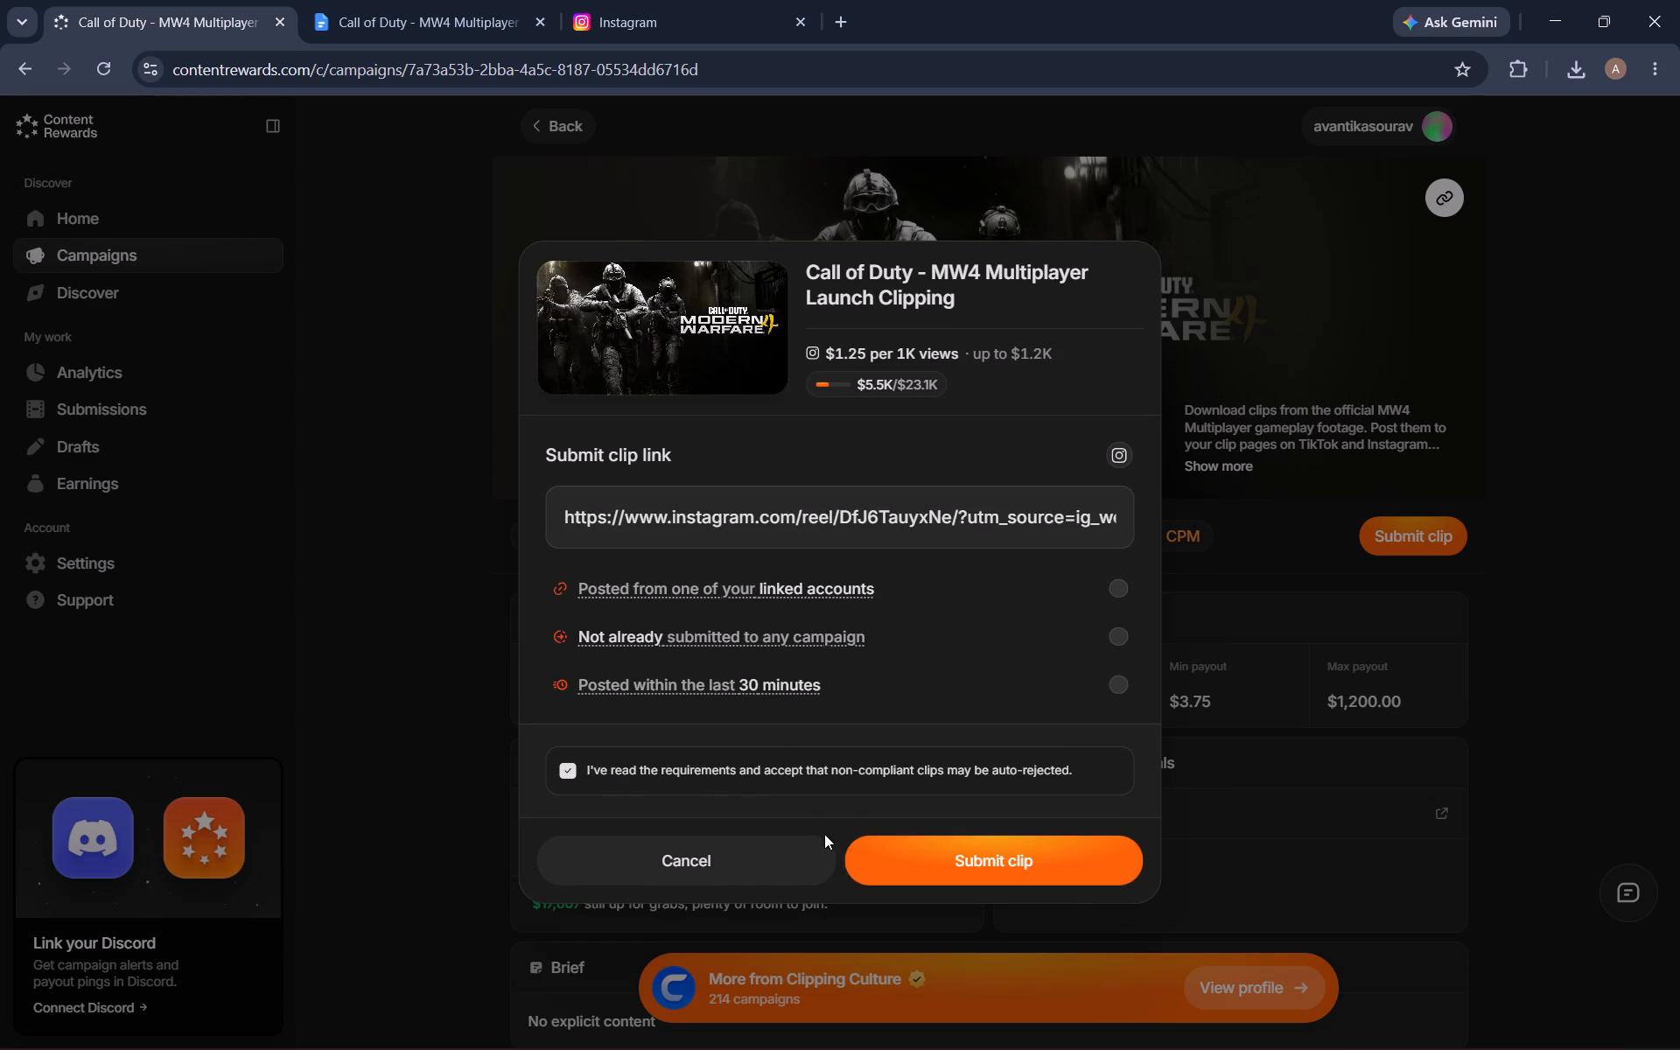
pyautogui.click(871, 857)
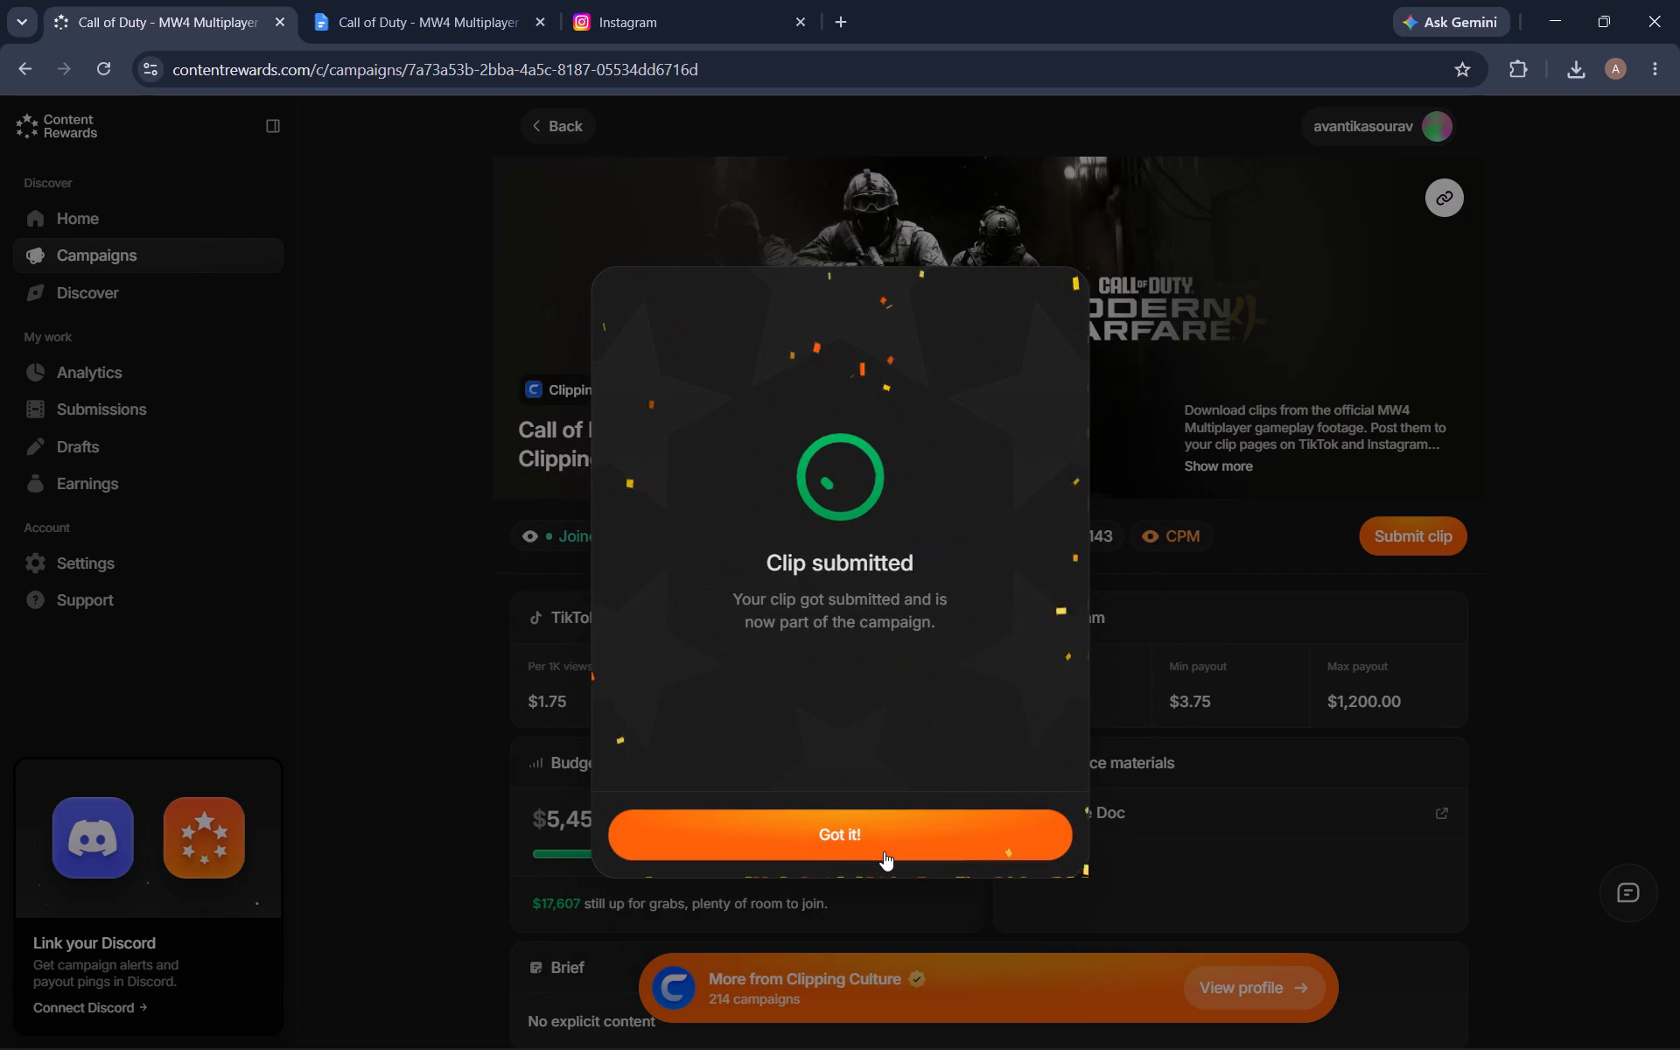
pyautogui.click(884, 851)
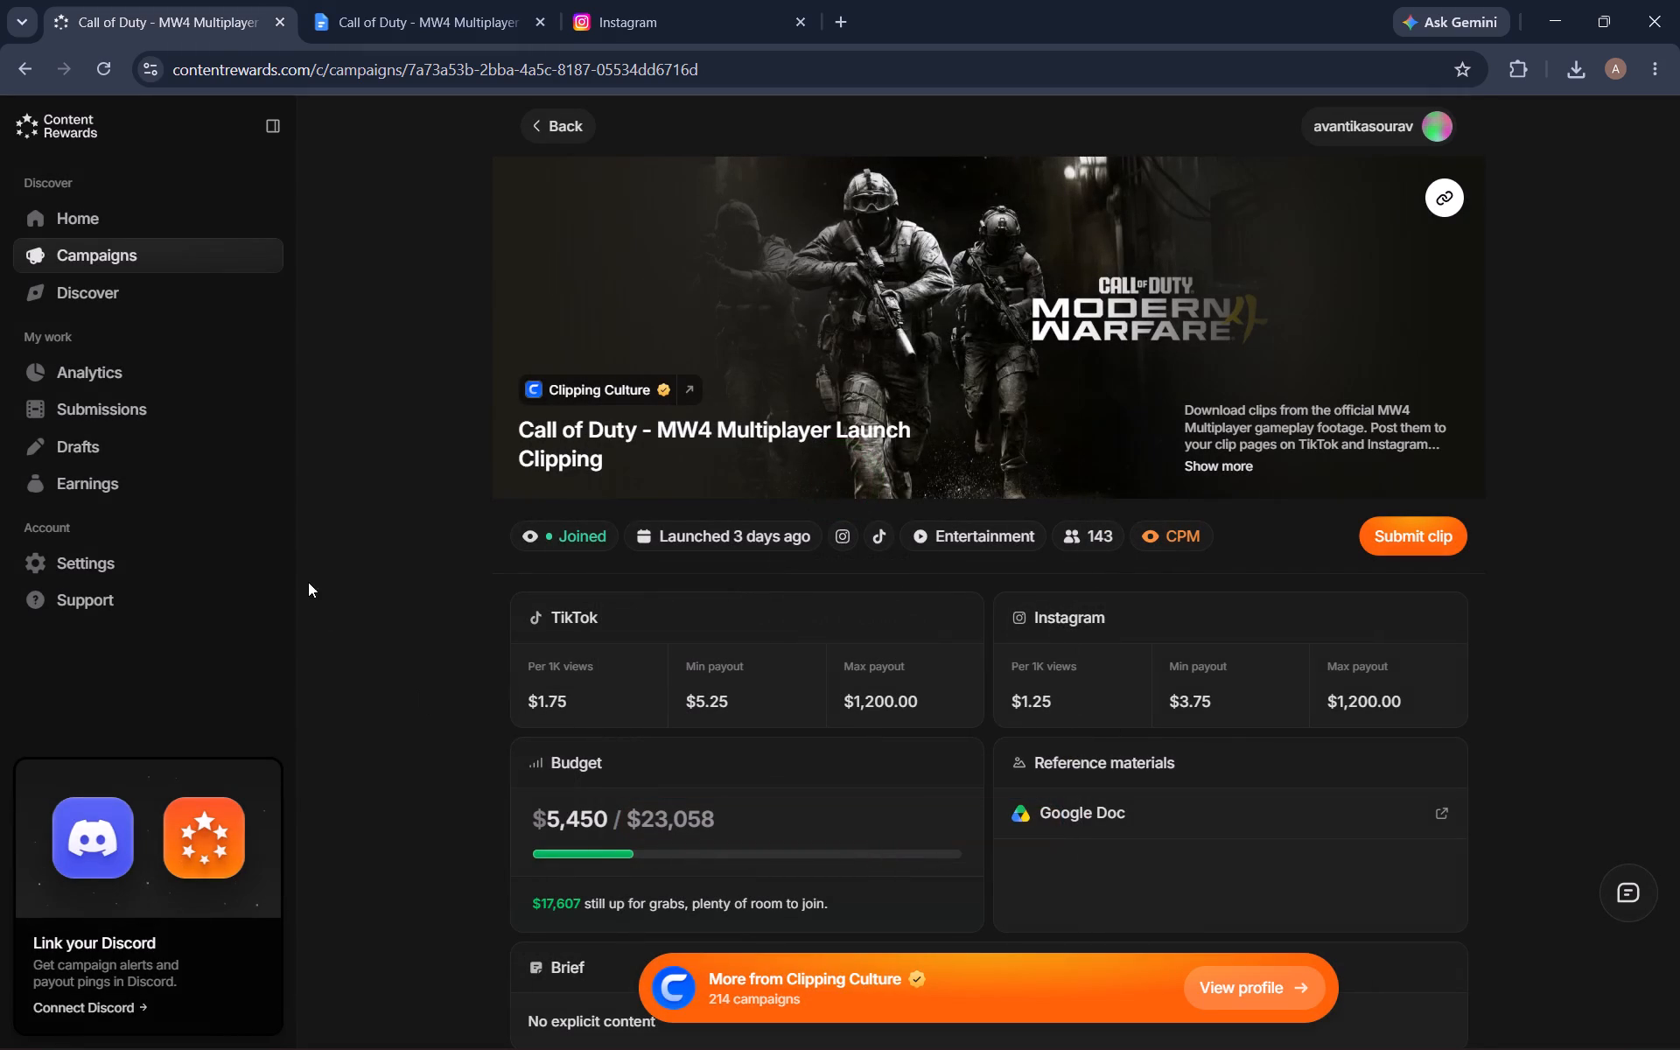
# Open the newest pending clip on Instagram from the submissions page and play the reel with sound to check it.
pyautogui.click(142, 414)
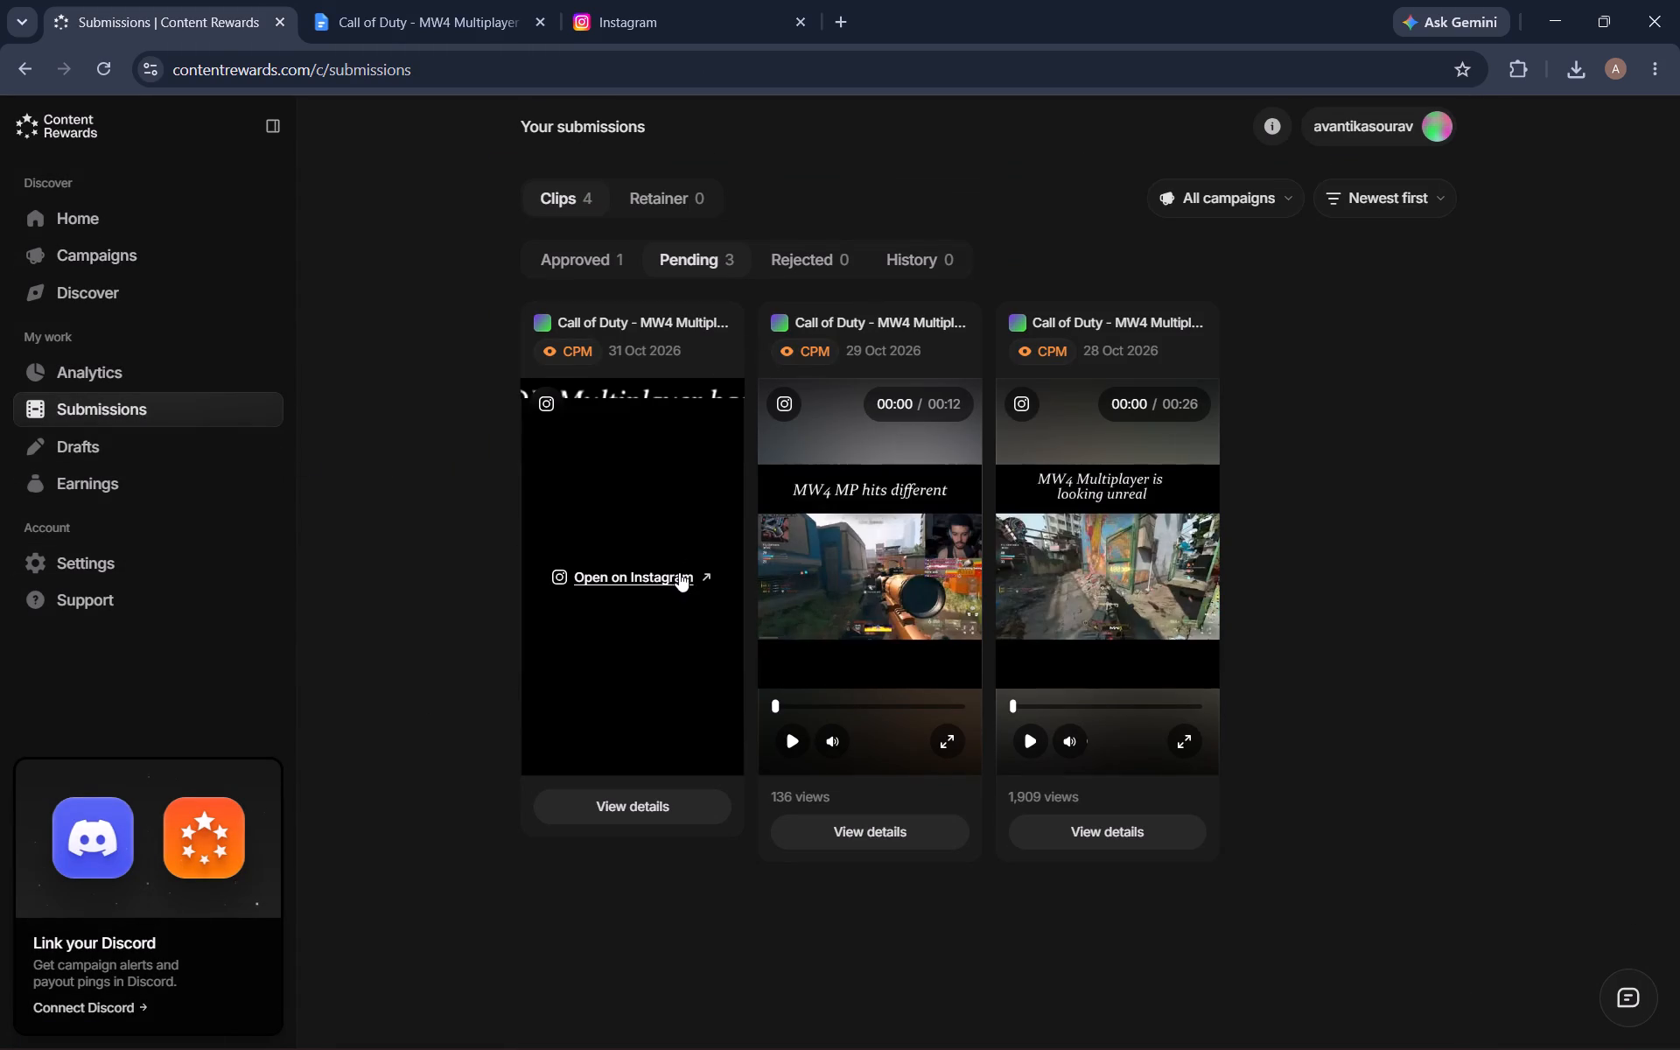
pyautogui.click(678, 573)
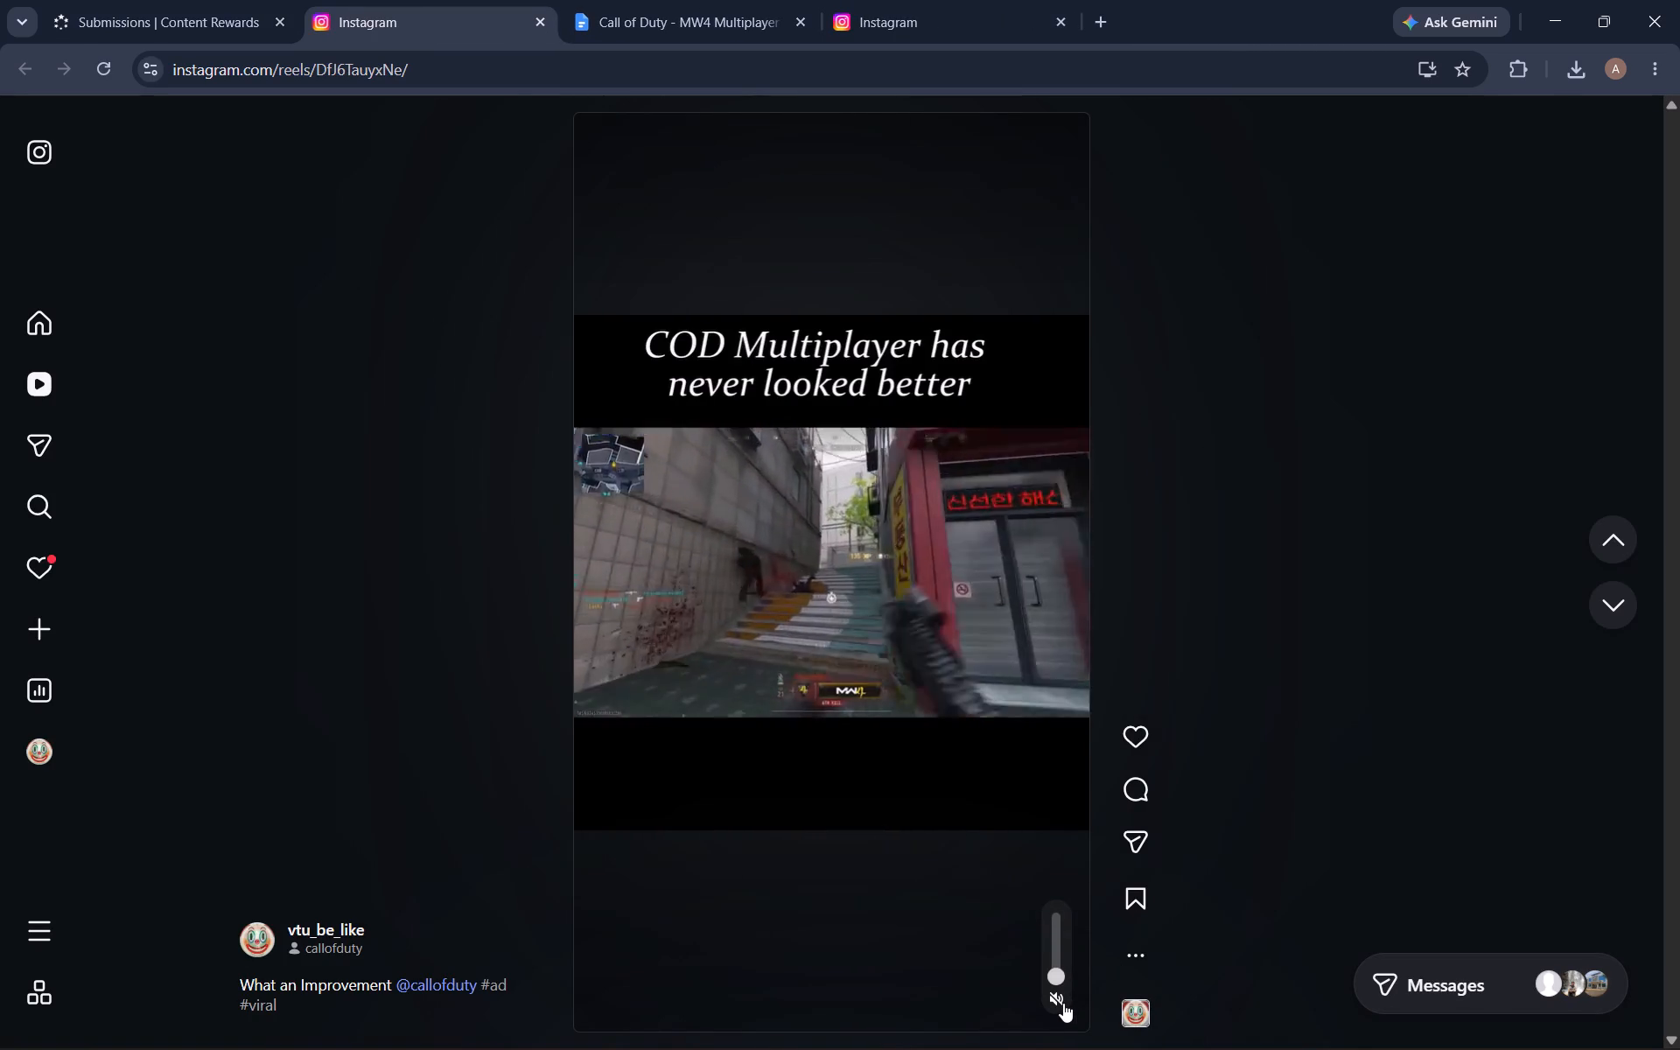
pyautogui.click(1063, 1003)
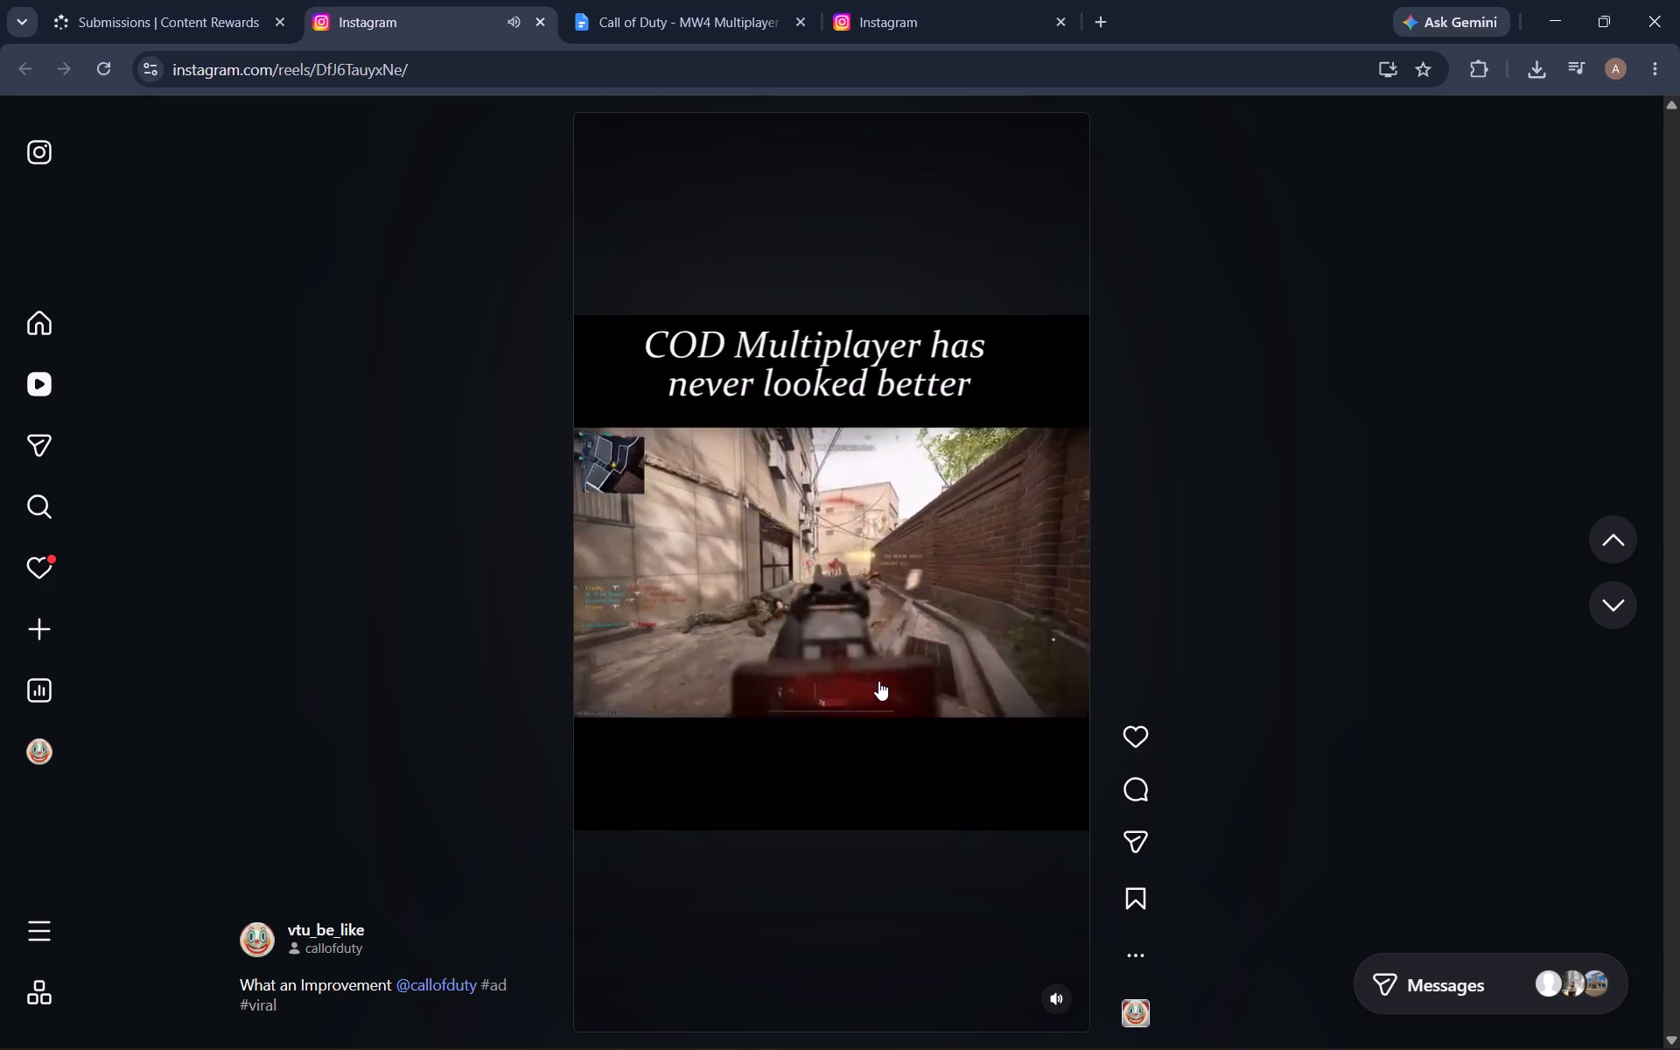
pyautogui.scroll(-4, 878, 681)
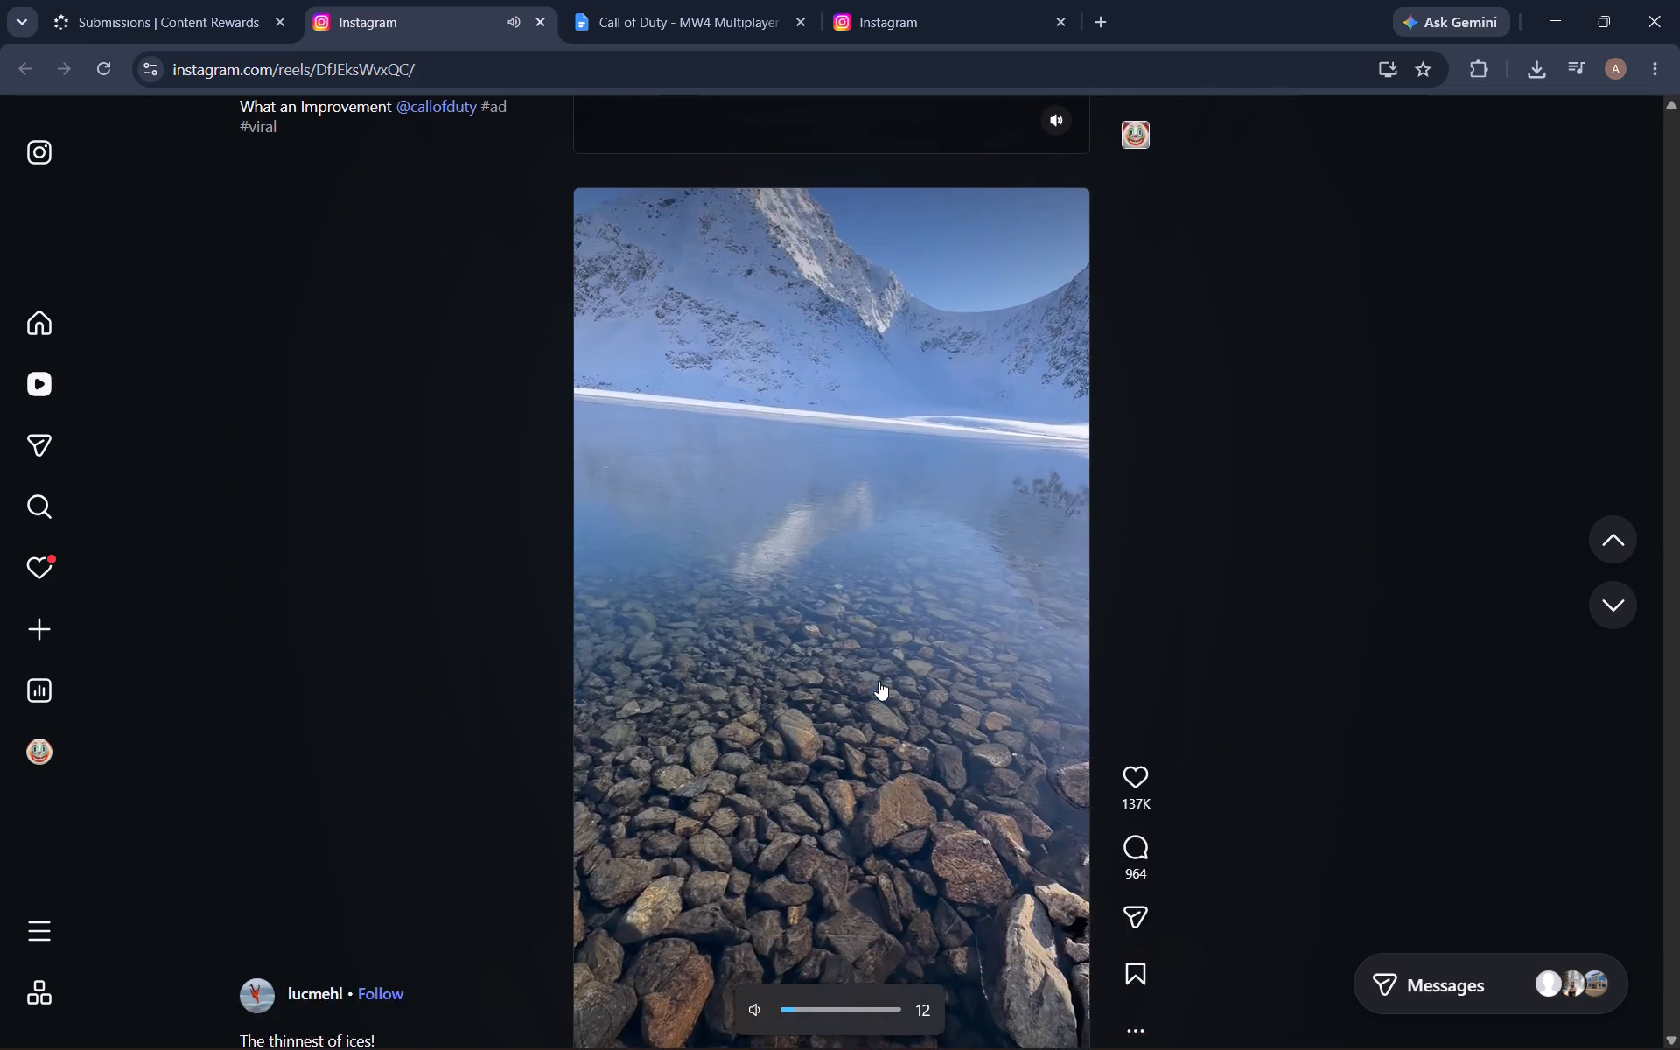
pyautogui.scroll(3, 878, 681)
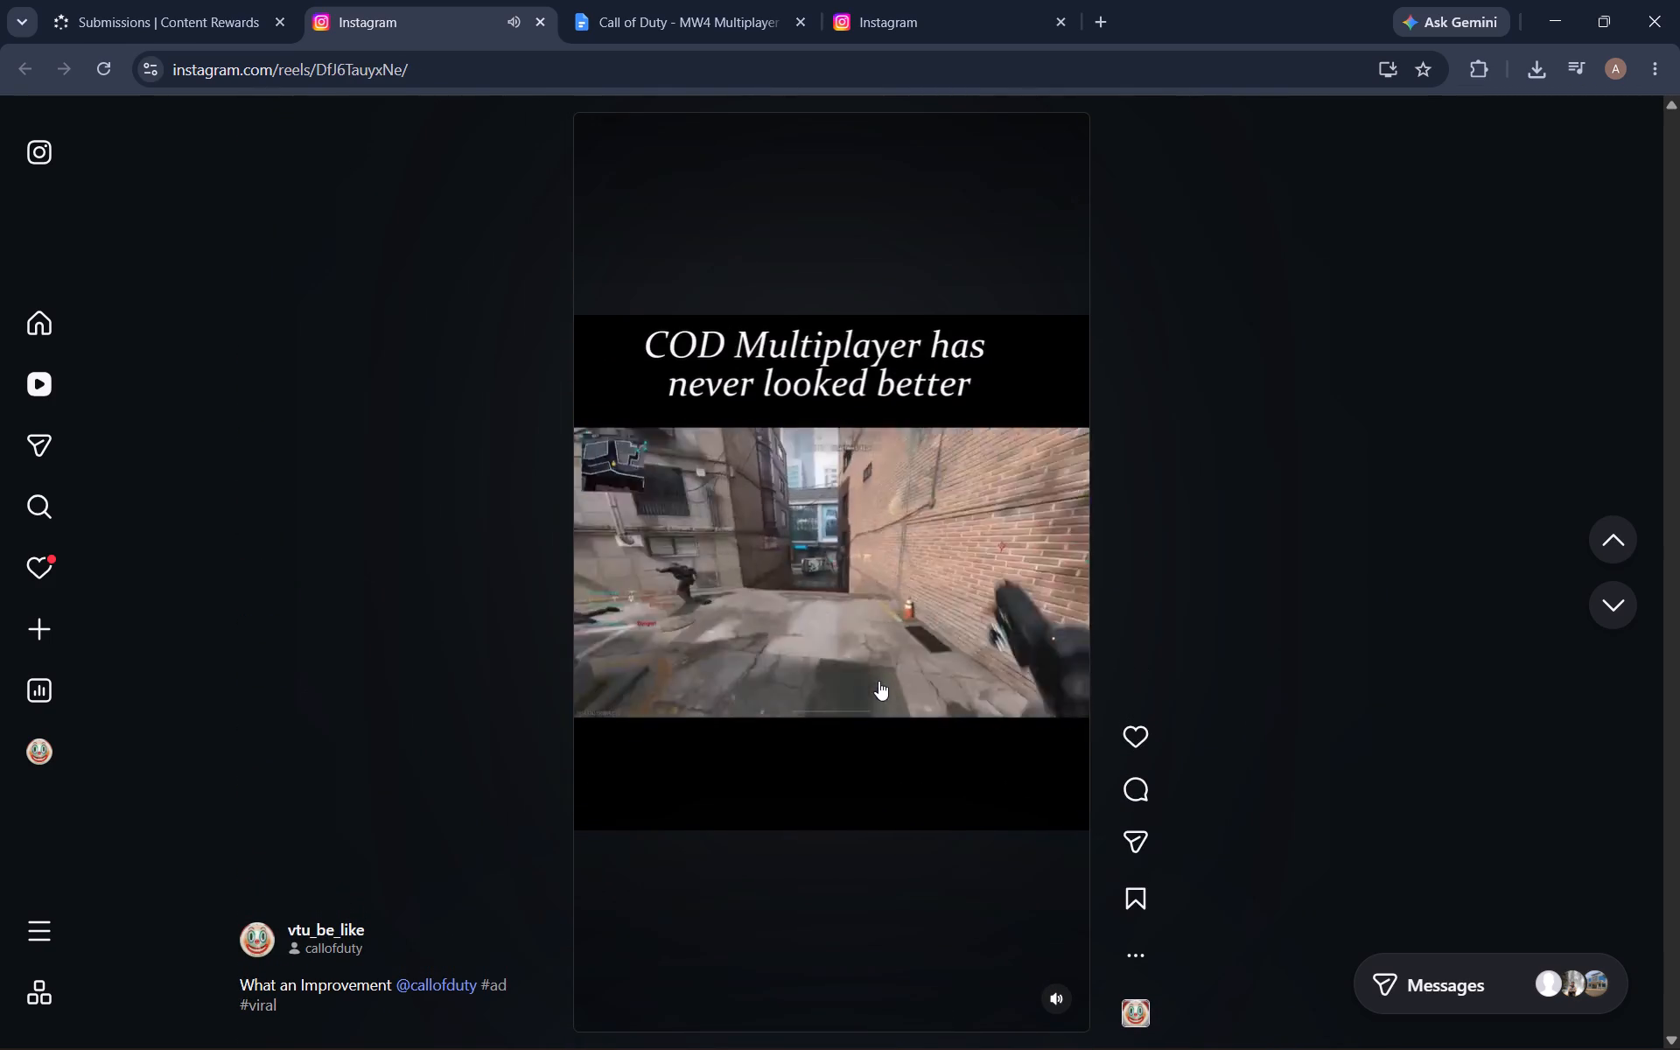
pyautogui.scroll(-3, 878, 681)
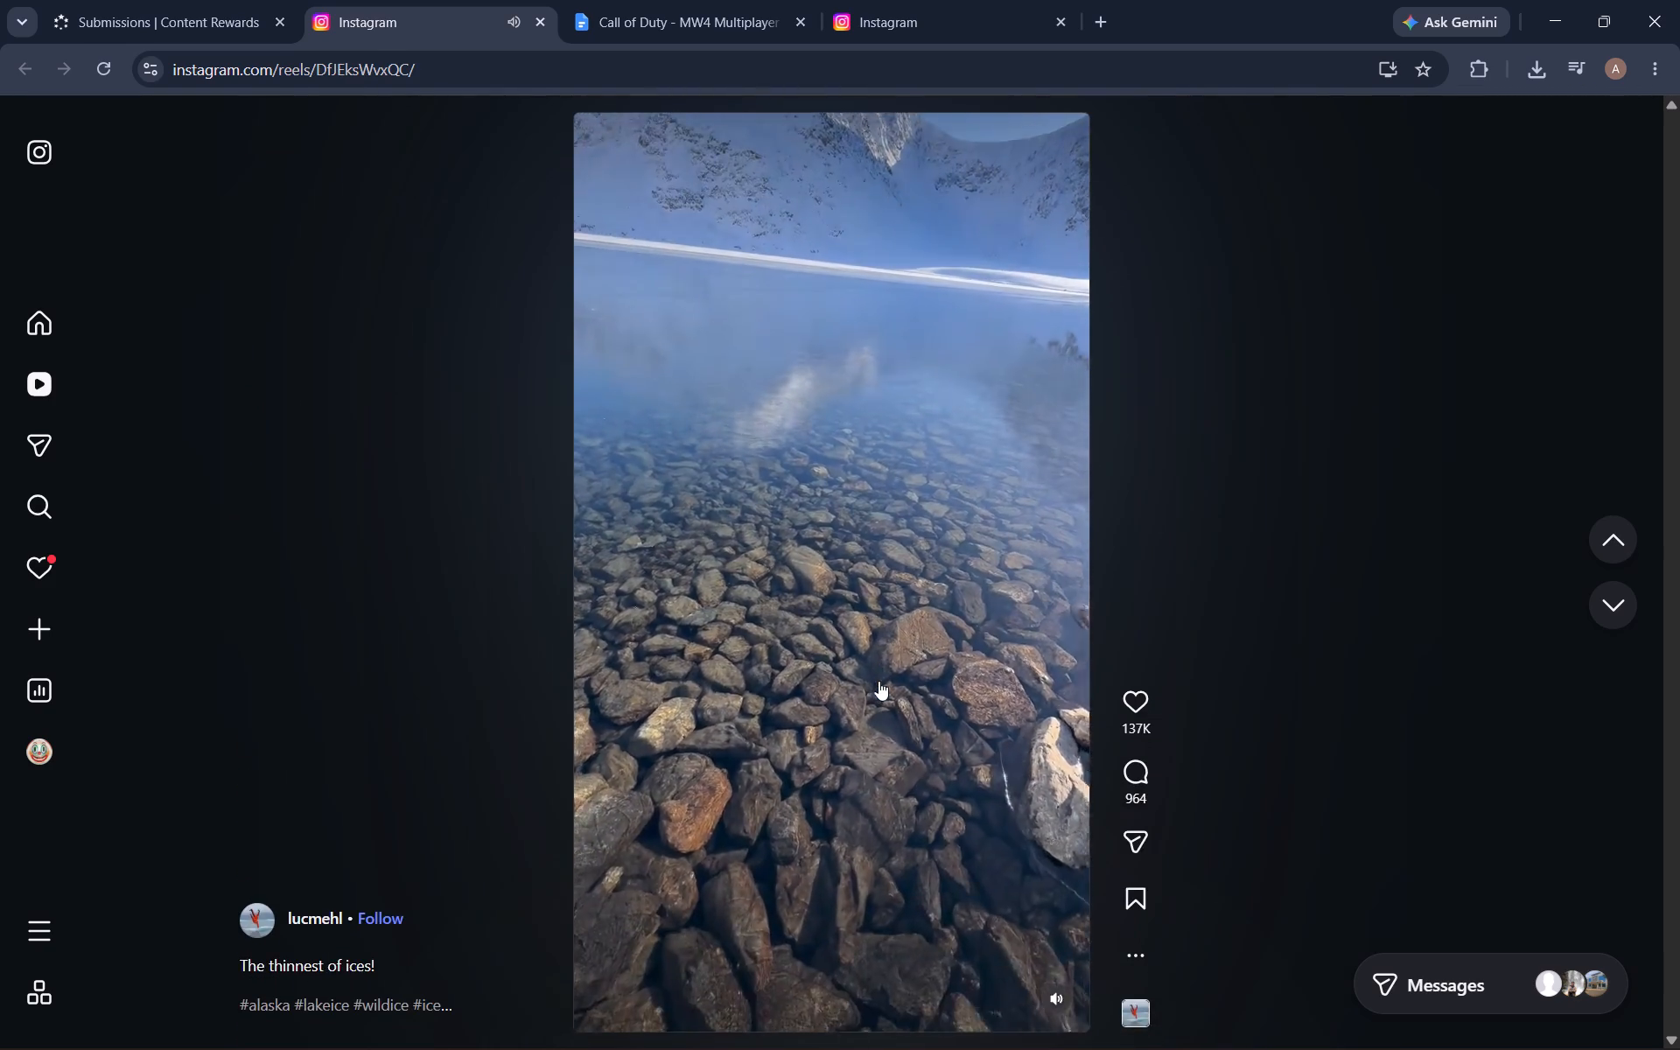
pyautogui.press('Up')
# Close the browser window.
pyautogui.click(1679, 0)
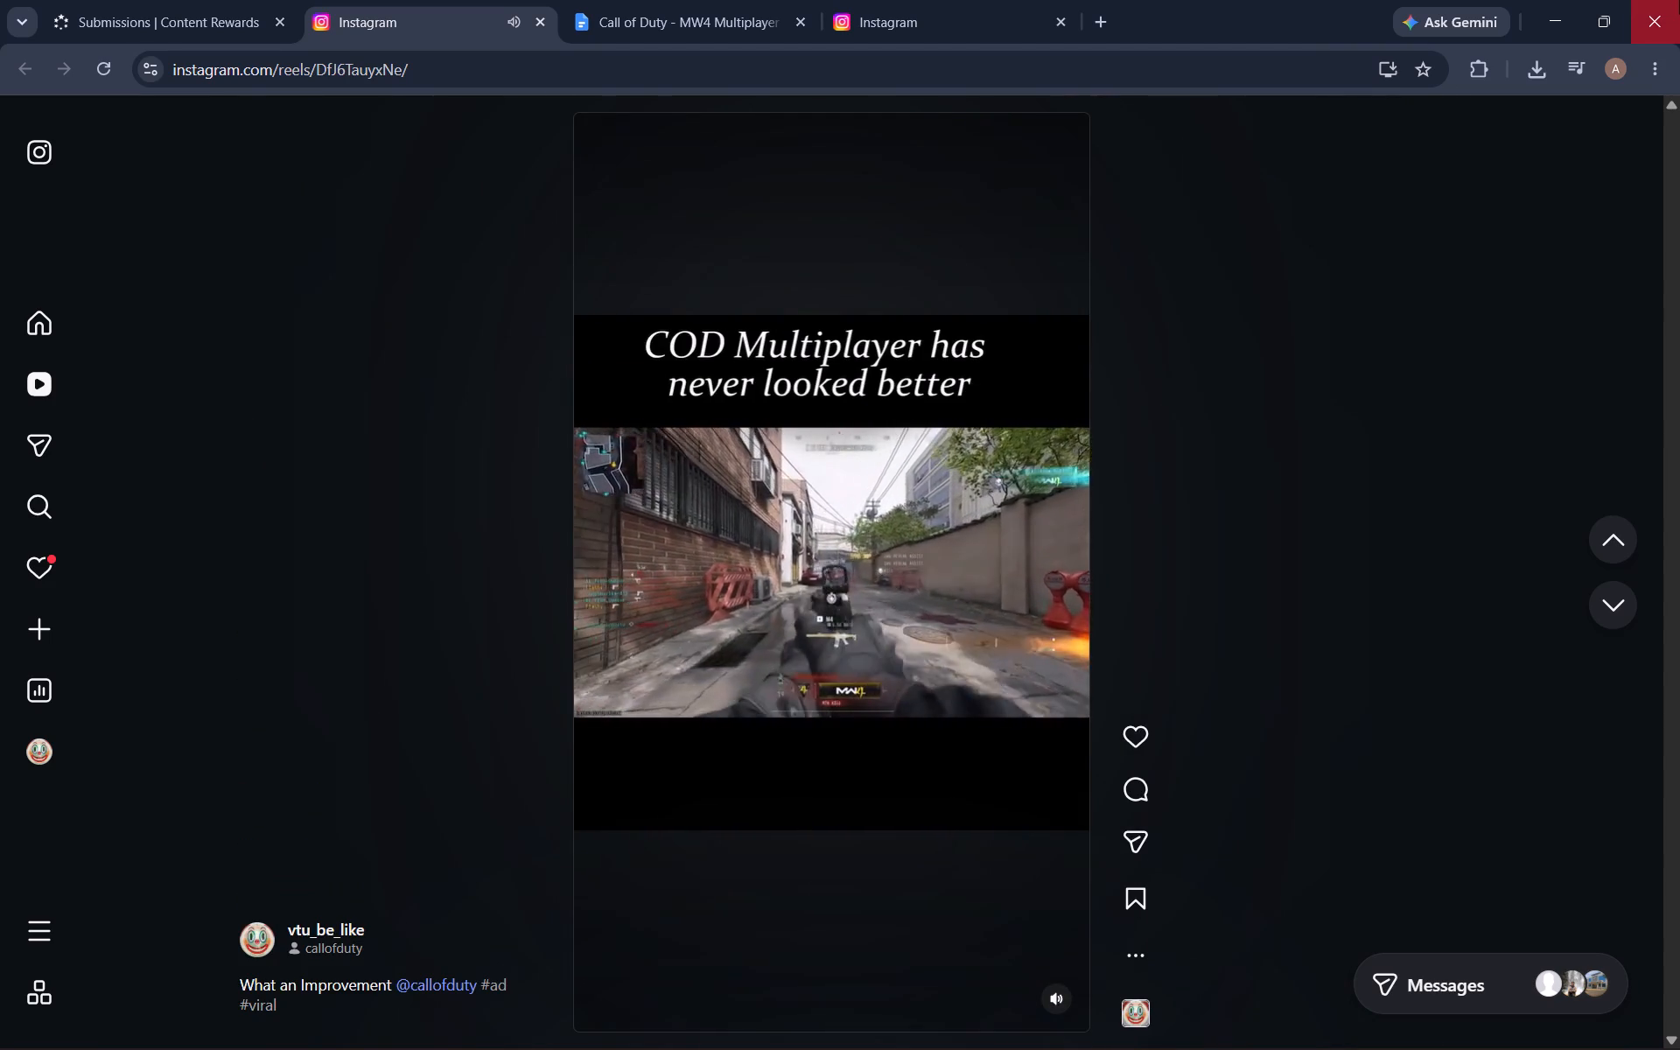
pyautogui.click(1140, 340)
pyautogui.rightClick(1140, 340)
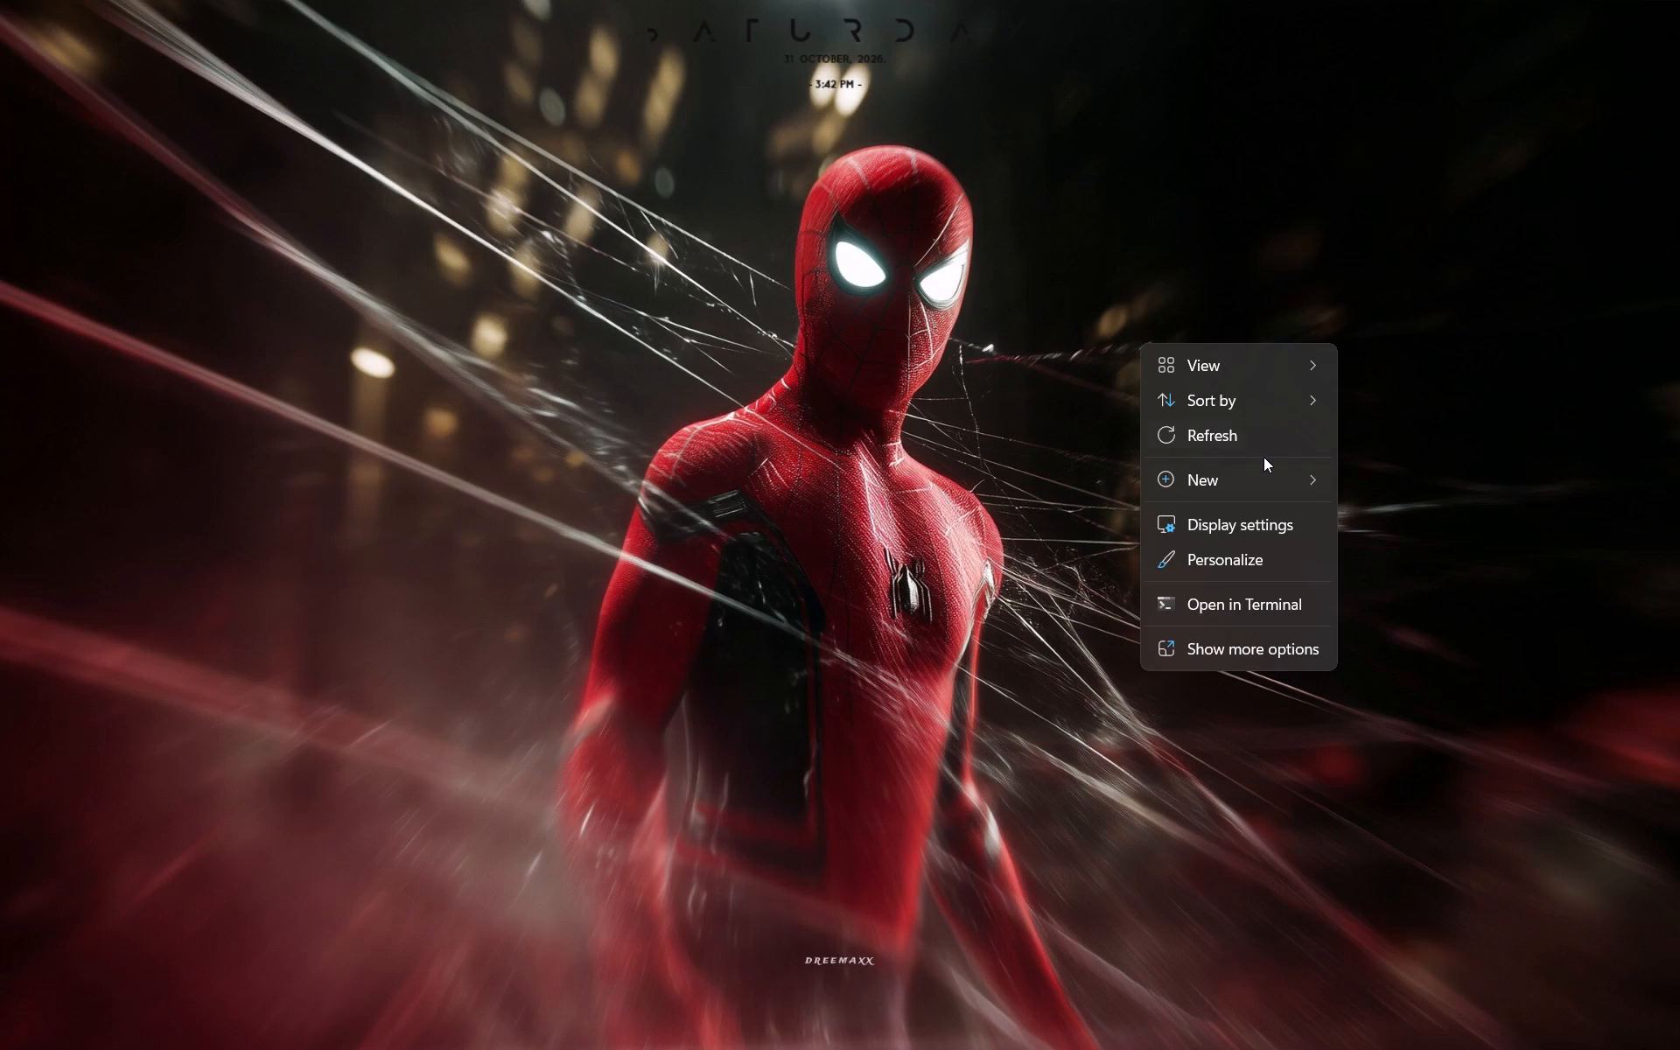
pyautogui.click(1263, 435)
# Open Windows search.
pyautogui.click(117, 1018)
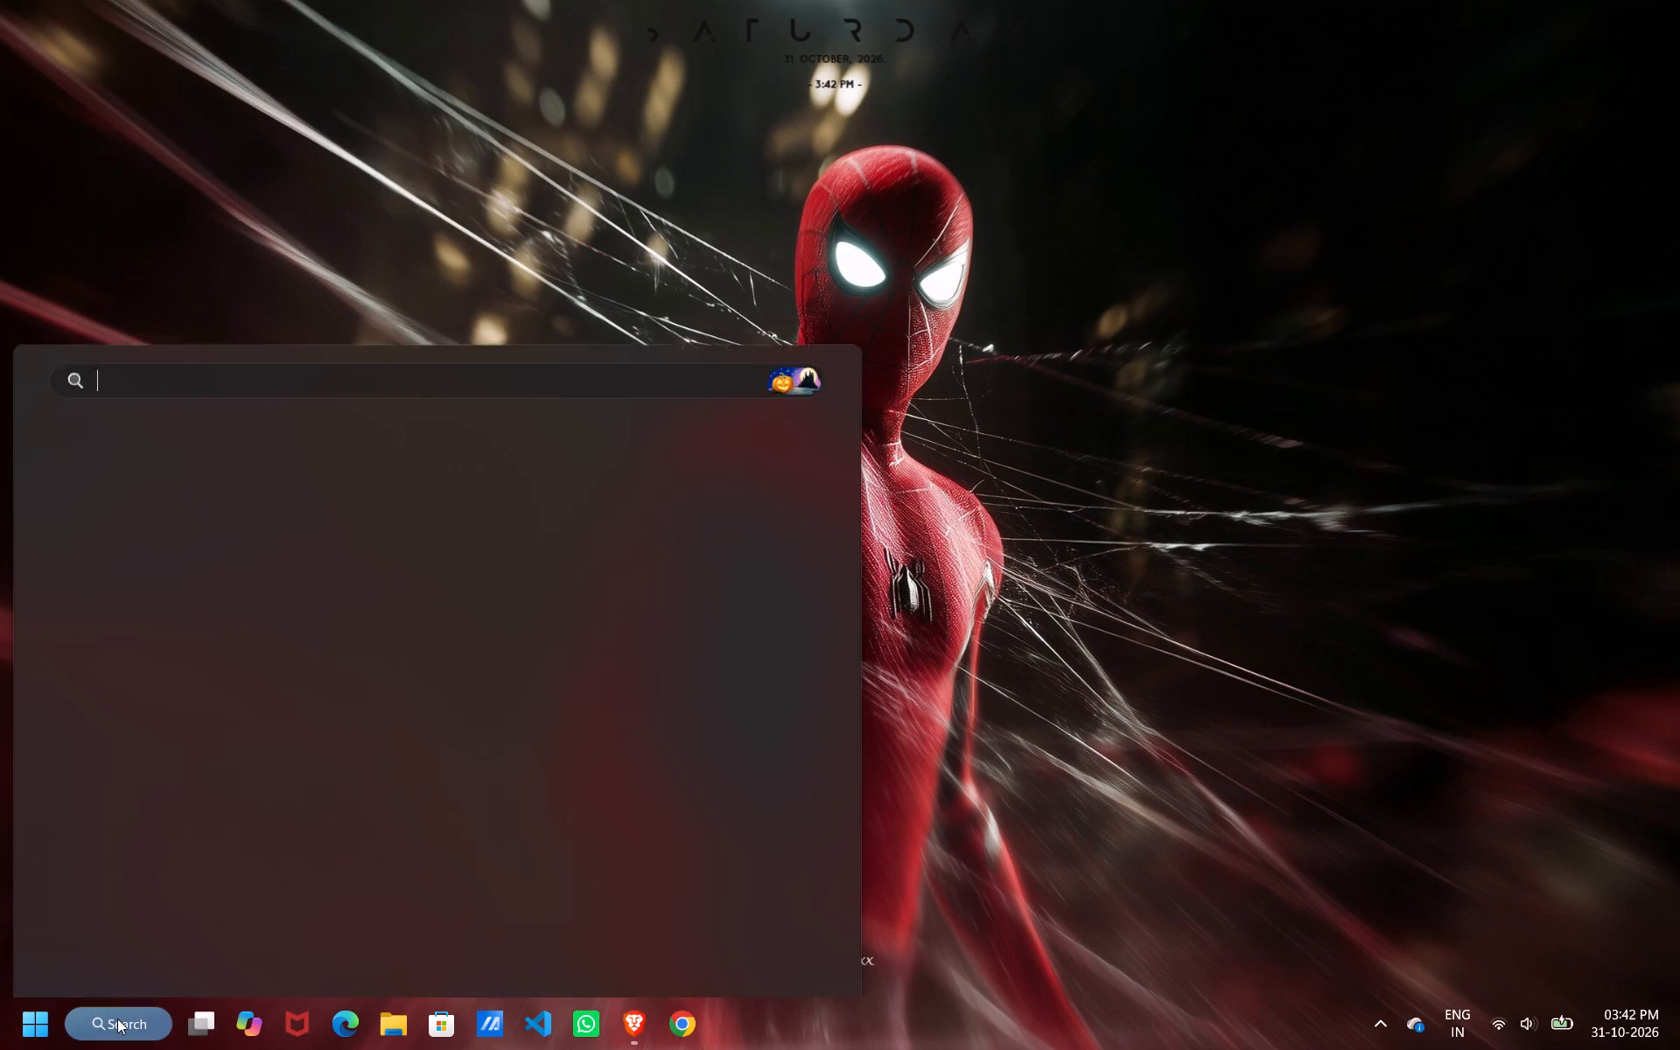
pyautogui.click(139, 400)
pyautogui.click(144, 392)
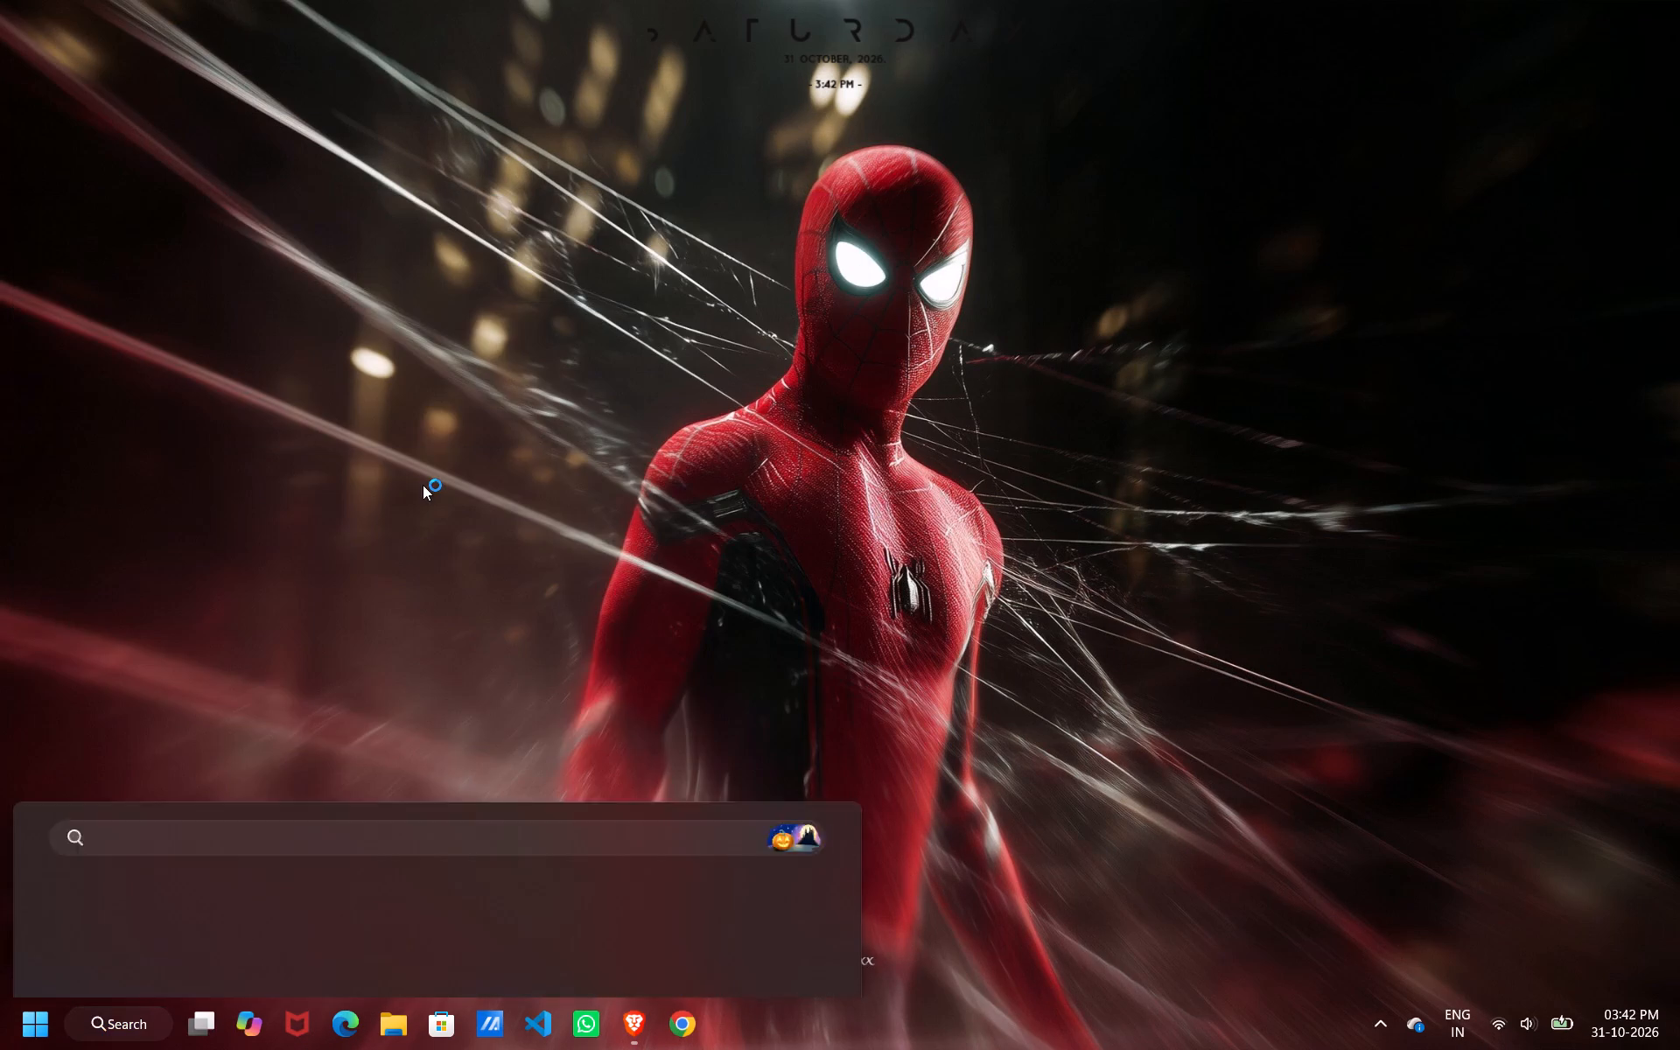